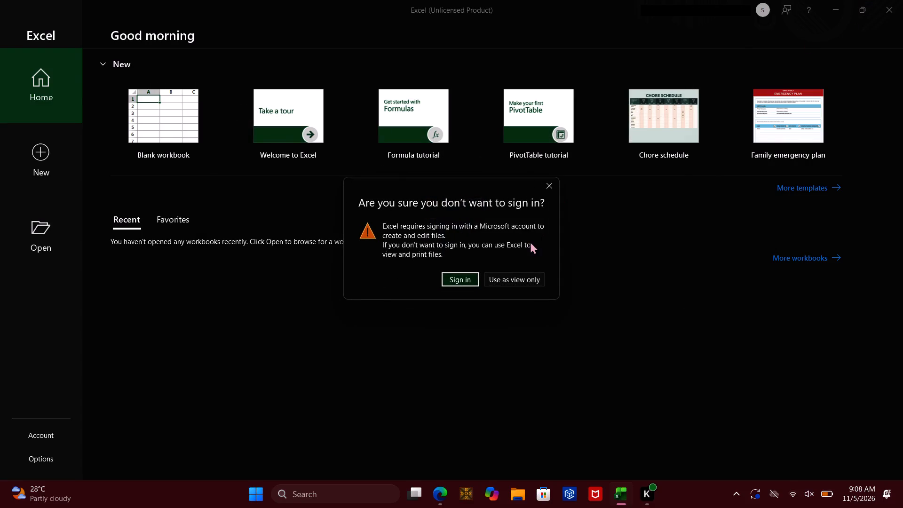
pyautogui.click(551, 189)
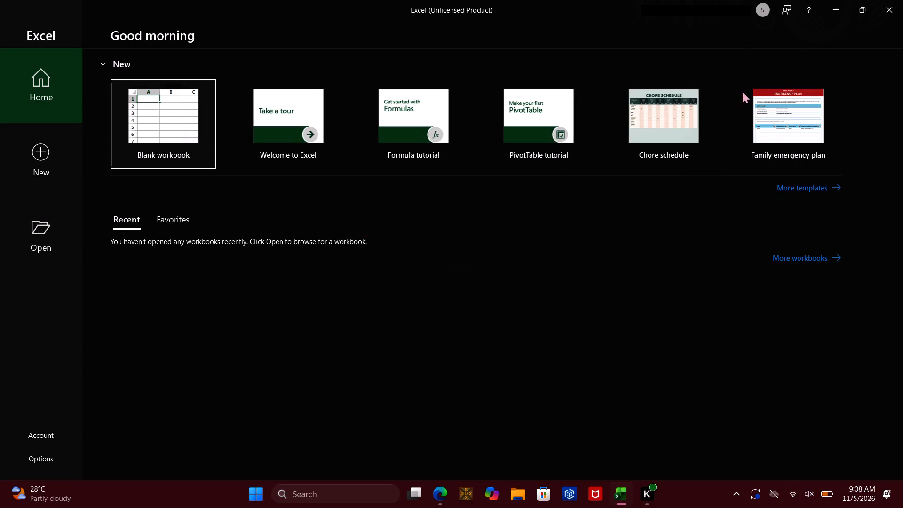
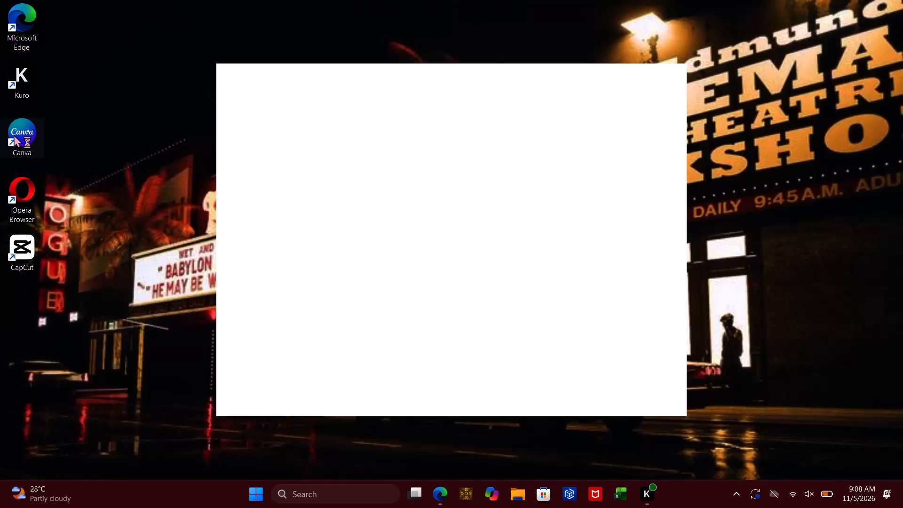
# Open Canva from the desktop.
pyautogui.doubleClick(22, 136)
pyautogui.click(137, 107)
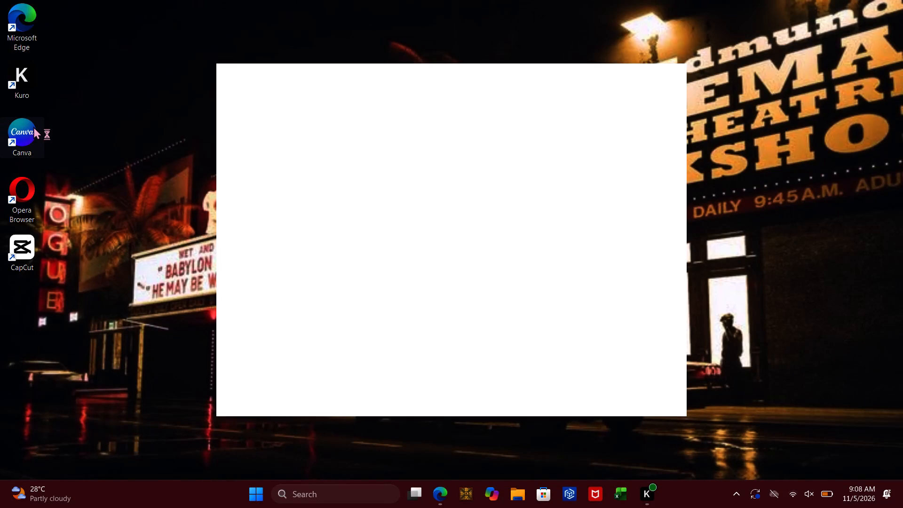
pyautogui.doubleClick(33, 127)
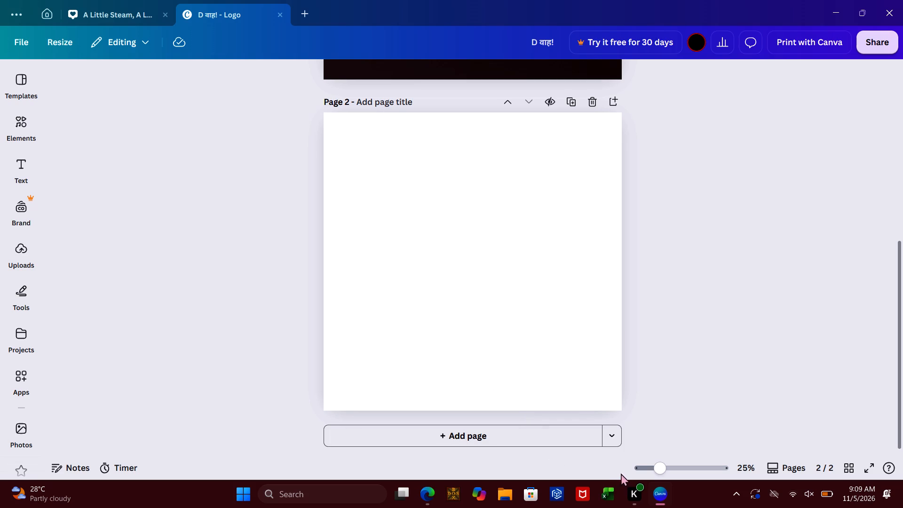
# Close the open "D वाह!" logo design and the "A Little Steam, A Lot of Magic." design.
pyautogui.click(898, 213)
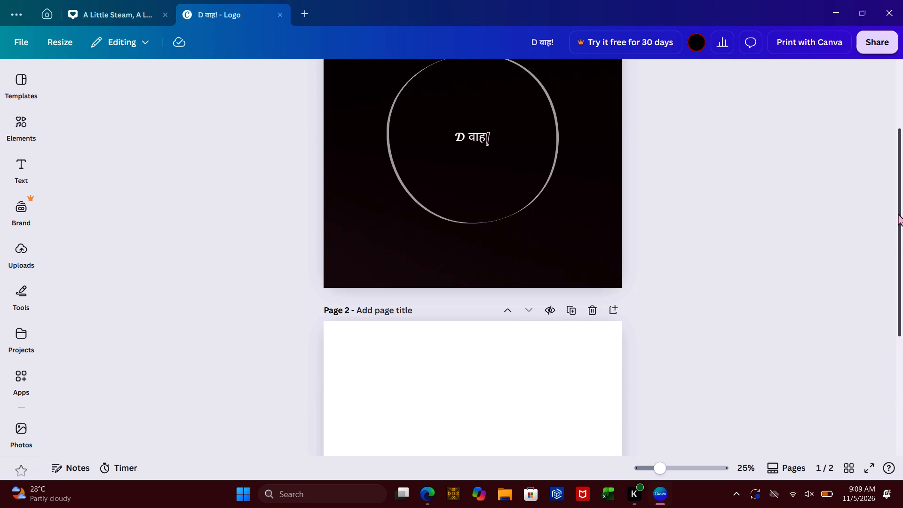
pyautogui.click(902, 82)
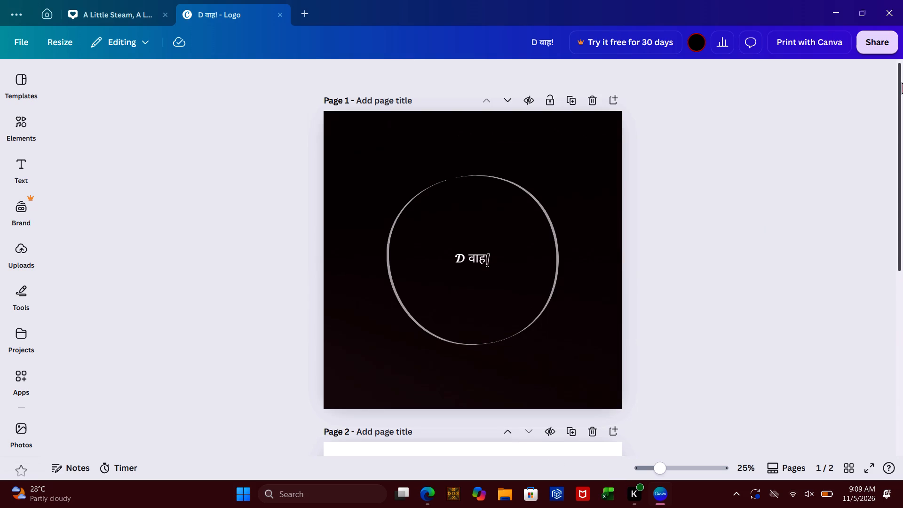
pyautogui.click(241, 0)
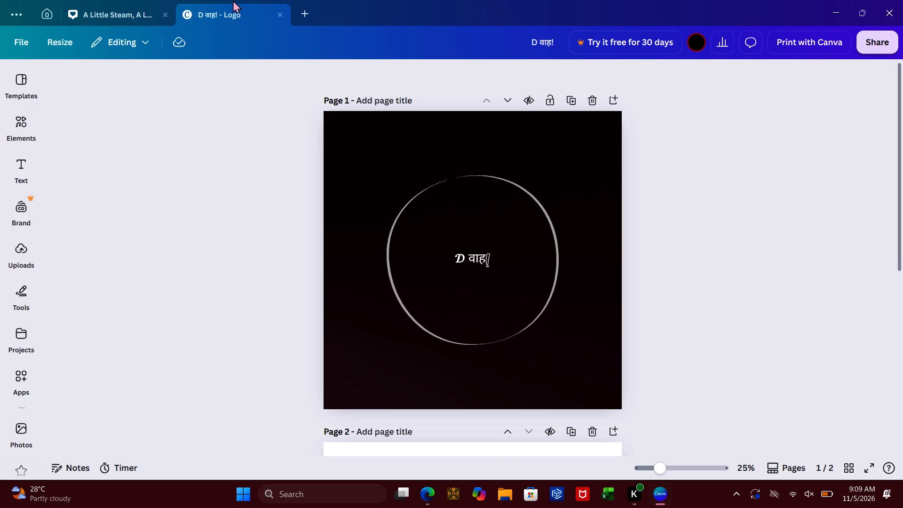
pyautogui.click(283, 11)
pyautogui.click(190, 213)
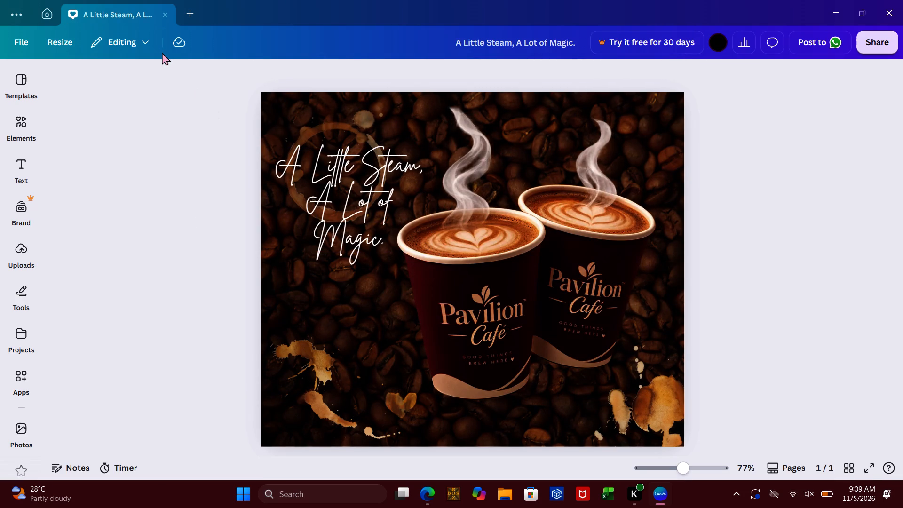
pyautogui.click(167, 13)
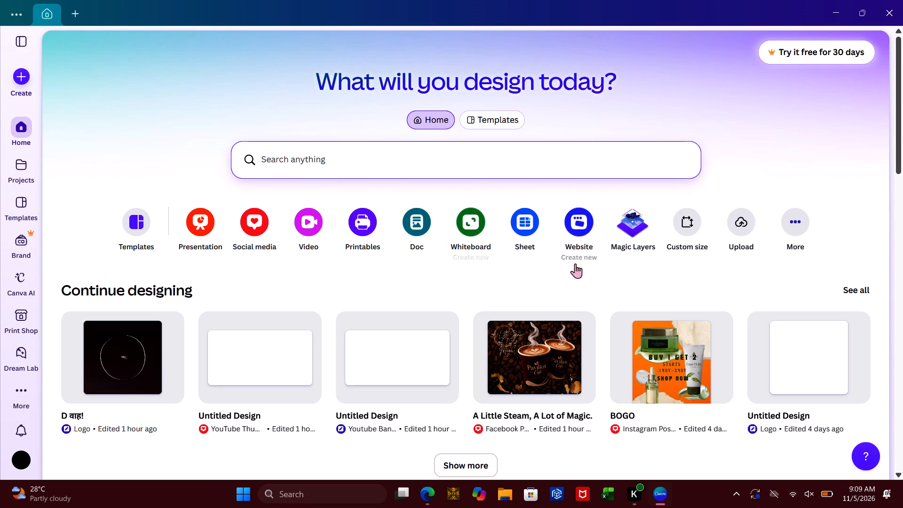
# Create a new blank presentation design.
pyautogui.click(206, 220)
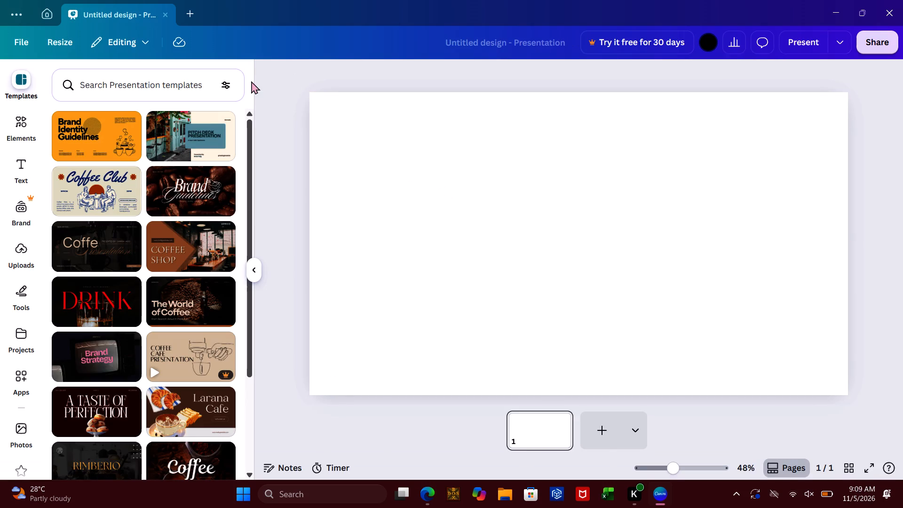
# Search the elements for "dark blue background" and add the textured dark navy photo without a premium crown to the page.
pyautogui.click(155, 81)
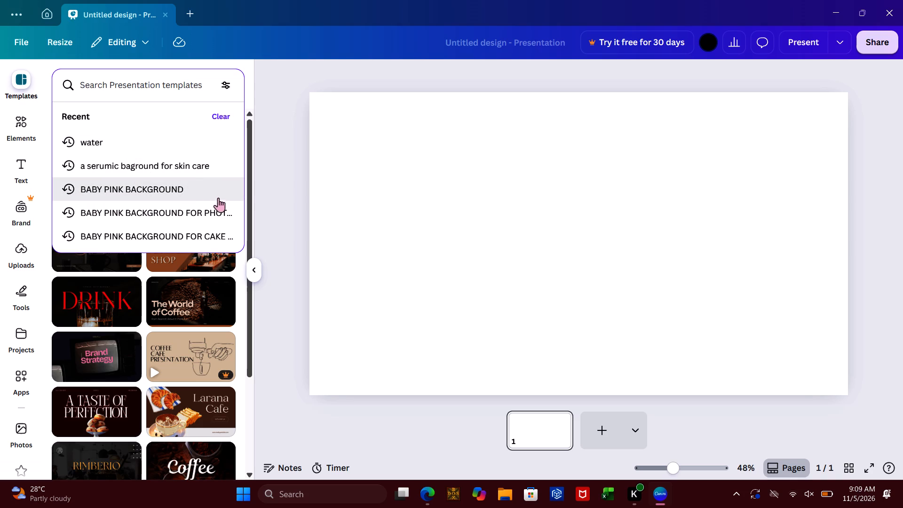
pyautogui.click(17, 124)
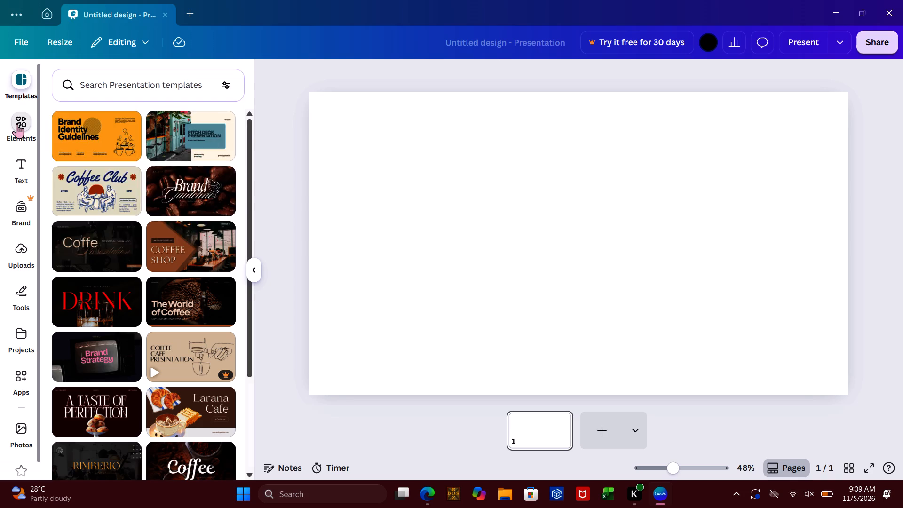
pyautogui.click(158, 93)
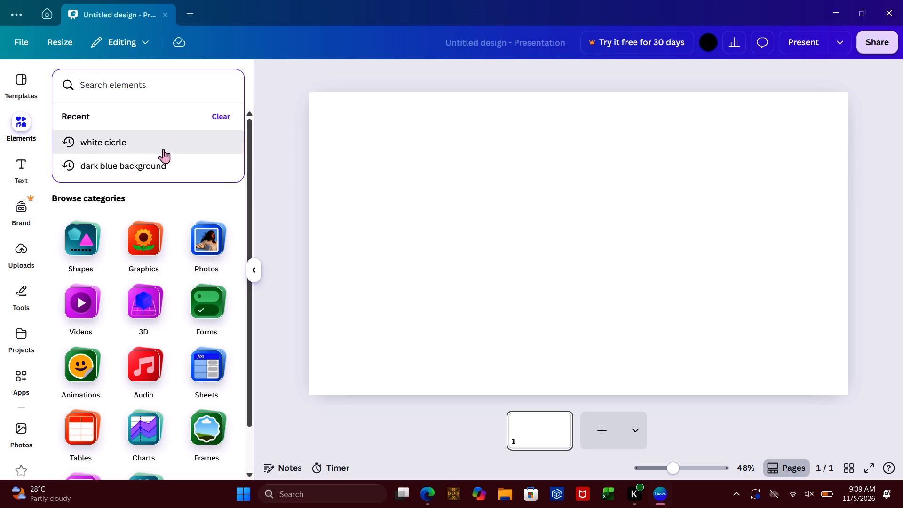
pyautogui.click(158, 164)
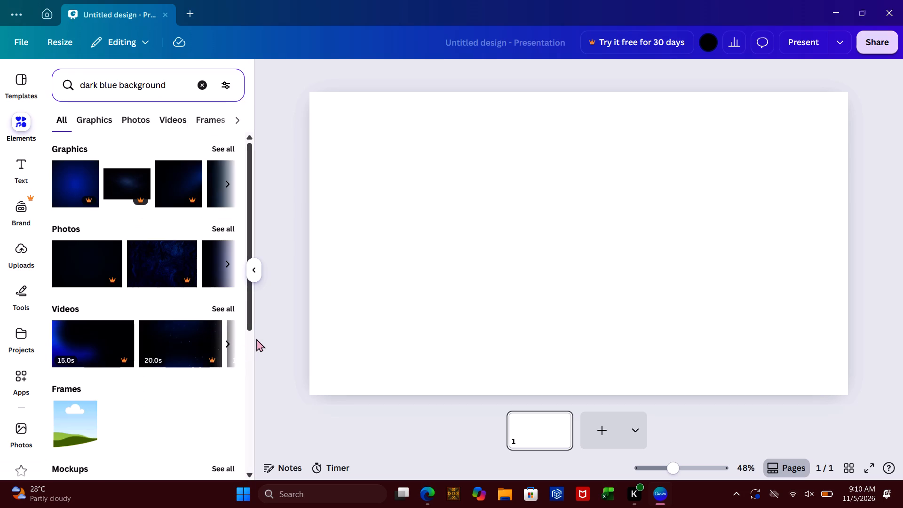
pyautogui.click(218, 224)
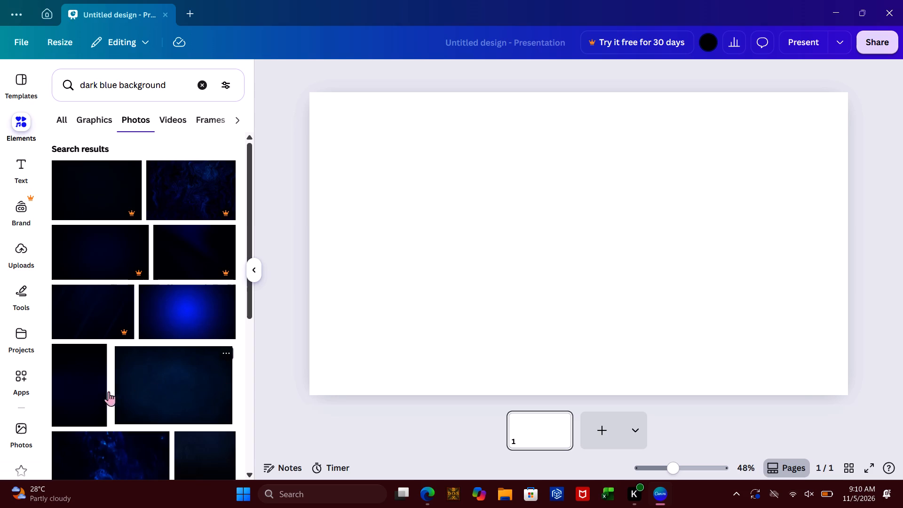
pyautogui.click(216, 373)
# Stretch the dark blue photo past all four page edges so that it covers the whole slide.
pyautogui.moveTo(396, 240); pyautogui.dragTo(395, 240)
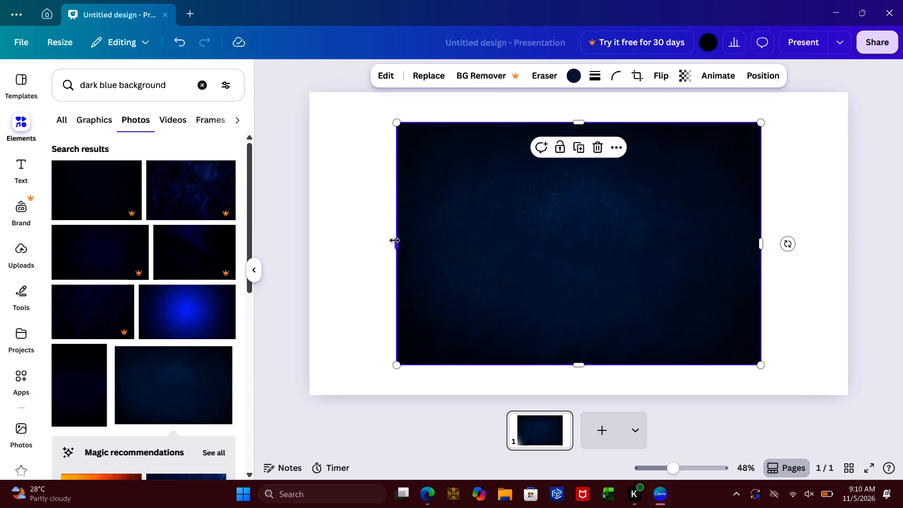
pyautogui.moveTo(395, 240); pyautogui.dragTo(301, 252)
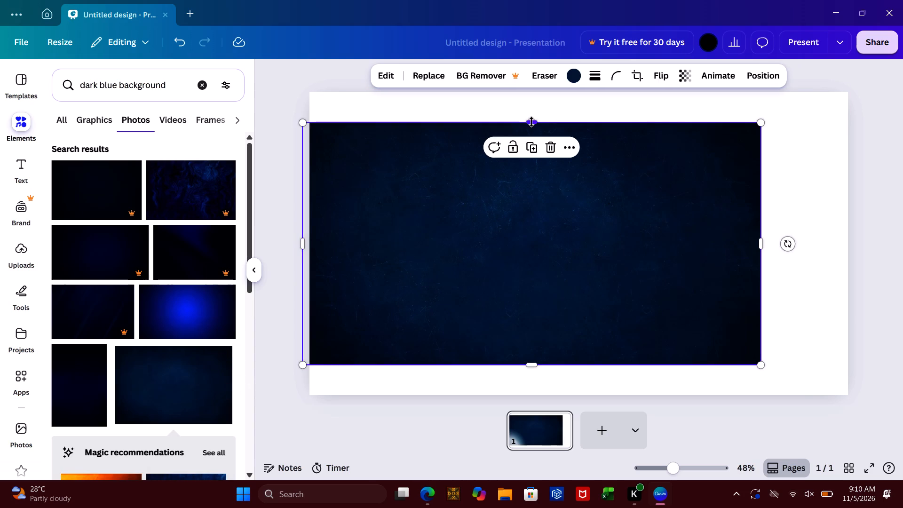
pyautogui.moveTo(531, 122); pyautogui.dragTo(532, 83)
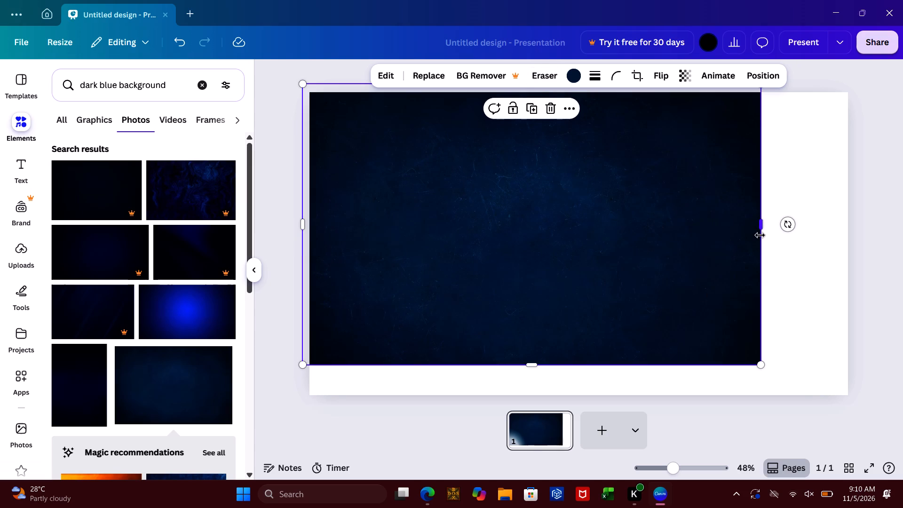
pyautogui.moveTo(760, 235); pyautogui.dragTo(871, 247)
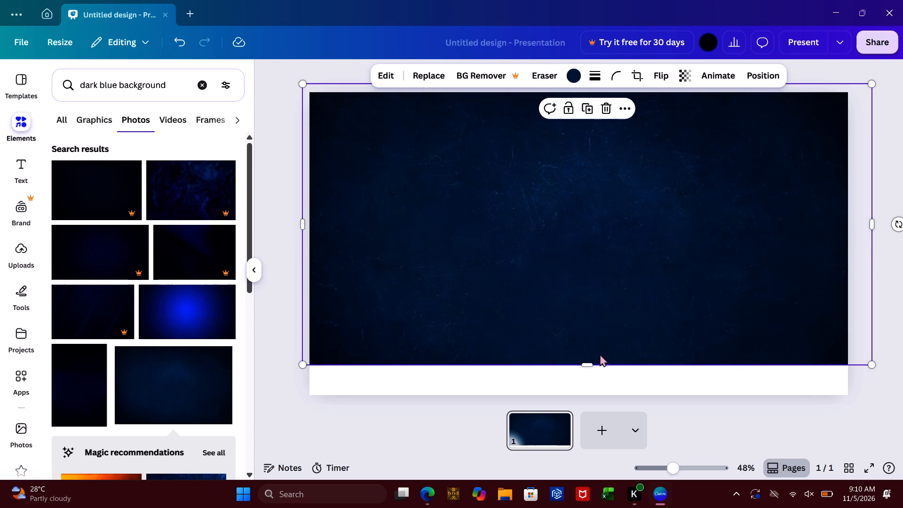
pyautogui.click(587, 360)
pyautogui.moveTo(587, 360); pyautogui.dragTo(575, 427)
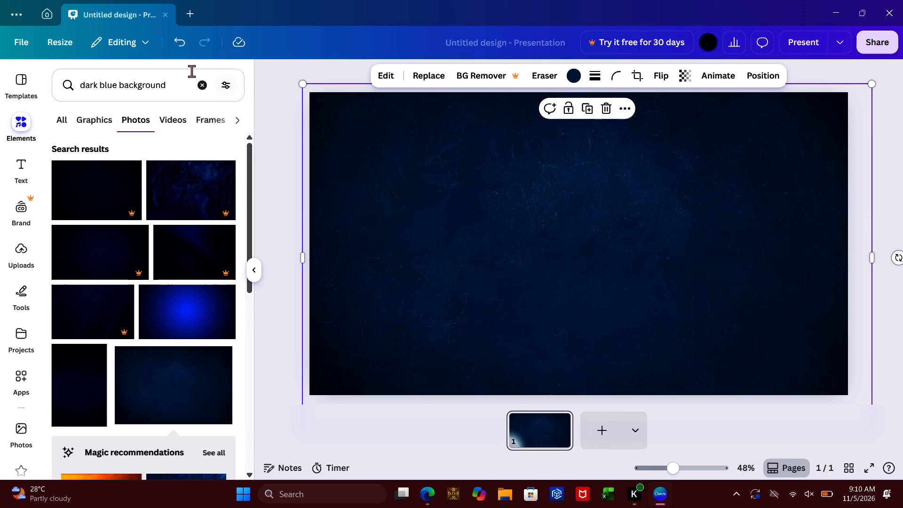
# Search the elements for "white design" and list all matching graphics.
pyautogui.click(206, 87)
pyautogui.click(146, 91)
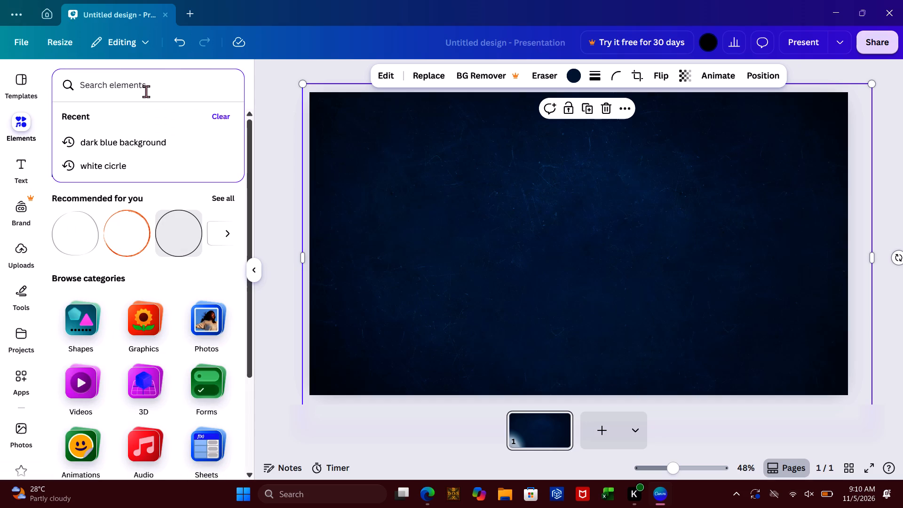
pyautogui.write('white des')
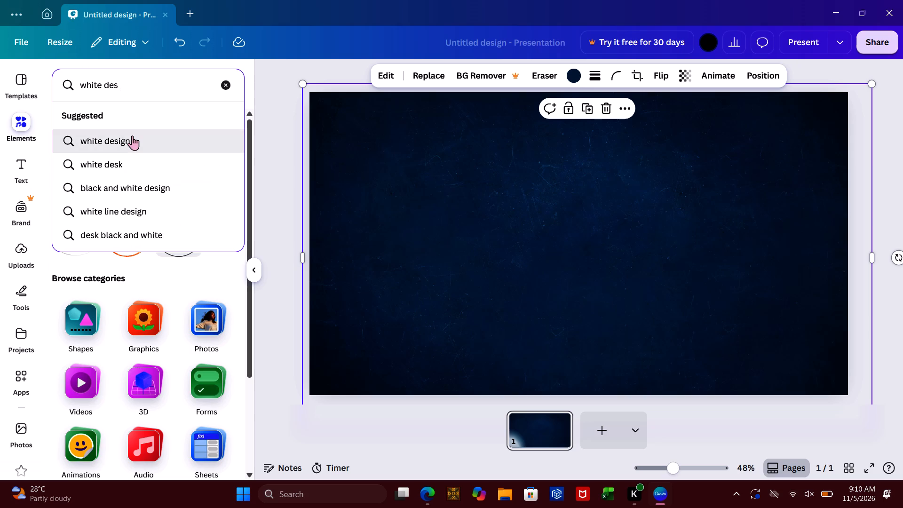
pyautogui.click(132, 135)
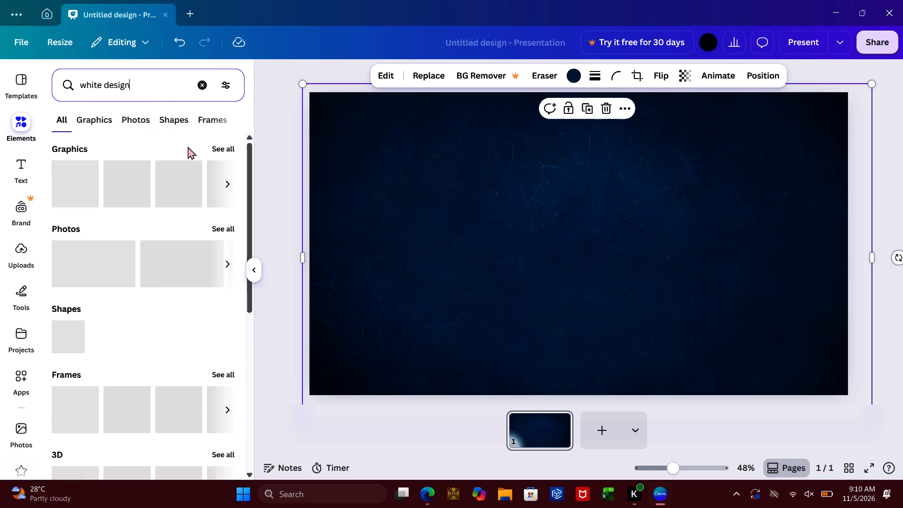
pyautogui.click(219, 148)
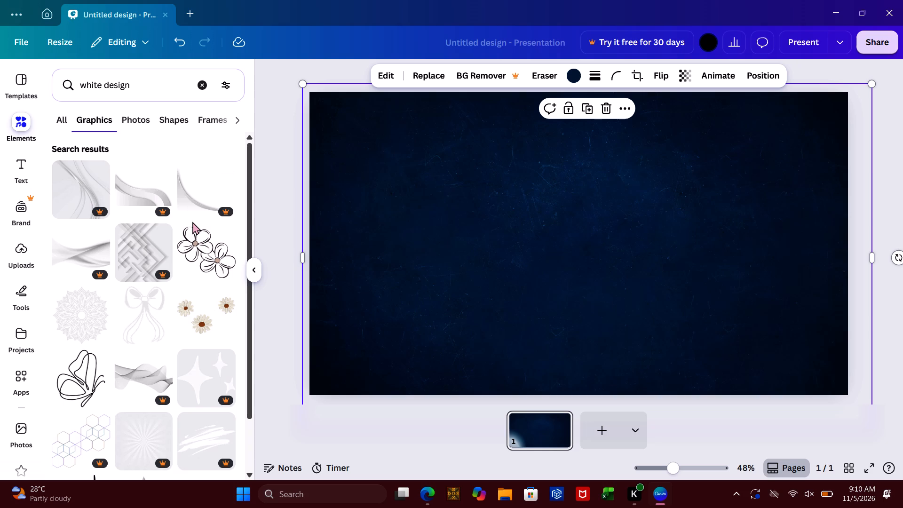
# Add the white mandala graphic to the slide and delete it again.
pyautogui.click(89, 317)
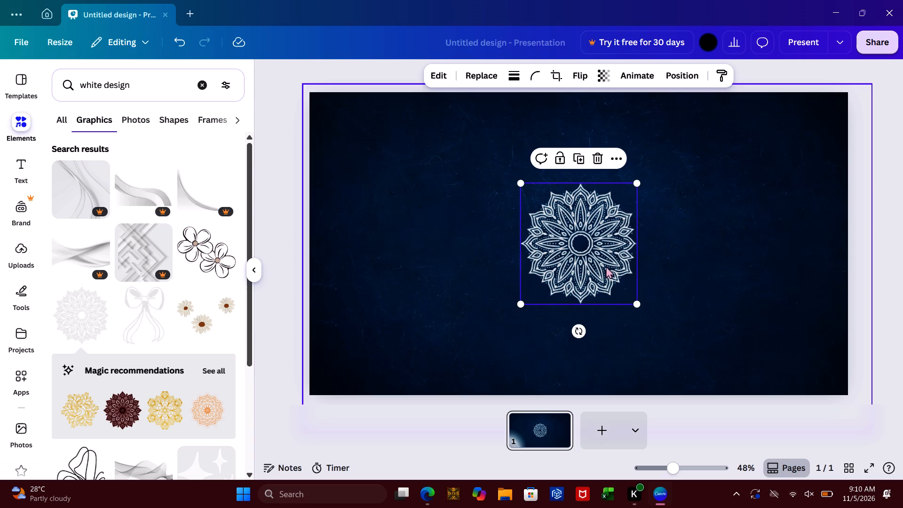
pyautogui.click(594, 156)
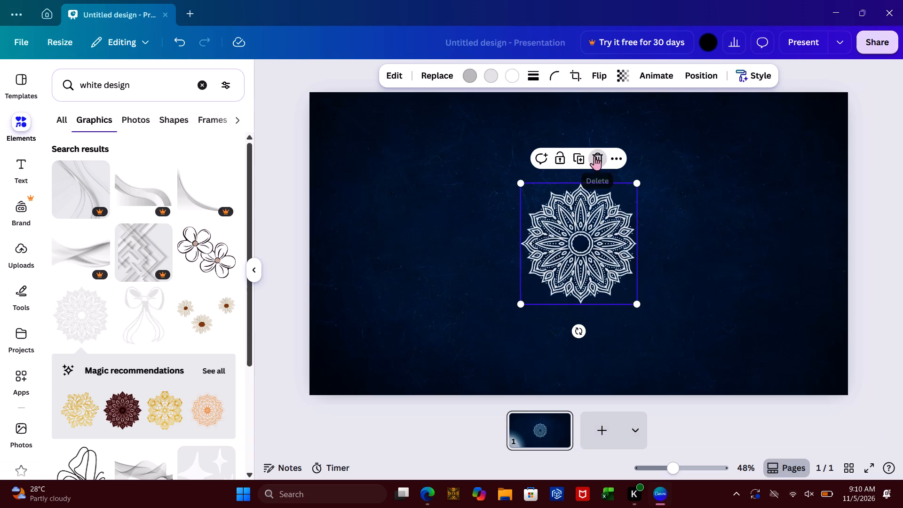
# Add the graphic of three white daisies, shrink it to about a third of the slide width and place it in the slide's lower-left corner.
pyautogui.click(218, 328)
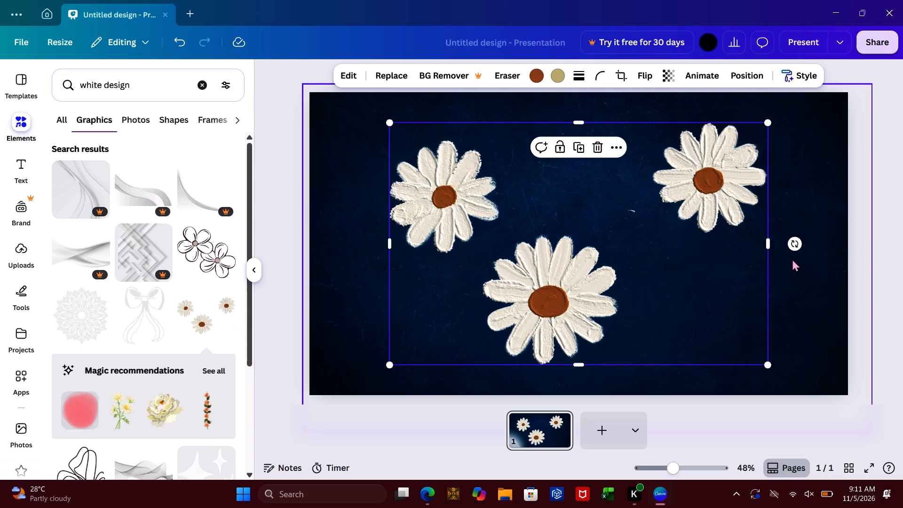
pyautogui.moveTo(768, 367); pyautogui.dragTo(715, 329)
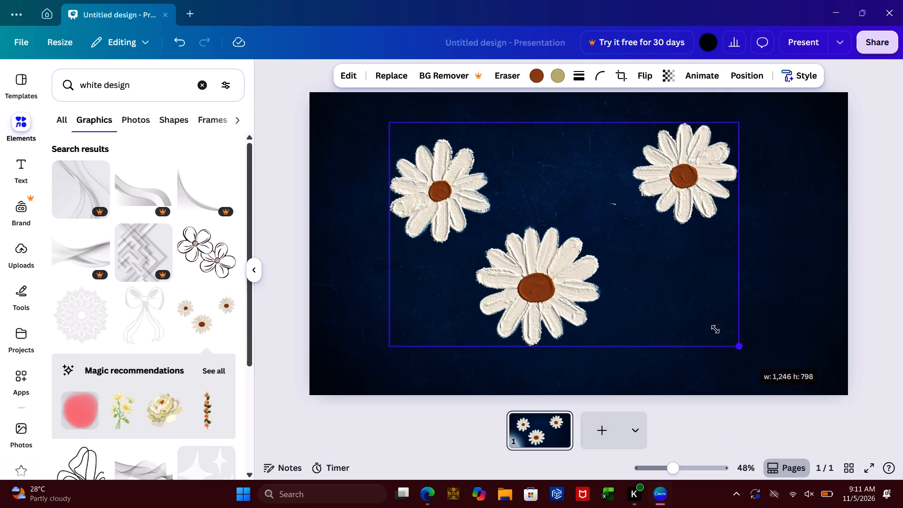
pyautogui.moveTo(715, 329); pyautogui.dragTo(569, 267)
pyautogui.moveTo(519, 183); pyautogui.dragTo(479, 246)
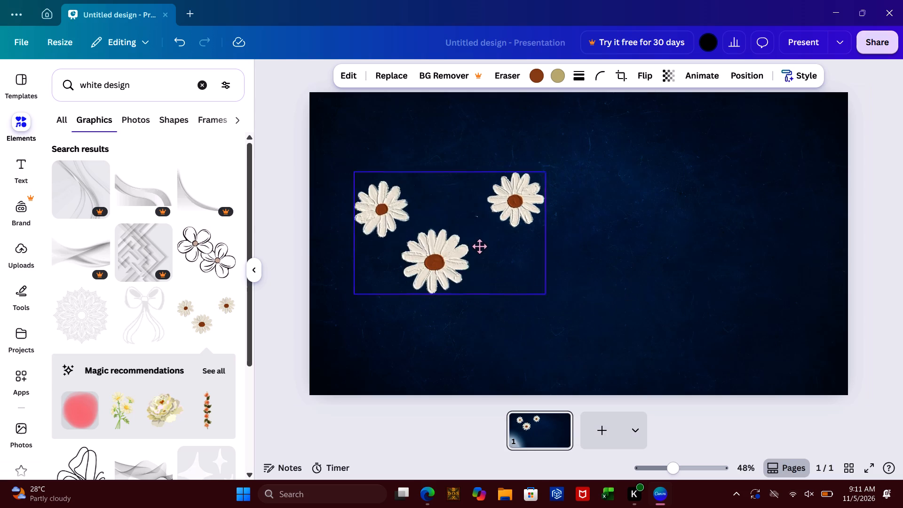
pyautogui.moveTo(479, 246); pyautogui.dragTo(652, 289)
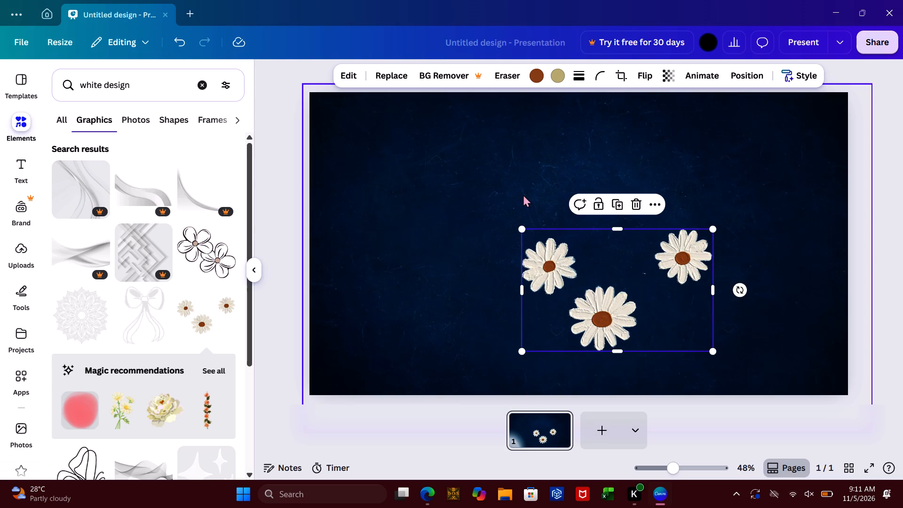
pyautogui.moveTo(557, 260); pyautogui.dragTo(366, 291)
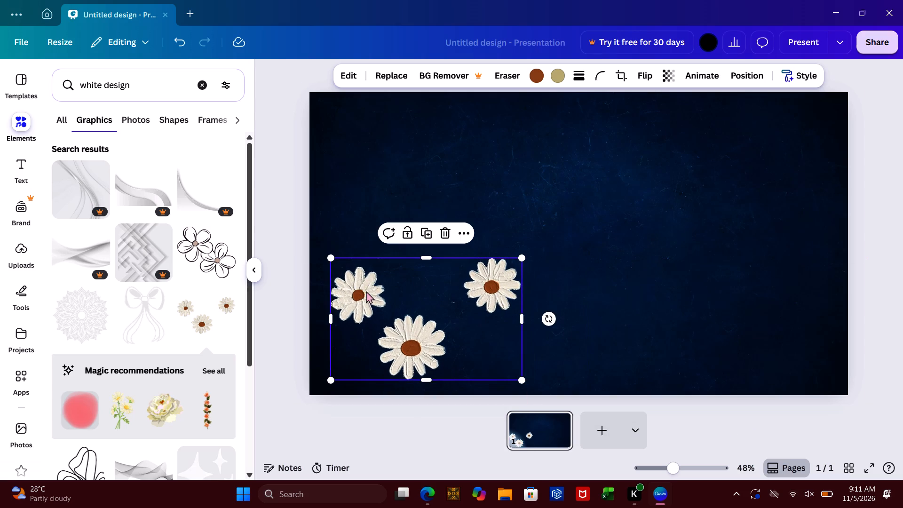
# Flip the daisies graphic both vertically and horizontally.
pyautogui.click(467, 234)
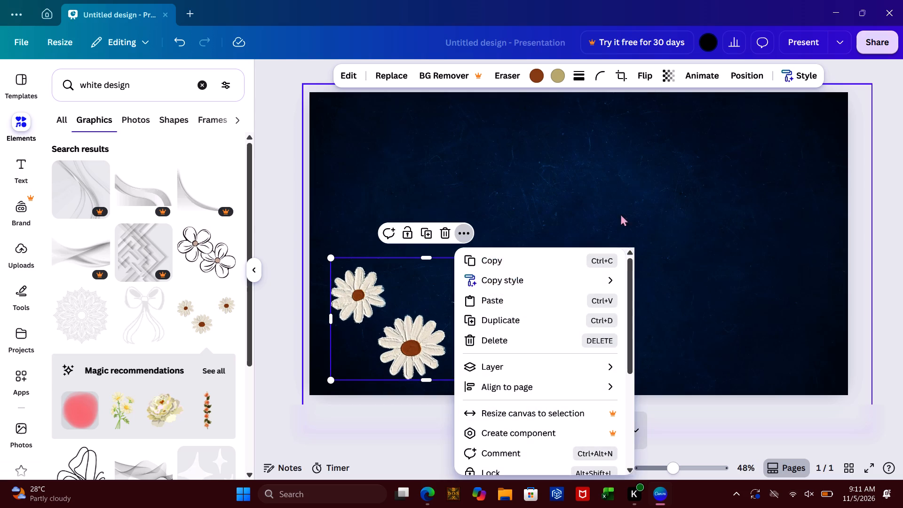
pyautogui.click(642, 81)
pyautogui.click(638, 126)
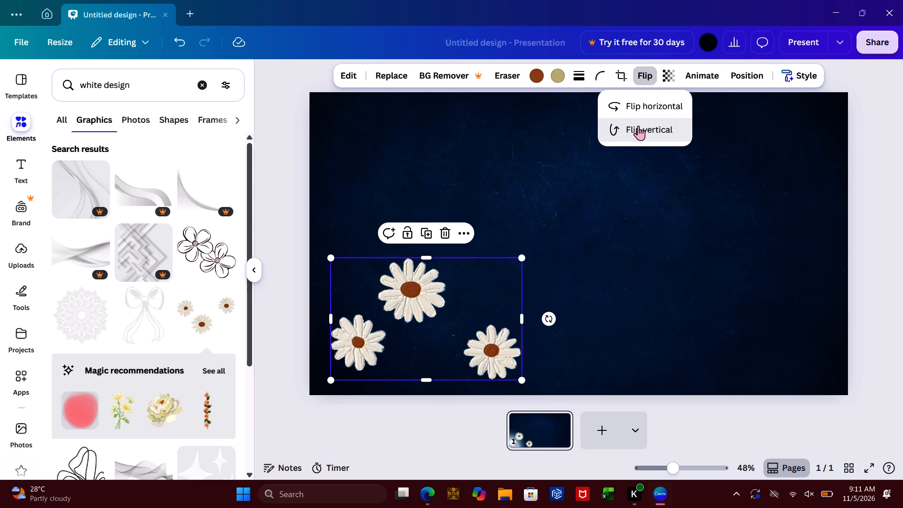
pyautogui.click(651, 100)
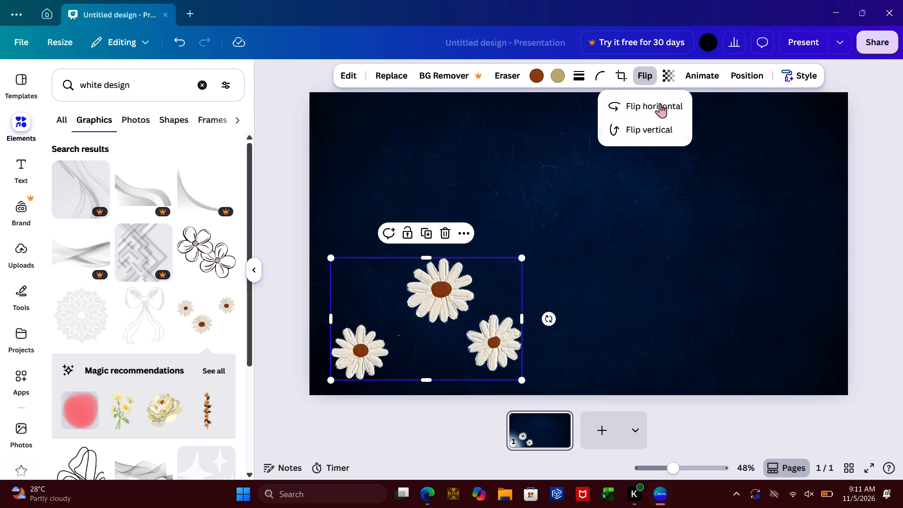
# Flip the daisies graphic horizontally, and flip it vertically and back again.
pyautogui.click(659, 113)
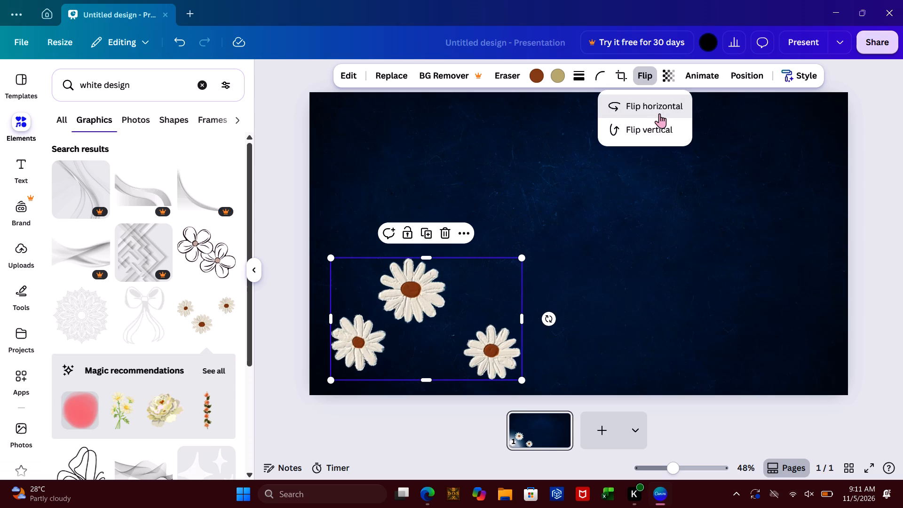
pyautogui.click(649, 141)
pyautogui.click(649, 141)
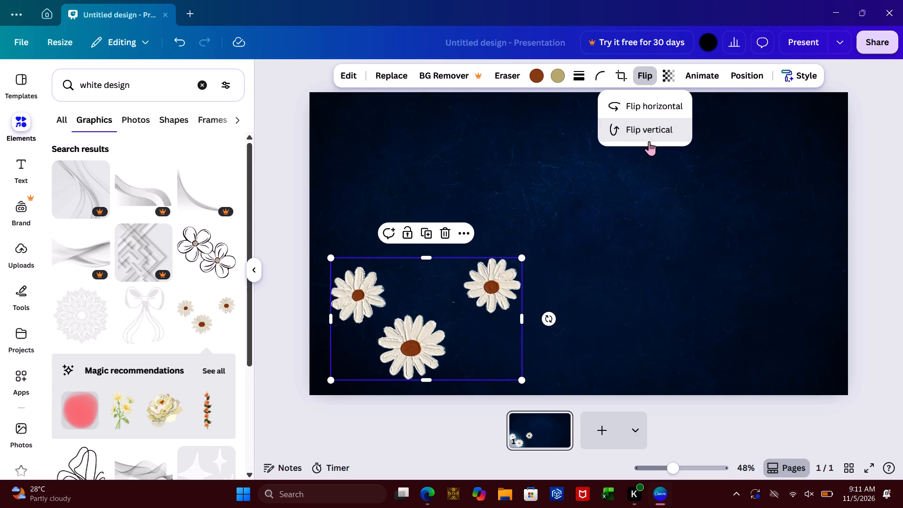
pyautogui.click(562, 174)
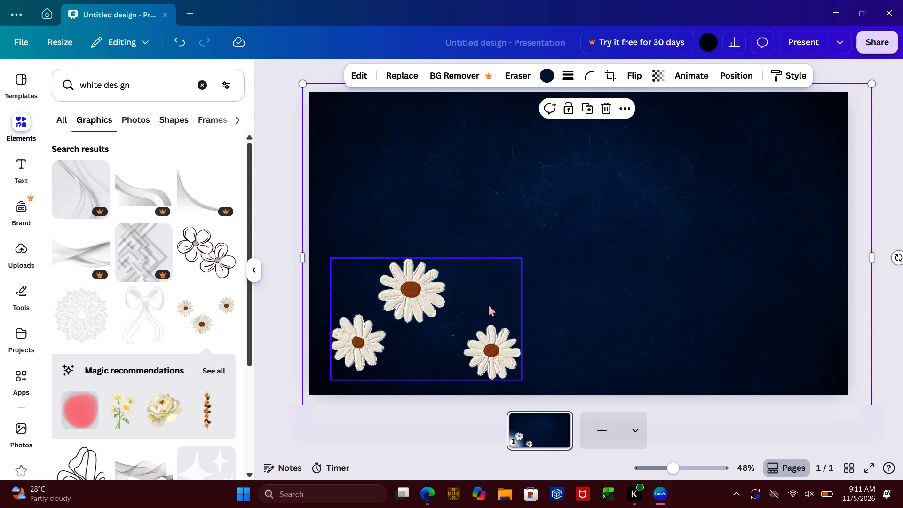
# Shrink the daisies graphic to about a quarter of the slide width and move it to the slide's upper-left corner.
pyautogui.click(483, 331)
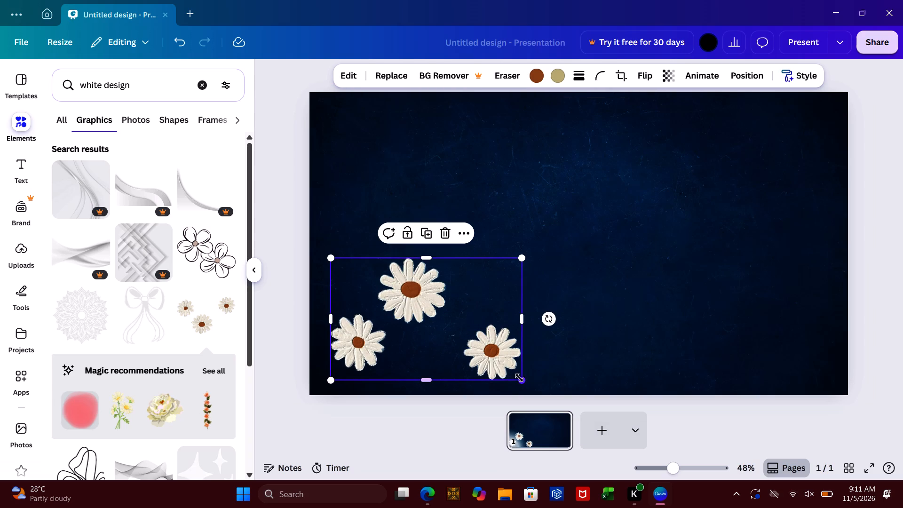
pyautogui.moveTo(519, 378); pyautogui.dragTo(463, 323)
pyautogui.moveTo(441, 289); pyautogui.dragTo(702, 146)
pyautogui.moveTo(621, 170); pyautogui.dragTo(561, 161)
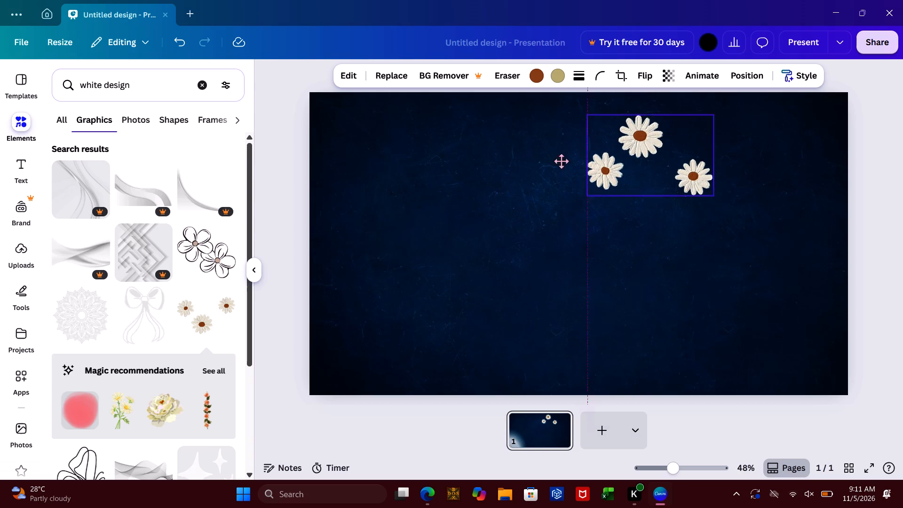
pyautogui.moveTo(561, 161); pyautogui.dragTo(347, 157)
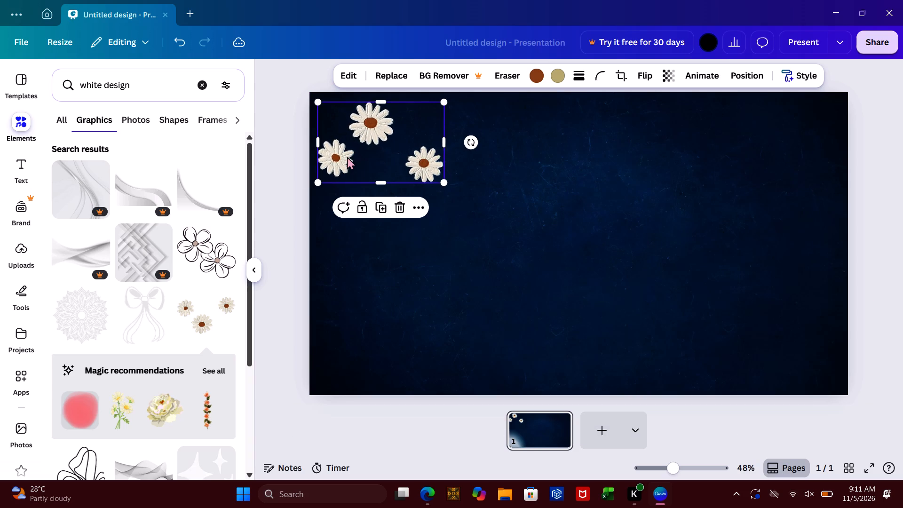
# List all the magic recommendations related to the daisies graphic.
pyautogui.moveTo(266, 234); pyautogui.dragTo(224, 269)
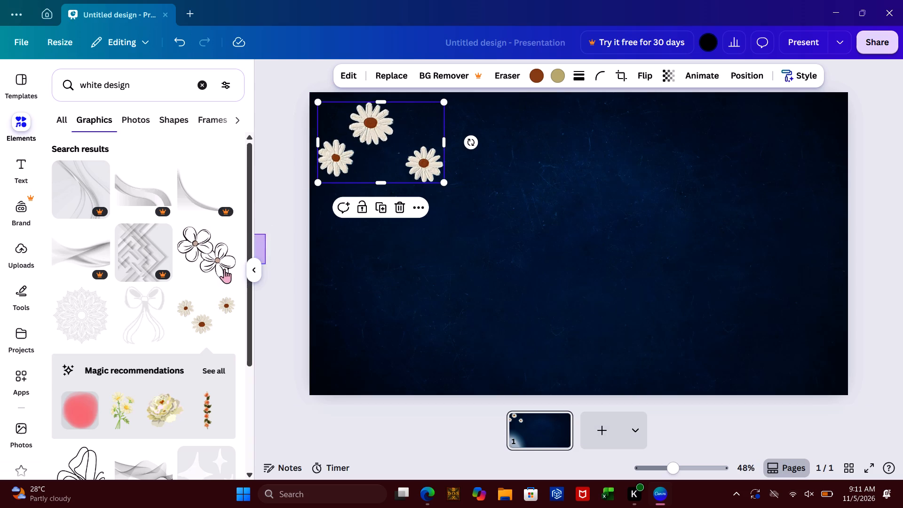
pyautogui.moveTo(224, 269); pyautogui.dragTo(211, 266)
pyautogui.click(204, 371)
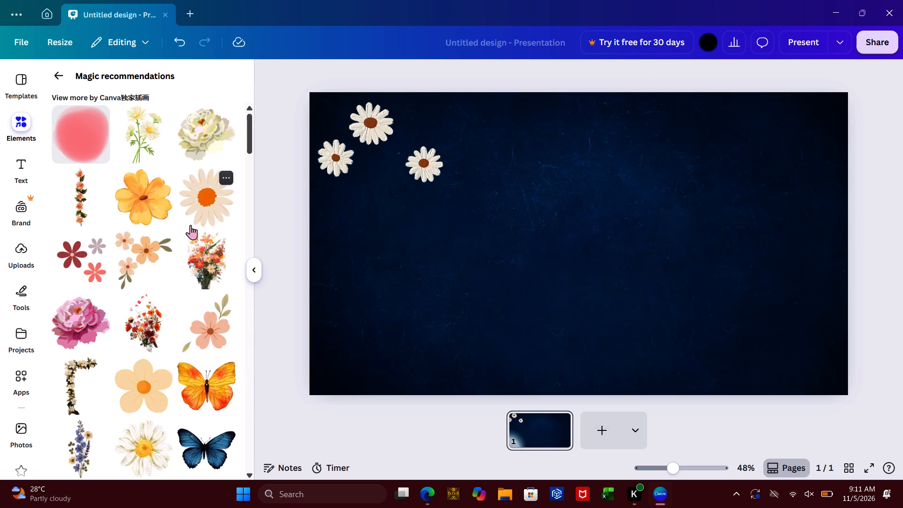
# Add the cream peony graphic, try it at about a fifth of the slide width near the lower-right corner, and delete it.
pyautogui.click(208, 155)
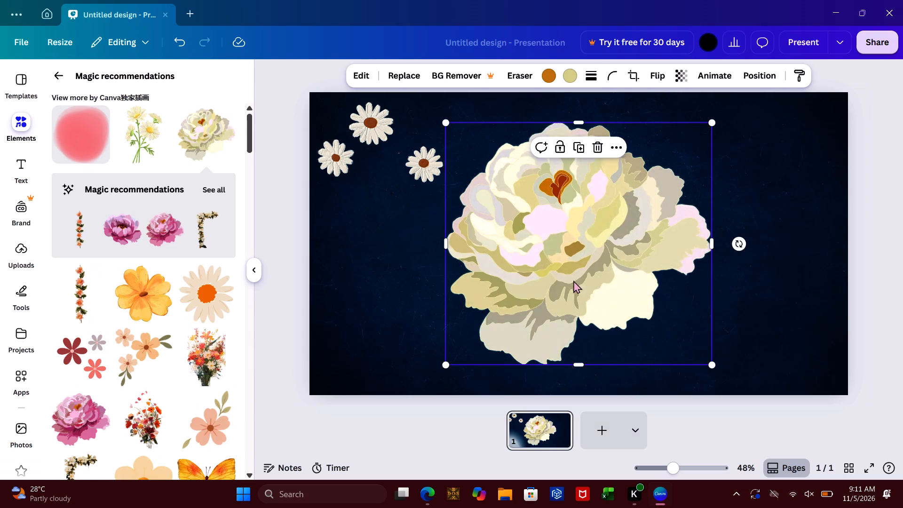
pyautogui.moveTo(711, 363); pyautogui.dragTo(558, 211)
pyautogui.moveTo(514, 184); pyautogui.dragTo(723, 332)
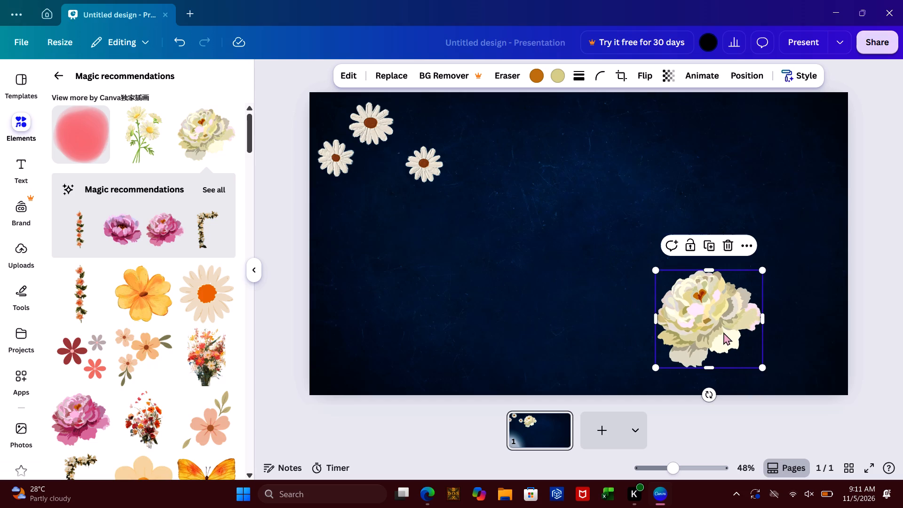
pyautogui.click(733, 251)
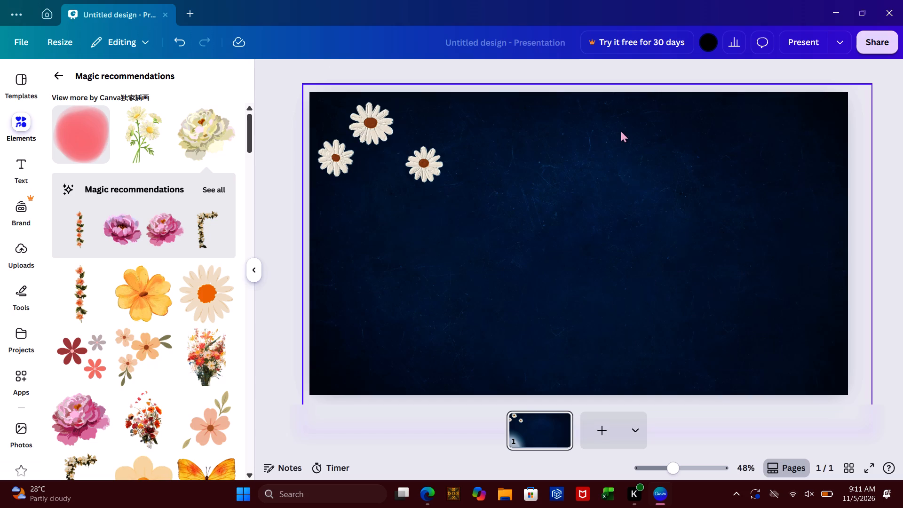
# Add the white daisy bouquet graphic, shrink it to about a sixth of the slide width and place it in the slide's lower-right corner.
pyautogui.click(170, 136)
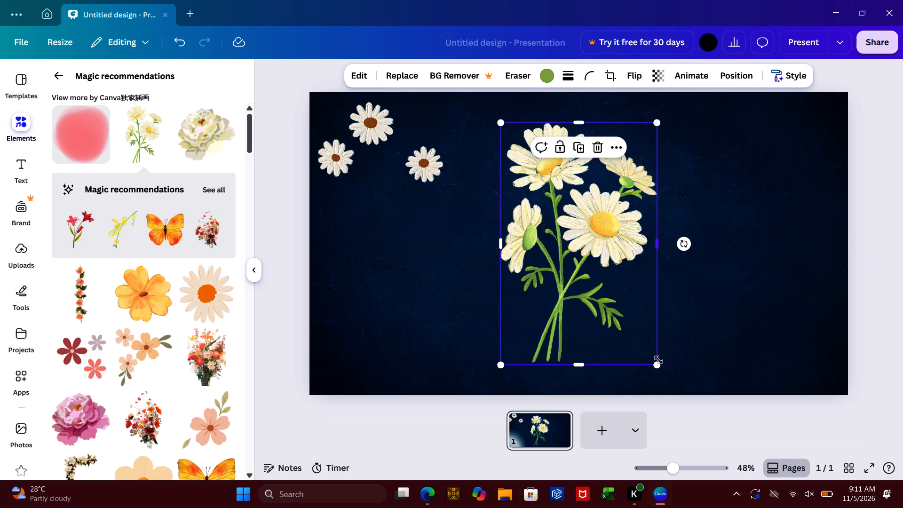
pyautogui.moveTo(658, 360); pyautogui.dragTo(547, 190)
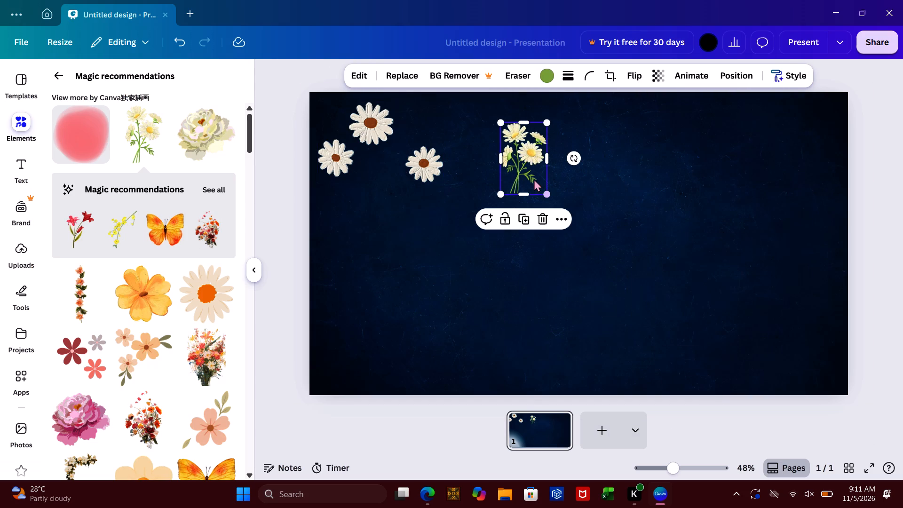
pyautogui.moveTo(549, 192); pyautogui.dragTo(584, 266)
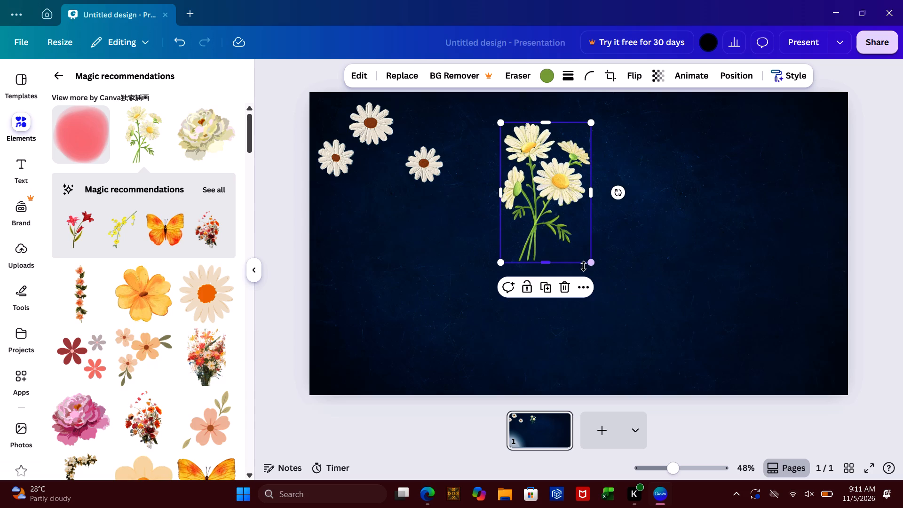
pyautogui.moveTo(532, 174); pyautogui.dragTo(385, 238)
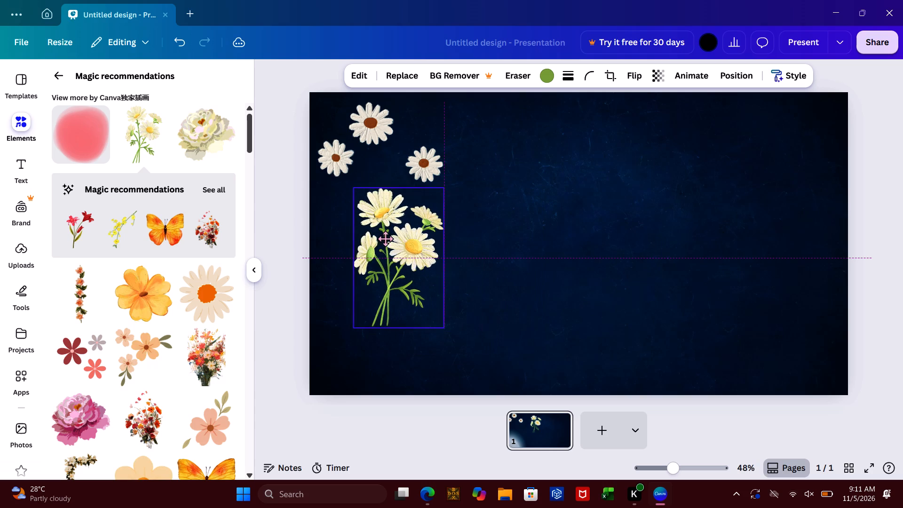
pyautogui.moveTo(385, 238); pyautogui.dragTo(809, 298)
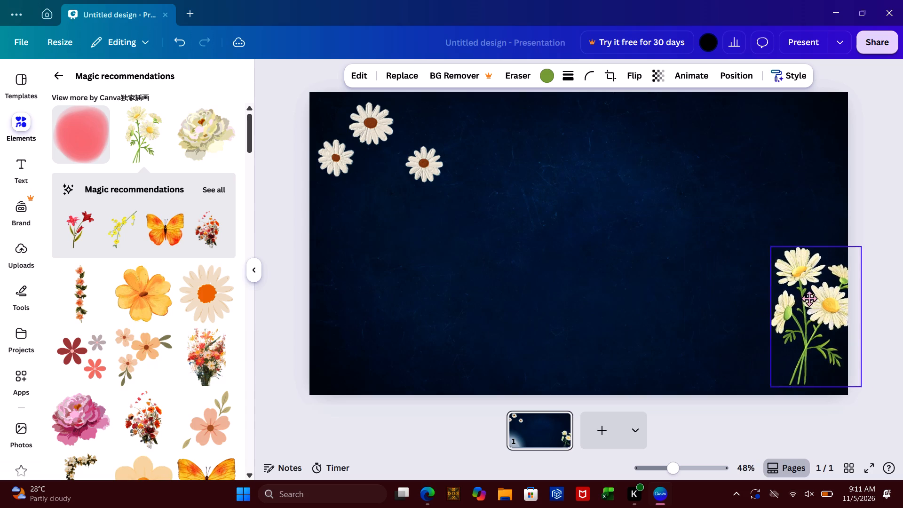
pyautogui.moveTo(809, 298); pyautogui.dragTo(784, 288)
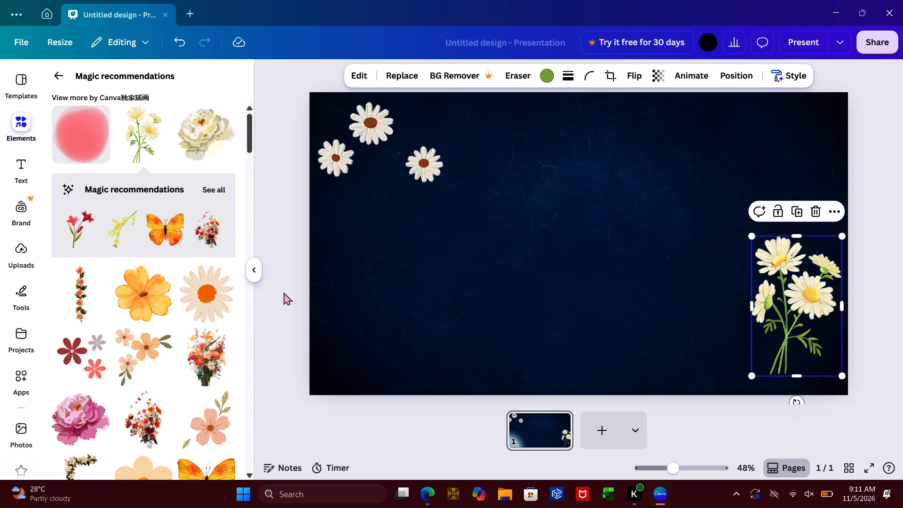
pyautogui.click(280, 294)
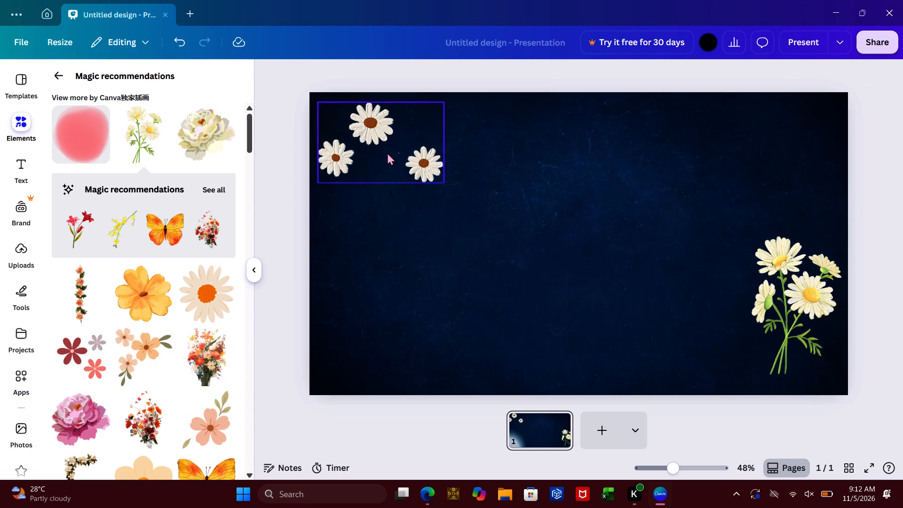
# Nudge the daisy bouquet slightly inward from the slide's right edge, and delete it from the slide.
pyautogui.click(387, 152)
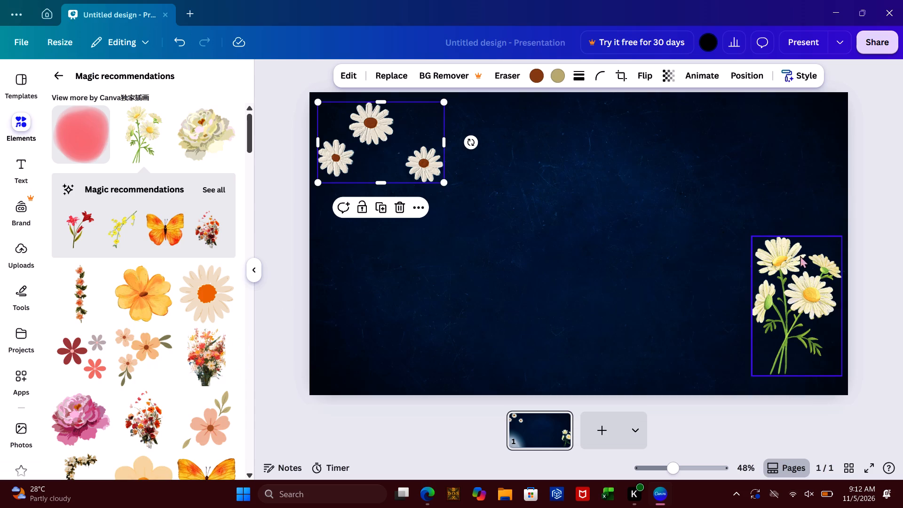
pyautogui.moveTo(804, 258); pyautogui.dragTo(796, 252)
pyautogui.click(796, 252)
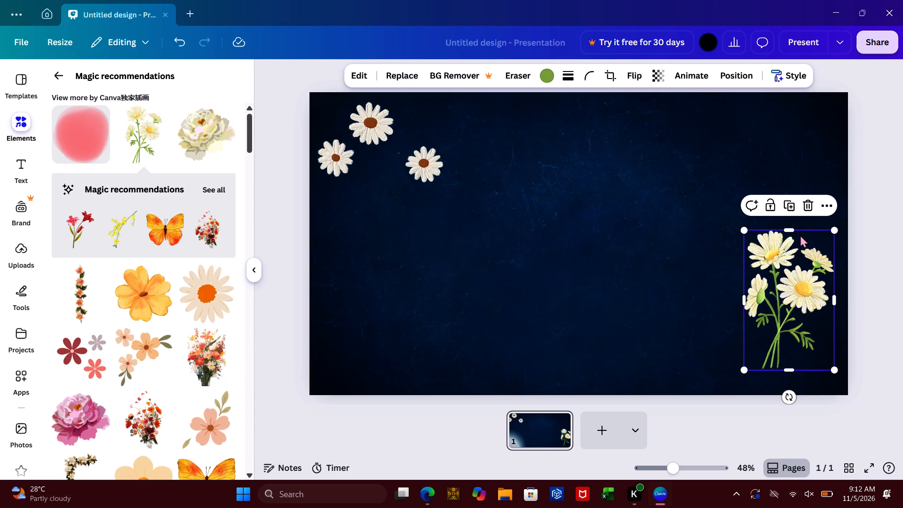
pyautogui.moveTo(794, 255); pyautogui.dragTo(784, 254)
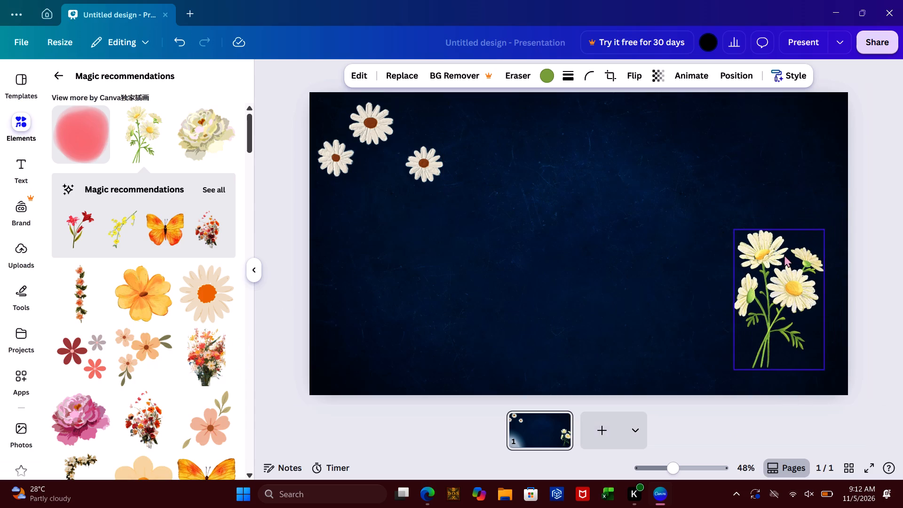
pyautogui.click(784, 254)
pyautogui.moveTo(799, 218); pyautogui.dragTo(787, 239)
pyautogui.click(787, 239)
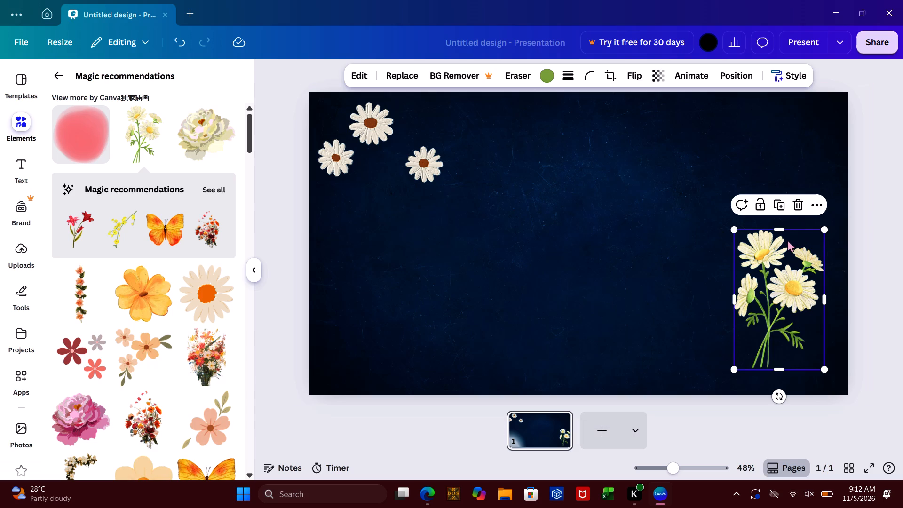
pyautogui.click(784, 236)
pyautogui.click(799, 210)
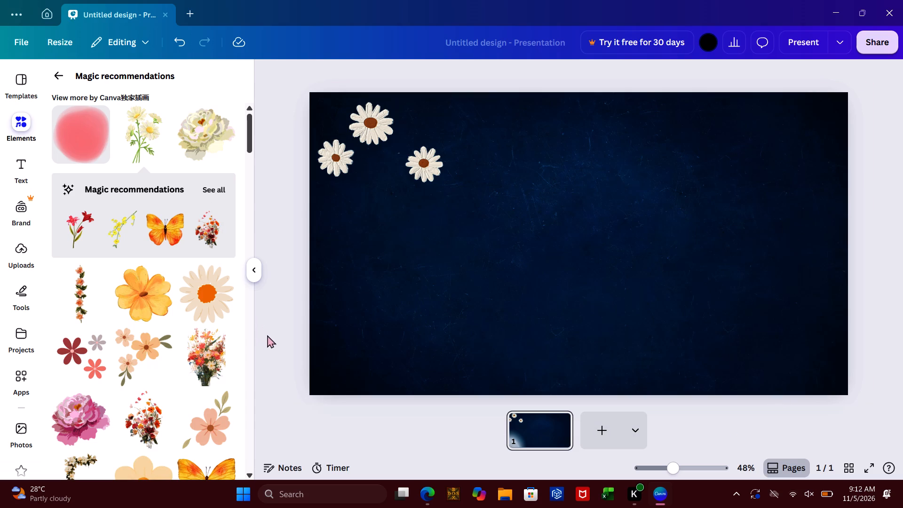
# Add the white lily graphic from the magic recommendations to the slide.
pyautogui.click(244, 335)
pyautogui.click(249, 341)
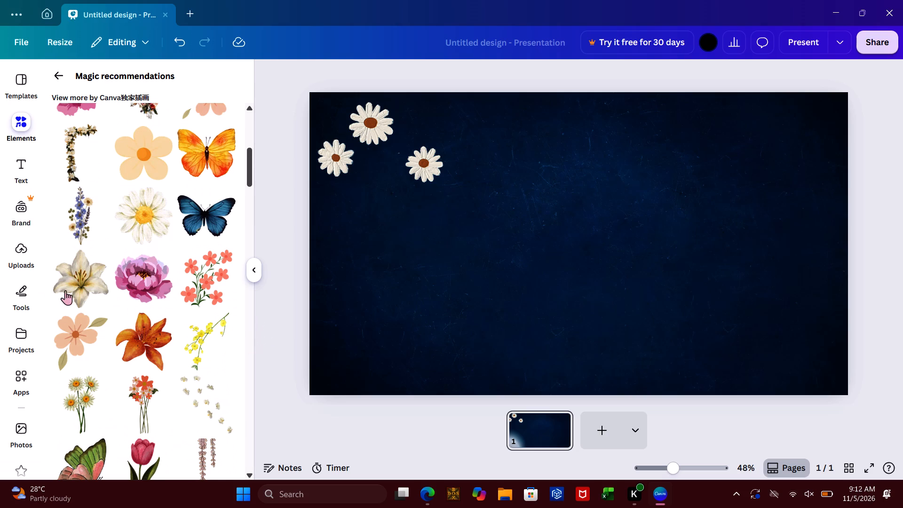
pyautogui.click(74, 266)
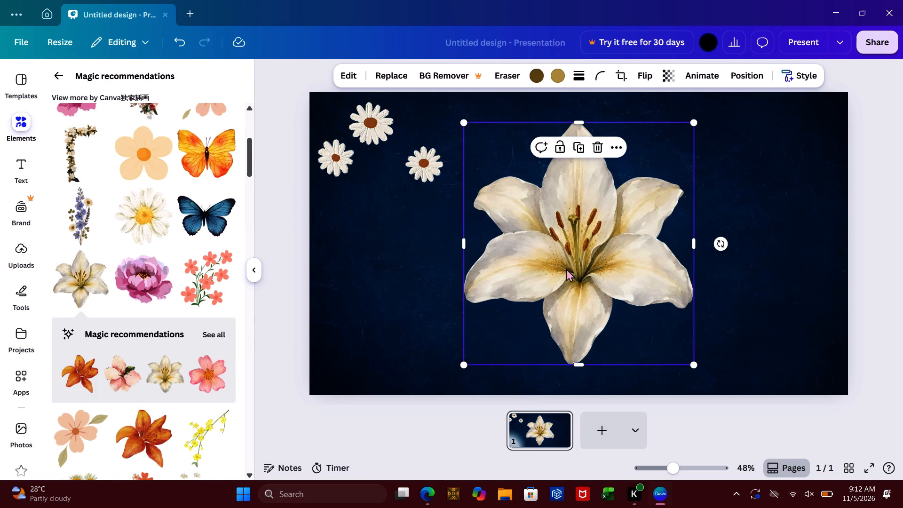
# Delete the three-daisies graphic from the slide's upper-left corner.
pyautogui.click(428, 173)
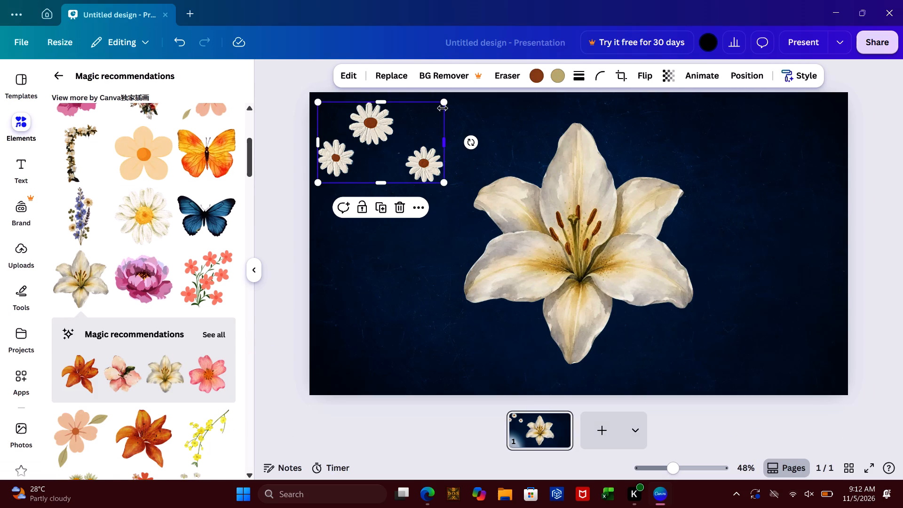
pyautogui.click(403, 212)
# Shrink the lily to about 30% of the slide width and place it in the upper-right corner, extending past the slide's edges.
pyautogui.click(634, 281)
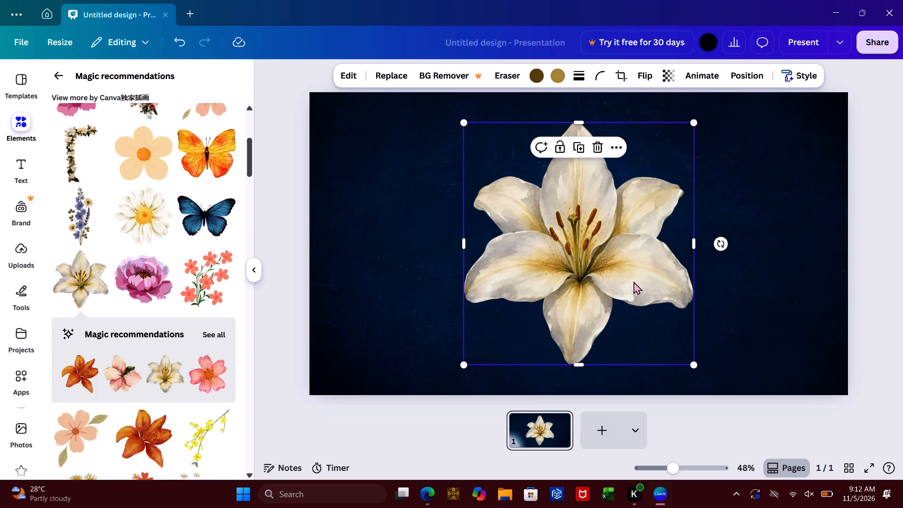
pyautogui.moveTo(694, 366); pyautogui.dragTo(620, 240)
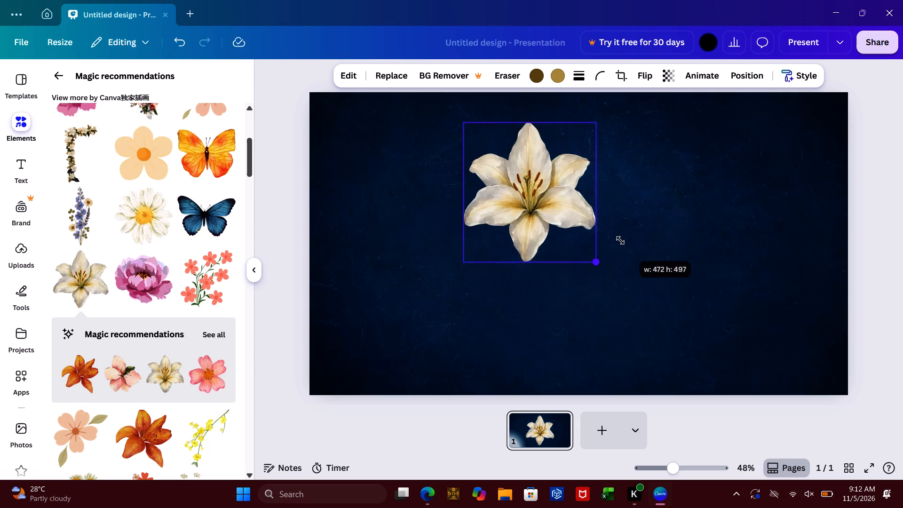
pyautogui.moveTo(620, 240); pyautogui.dragTo(654, 268)
pyautogui.moveTo(554, 224); pyautogui.dragTo(438, 209)
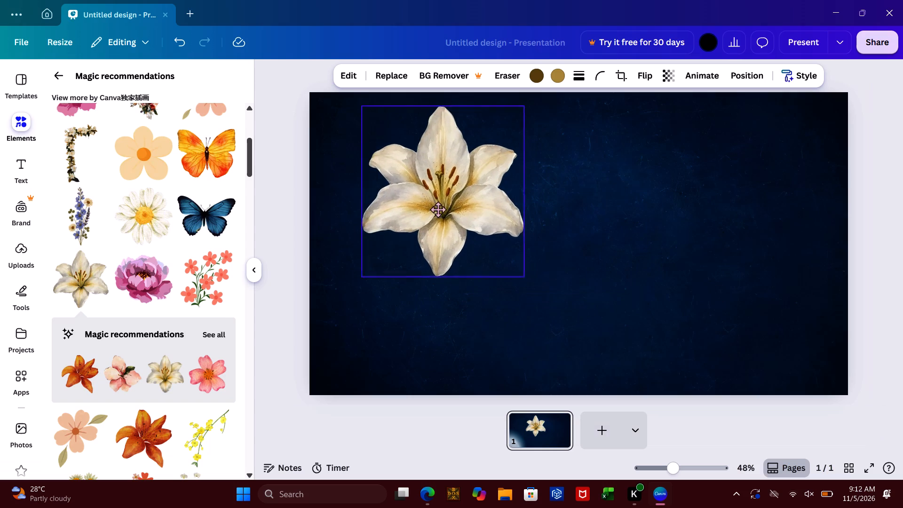
pyautogui.moveTo(438, 209); pyautogui.dragTo(681, 277)
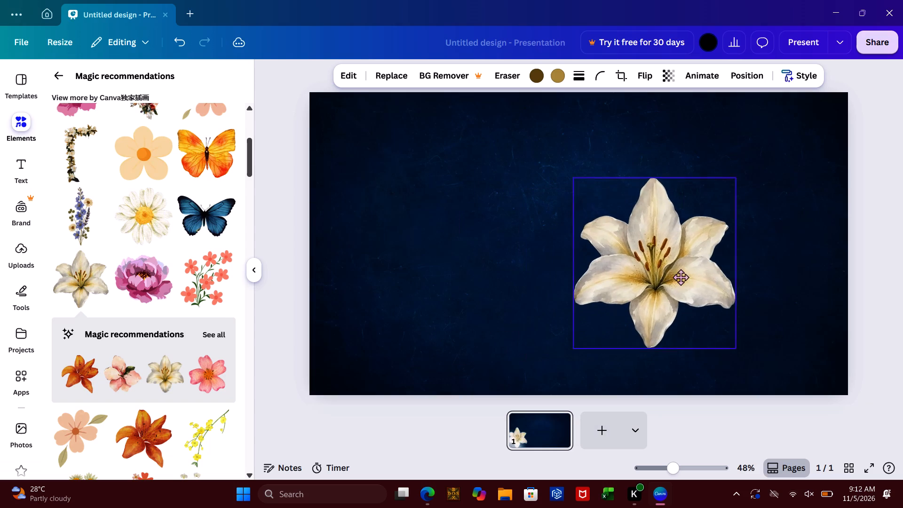
pyautogui.moveTo(681, 277); pyautogui.dragTo(792, 266)
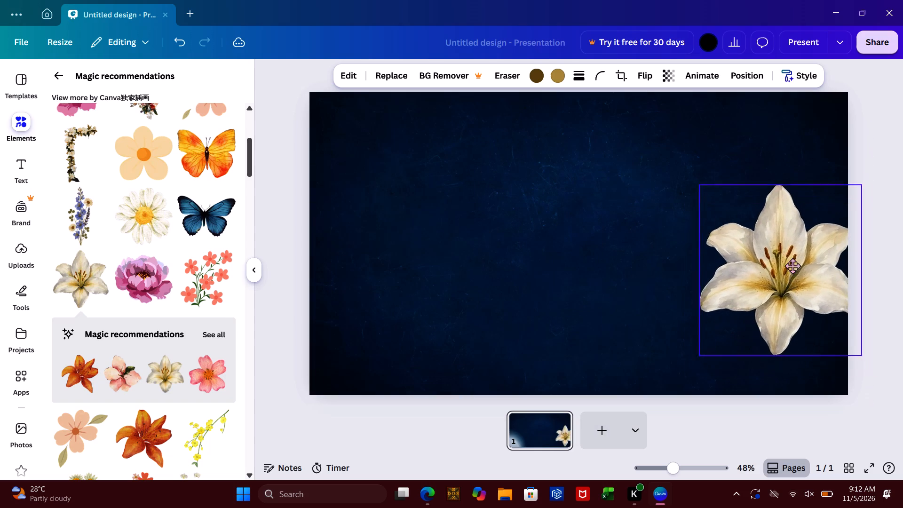
pyautogui.moveTo(792, 266); pyautogui.dragTo(802, 154)
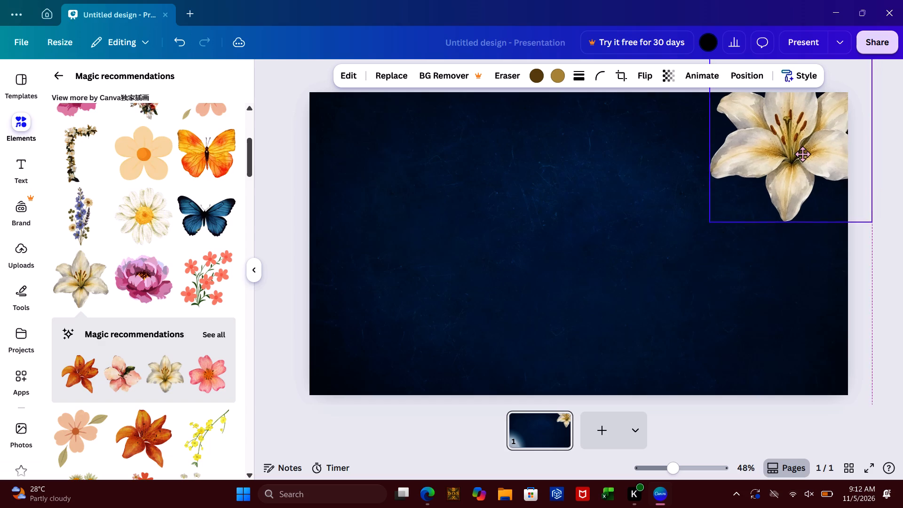
pyautogui.moveTo(802, 154); pyautogui.dragTo(806, 158)
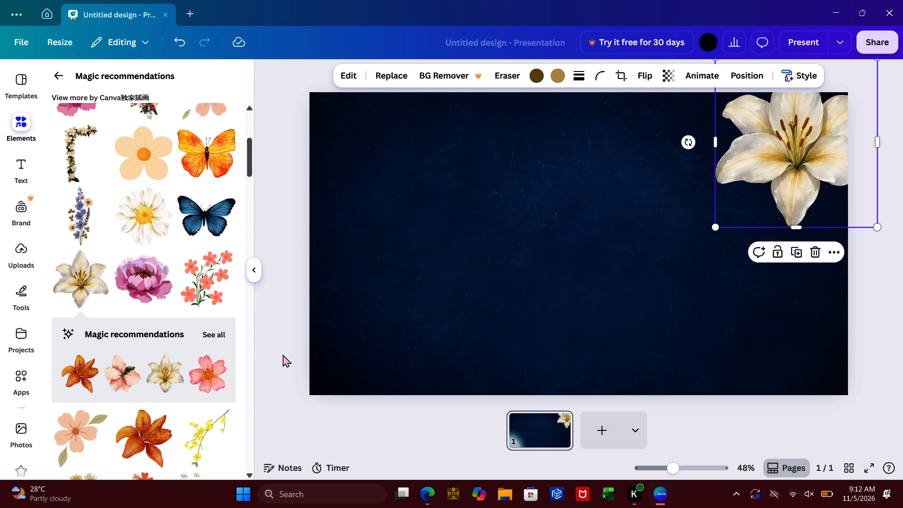
pyautogui.click(282, 354)
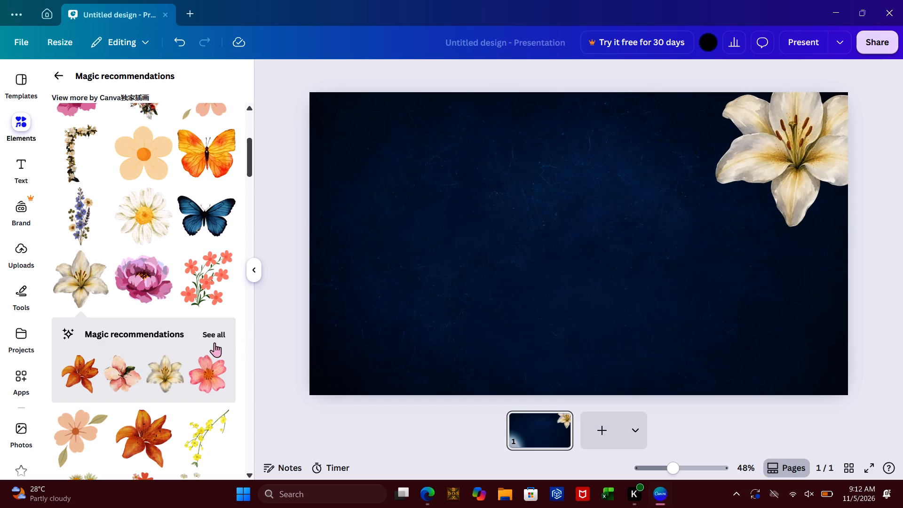
# Add the white-flower corner garland from the lily's magic recommendations, enlarging it to span the slide's full height along the left edge.
pyautogui.click(216, 335)
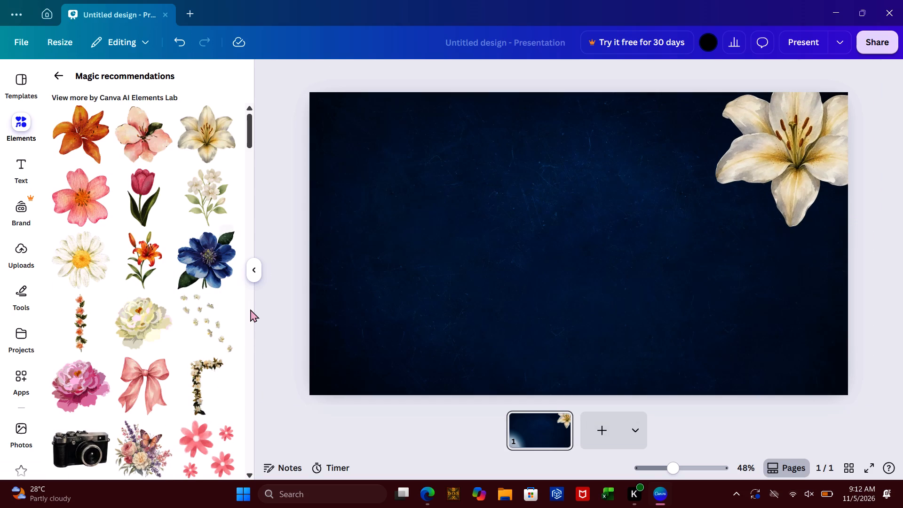
pyautogui.click(205, 369)
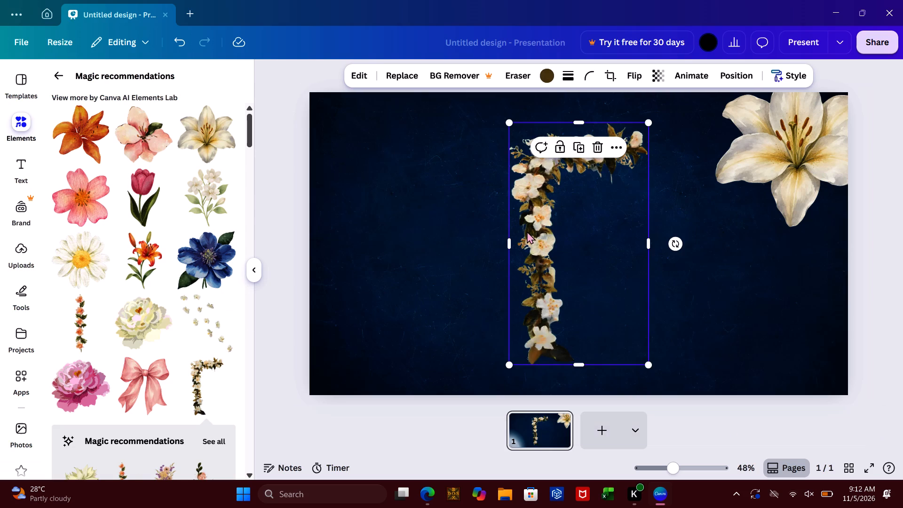
pyautogui.moveTo(527, 231); pyautogui.dragTo(341, 193)
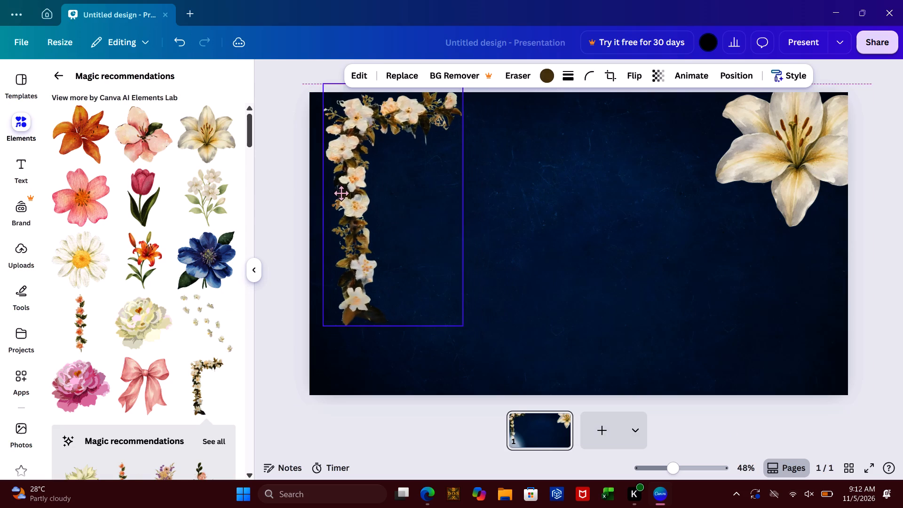
pyautogui.moveTo(341, 193); pyautogui.dragTo(338, 196)
pyautogui.click(459, 334)
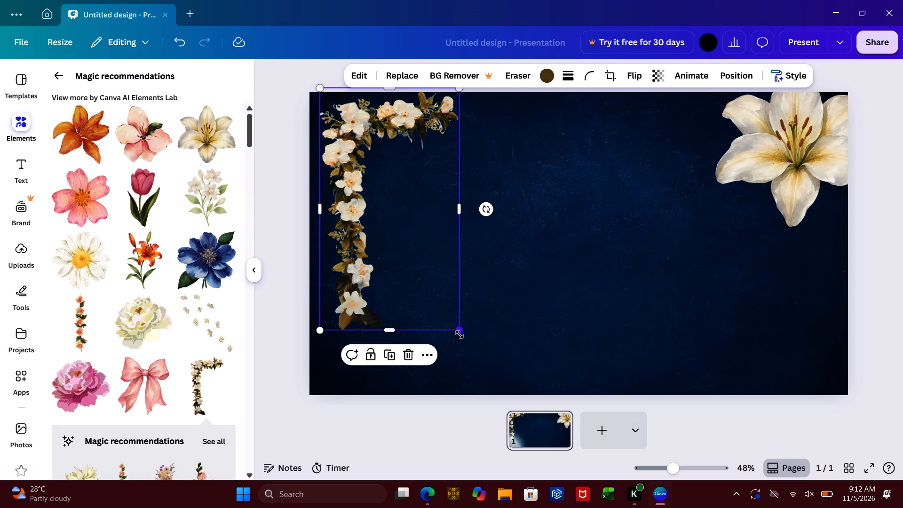
pyautogui.moveTo(459, 334); pyautogui.dragTo(499, 411)
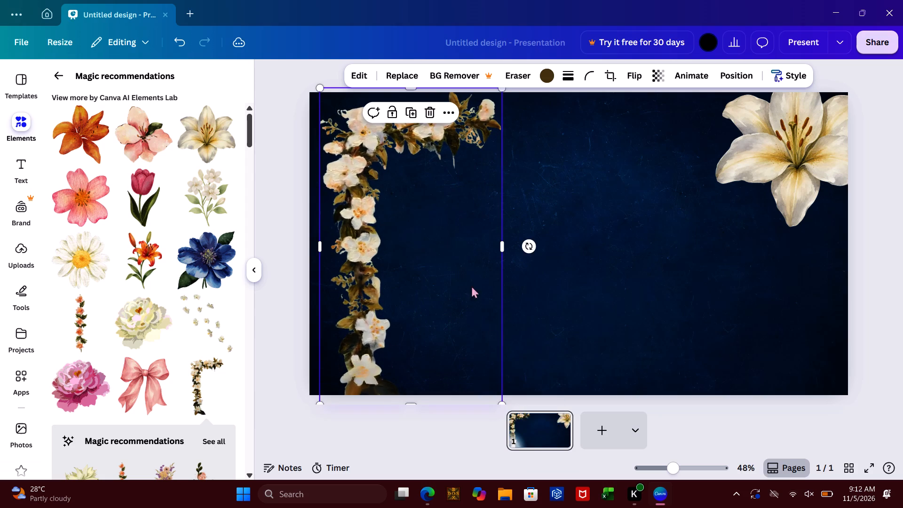
pyautogui.moveTo(359, 245); pyautogui.dragTo(349, 243)
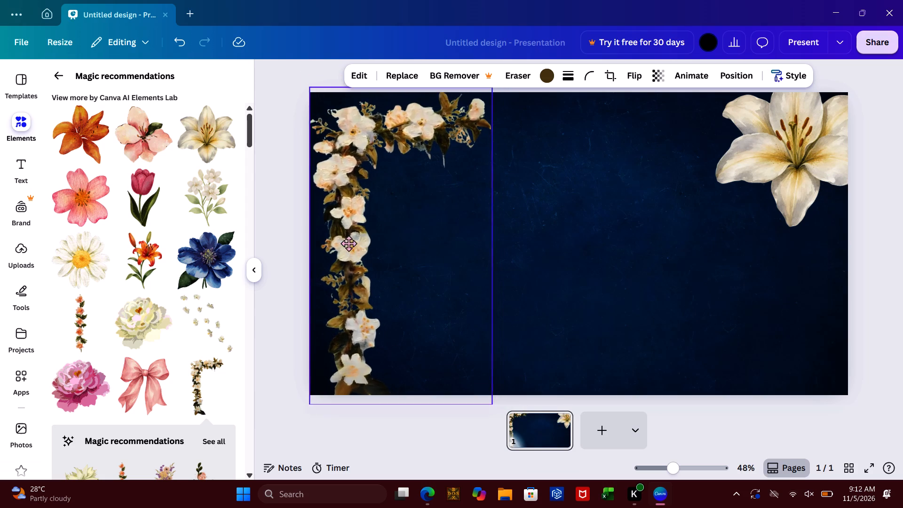
pyautogui.moveTo(349, 243); pyautogui.dragTo(342, 233)
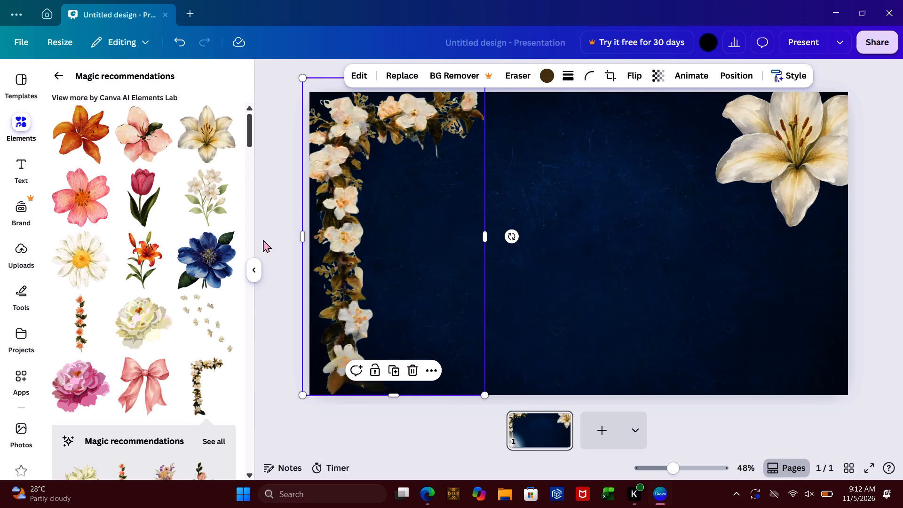
pyautogui.click(263, 239)
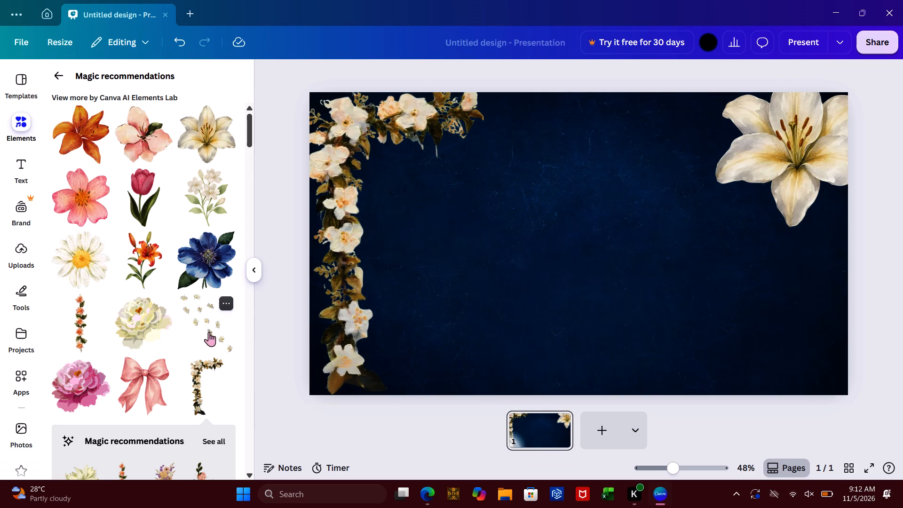
# Add the scattered white orchid blossoms graphic, enlarge it to about 57% of the slide width, and place it over the slide's right side.
pyautogui.click(209, 332)
pyautogui.moveTo(616, 296); pyautogui.dragTo(659, 320)
pyautogui.moveTo(732, 390); pyautogui.dragTo(873, 430)
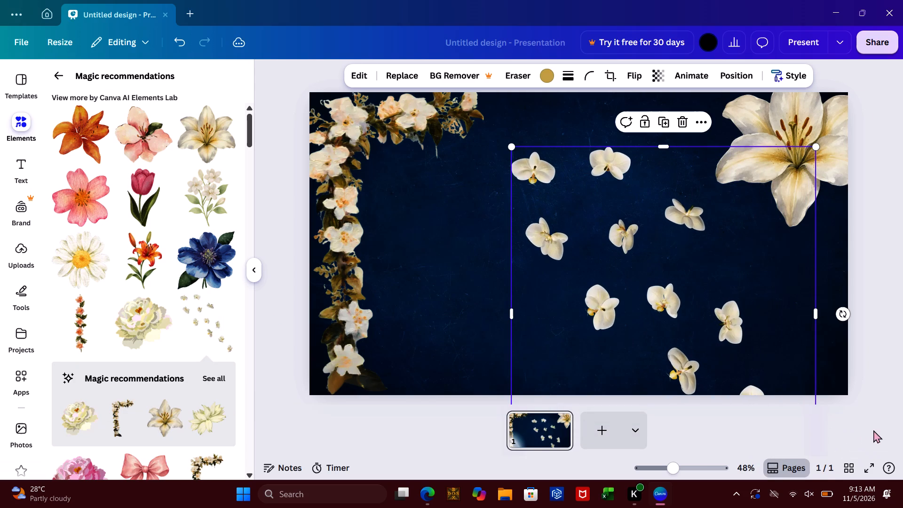
pyautogui.moveTo(701, 317); pyautogui.dragTo(784, 249)
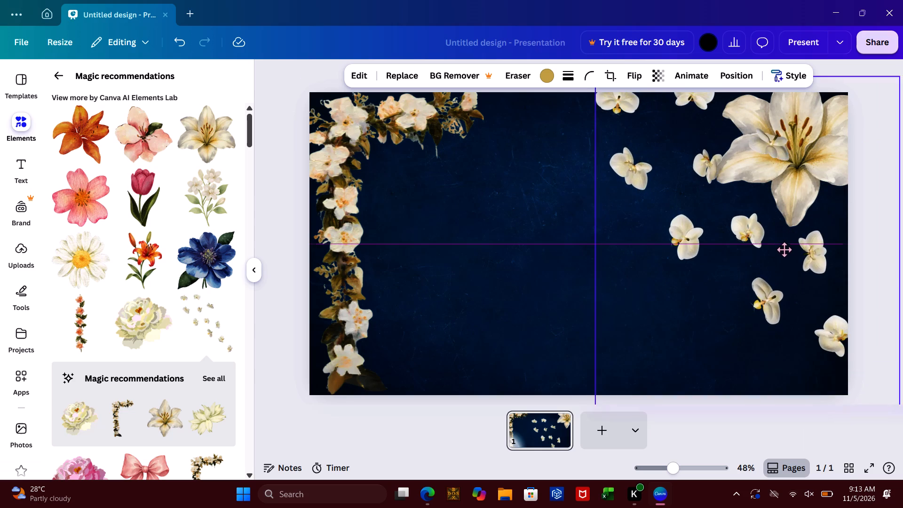
pyautogui.moveTo(784, 249); pyautogui.dragTo(783, 258)
pyautogui.click(831, 154)
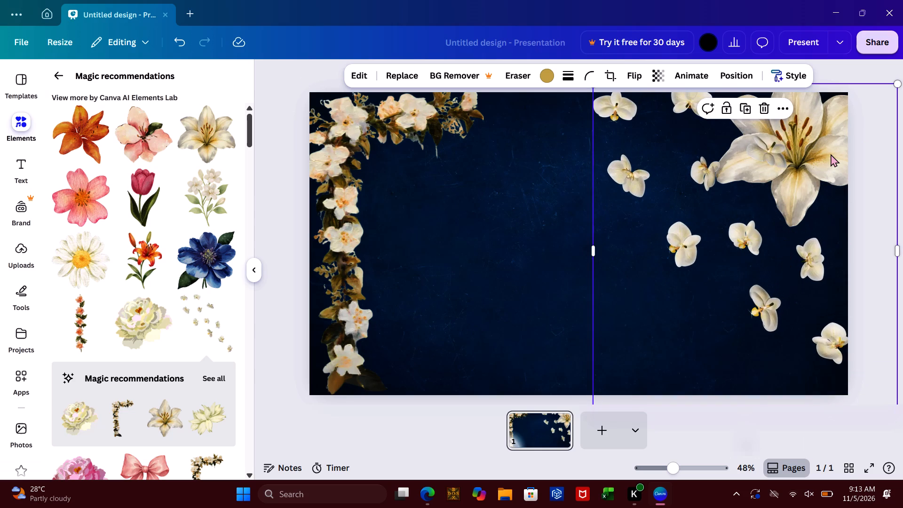
pyautogui.click(813, 141)
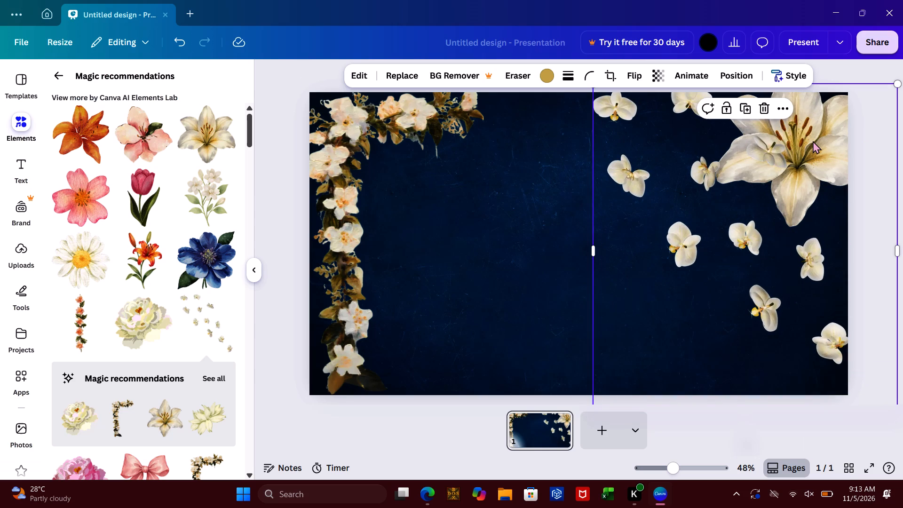
pyautogui.click(813, 141)
pyautogui.click(883, 191)
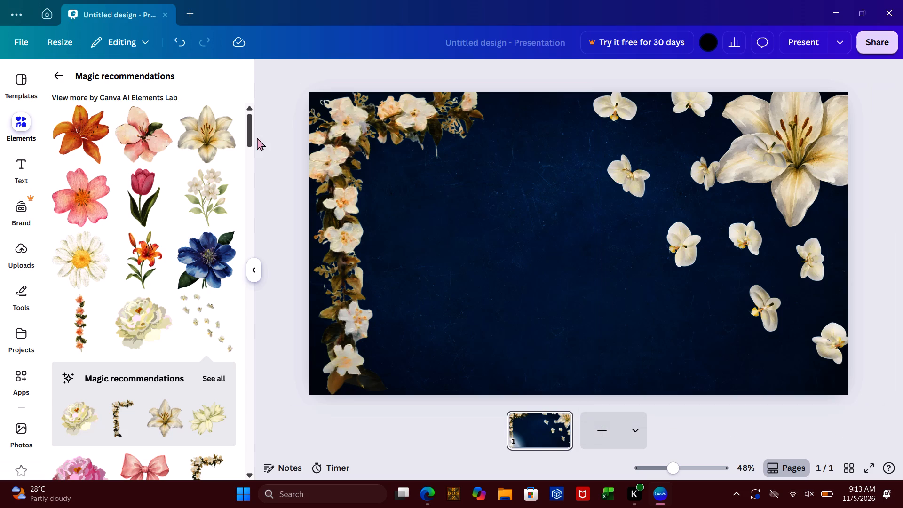
# Add a text box at the slide's centre and clear its placeholder text.
pyautogui.click(18, 164)
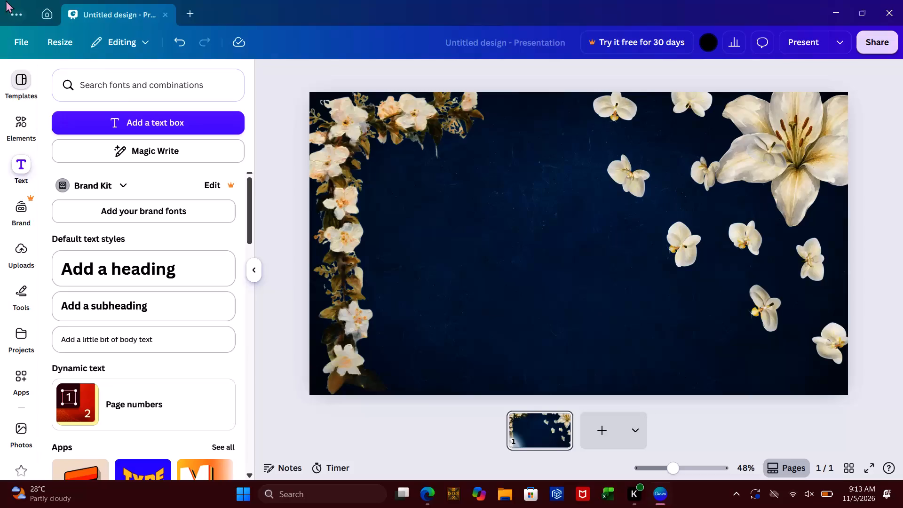
pyautogui.click(123, 119)
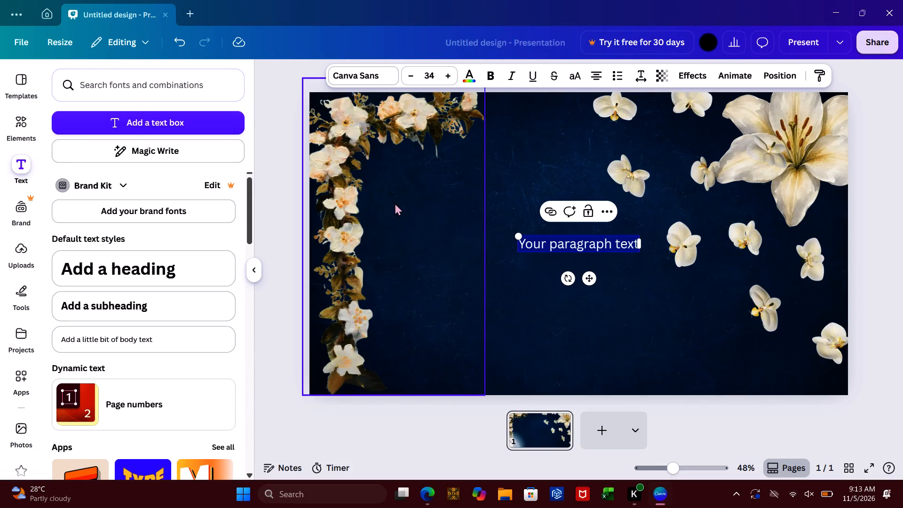
pyautogui.press('BackSpace')
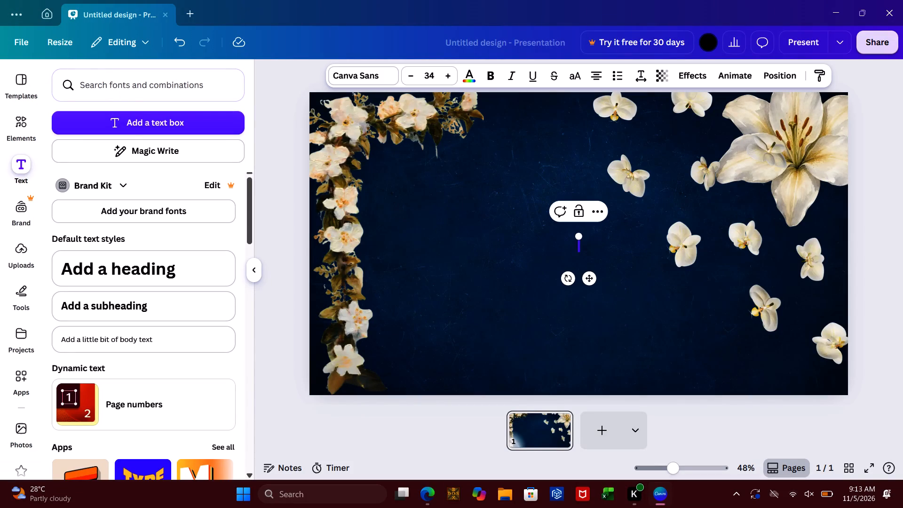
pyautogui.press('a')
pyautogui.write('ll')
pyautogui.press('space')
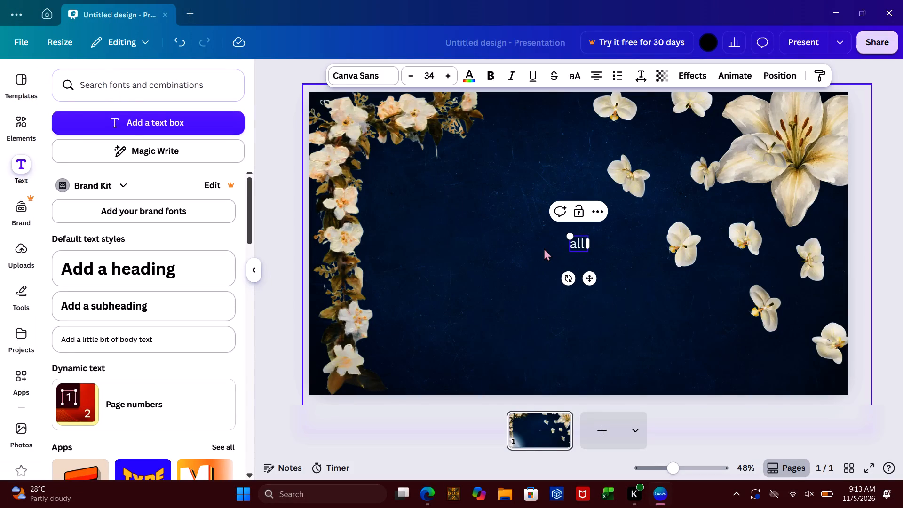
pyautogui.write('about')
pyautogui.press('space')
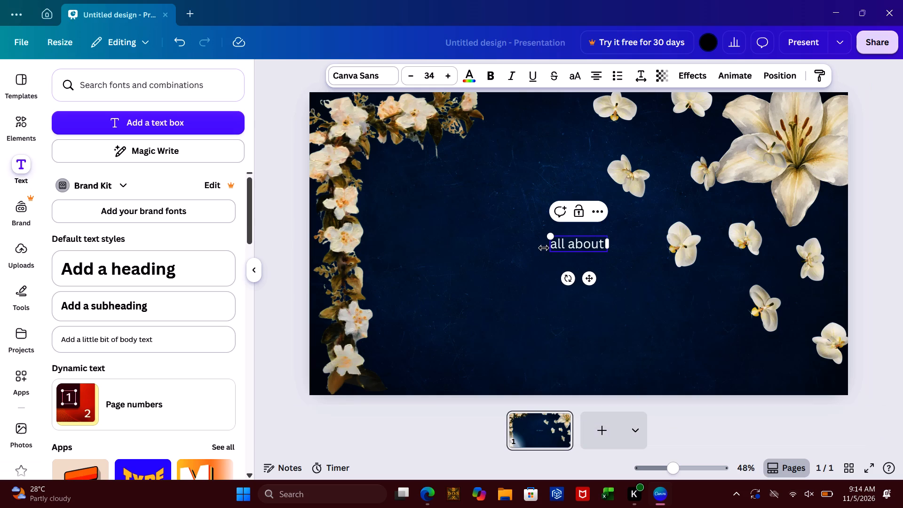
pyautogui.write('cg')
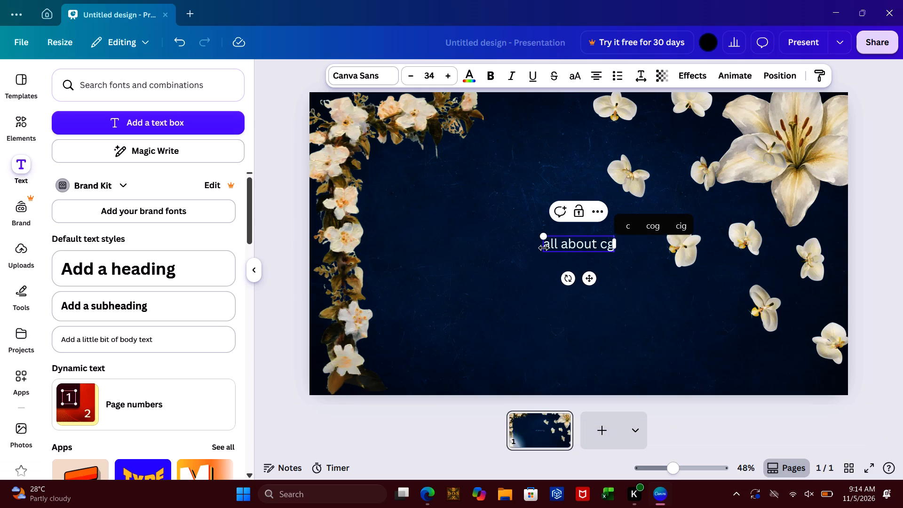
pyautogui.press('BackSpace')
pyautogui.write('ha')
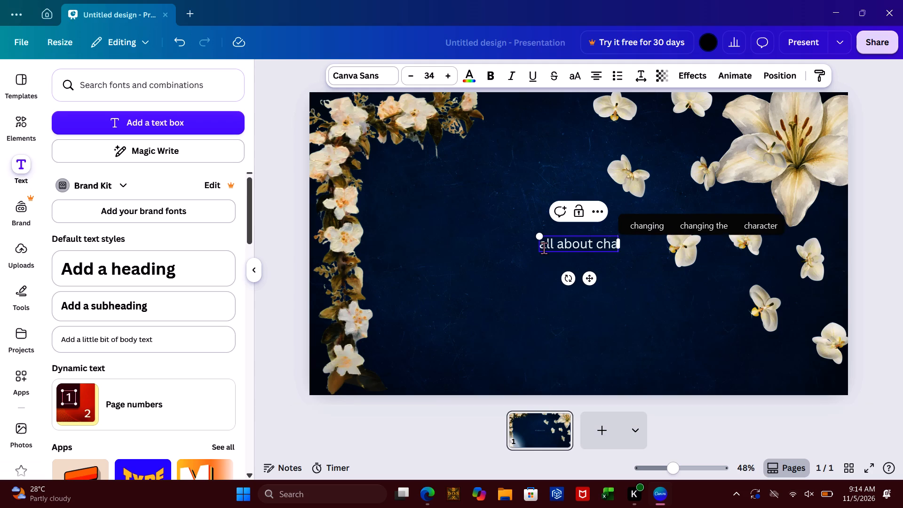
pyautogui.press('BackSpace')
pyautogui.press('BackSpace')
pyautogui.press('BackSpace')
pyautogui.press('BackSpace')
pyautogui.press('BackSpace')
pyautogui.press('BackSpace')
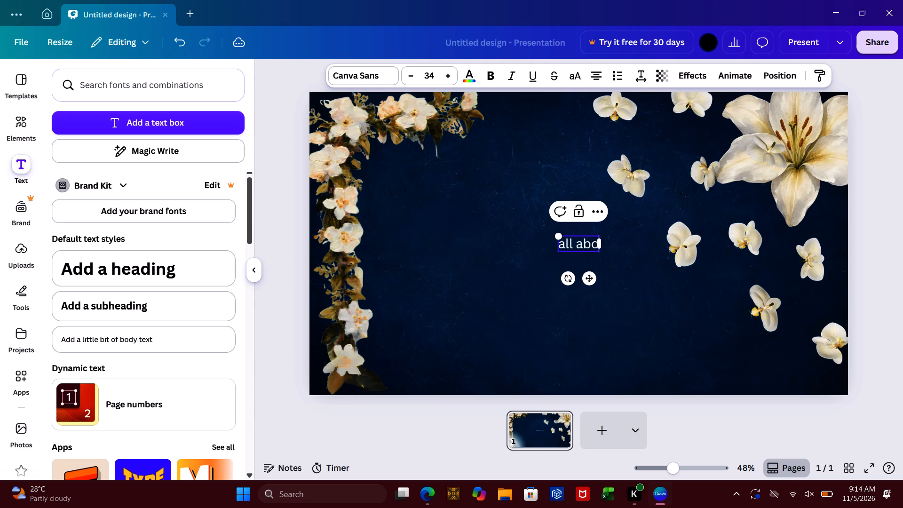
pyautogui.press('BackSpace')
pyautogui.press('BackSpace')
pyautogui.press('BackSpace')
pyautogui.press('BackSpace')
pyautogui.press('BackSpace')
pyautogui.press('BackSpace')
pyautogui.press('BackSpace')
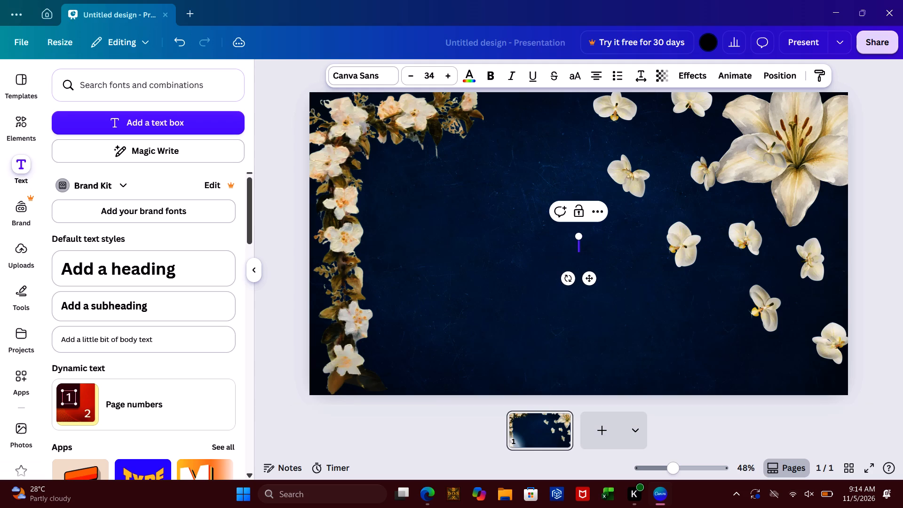
# Enter "champaaaaaaaaaaa" in the text box, with "hereeee" on a second line.
pyautogui.write('cha')
pyautogui.write('mp')
pyautogui.write('aaaaaaaaaaa')
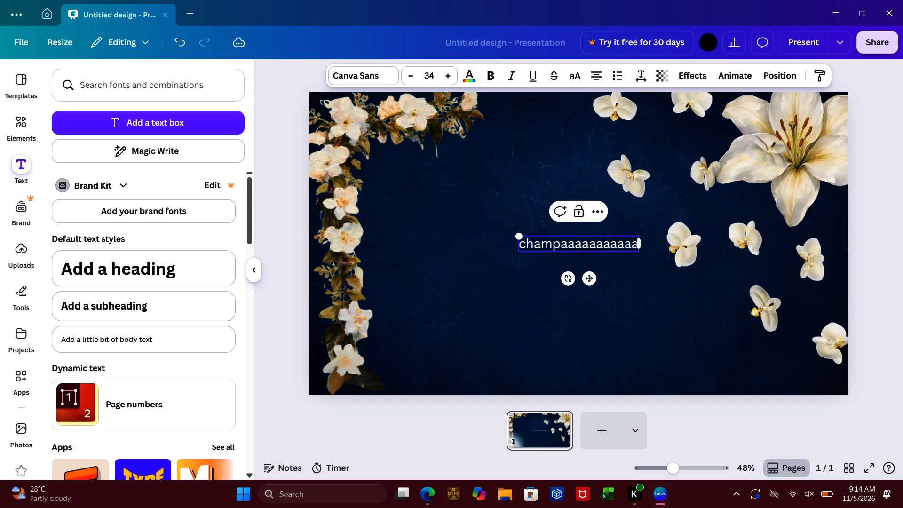
pyautogui.press('space')
pyautogui.press('Return')
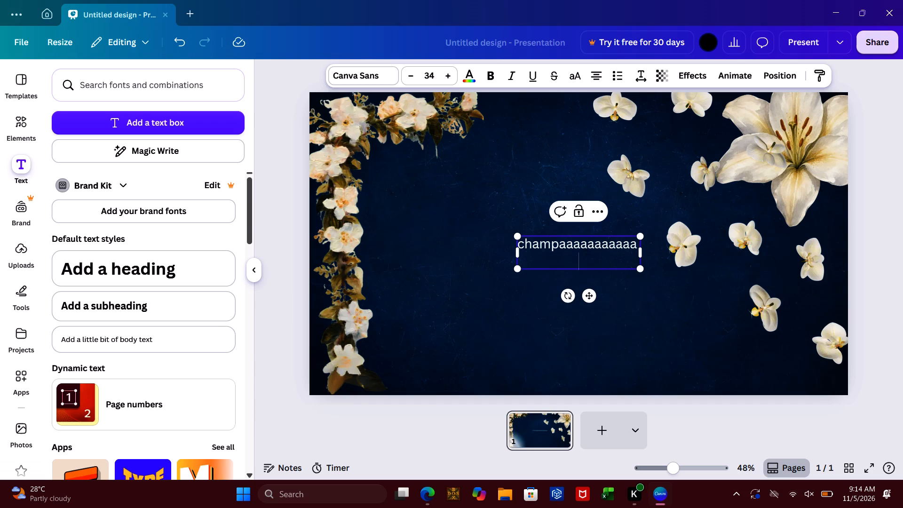
pyautogui.write('hereeee')
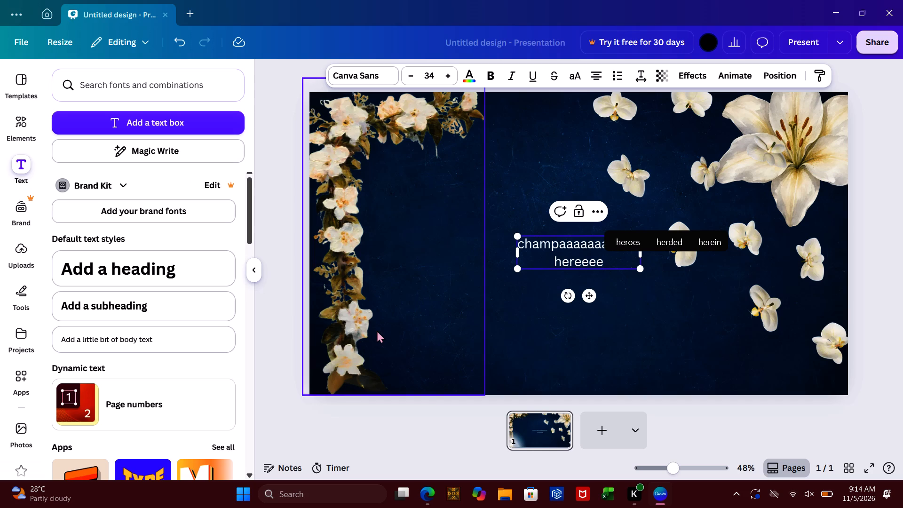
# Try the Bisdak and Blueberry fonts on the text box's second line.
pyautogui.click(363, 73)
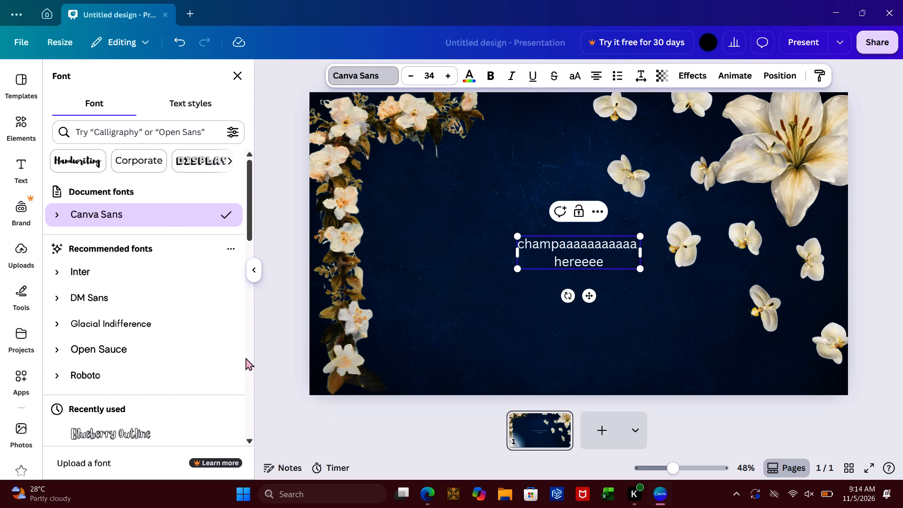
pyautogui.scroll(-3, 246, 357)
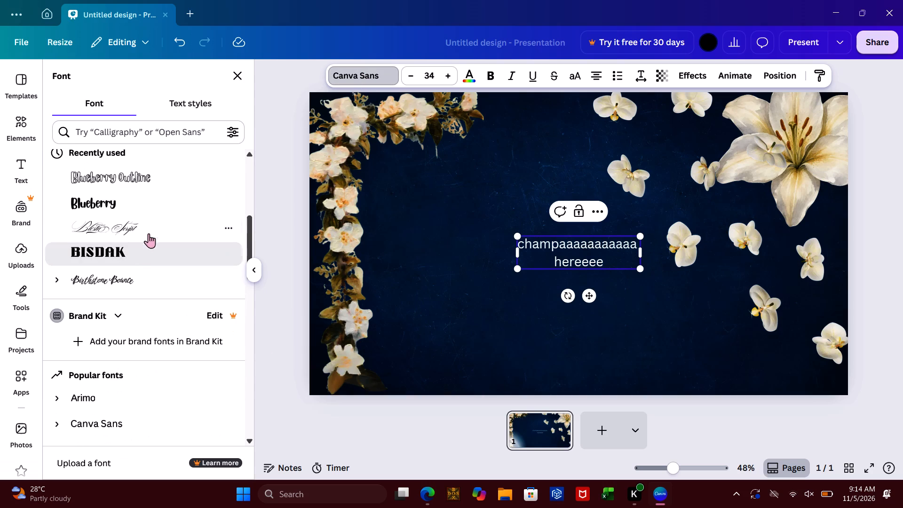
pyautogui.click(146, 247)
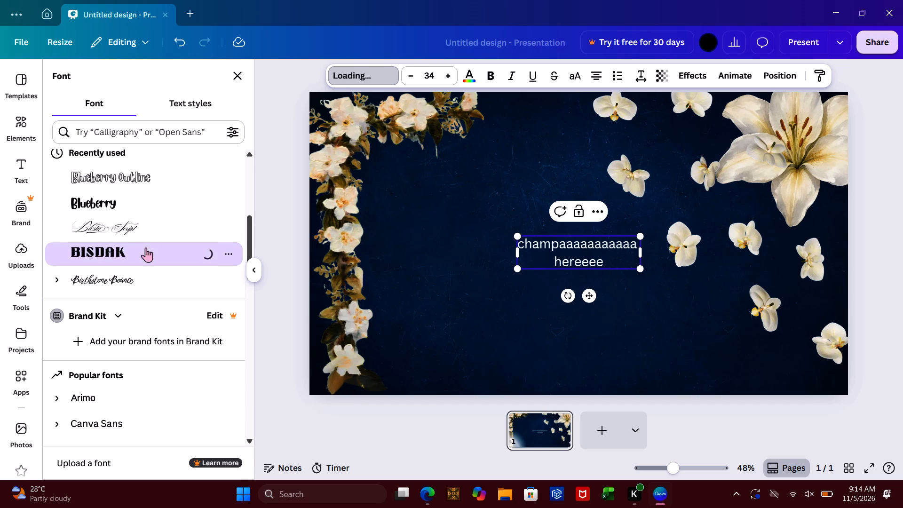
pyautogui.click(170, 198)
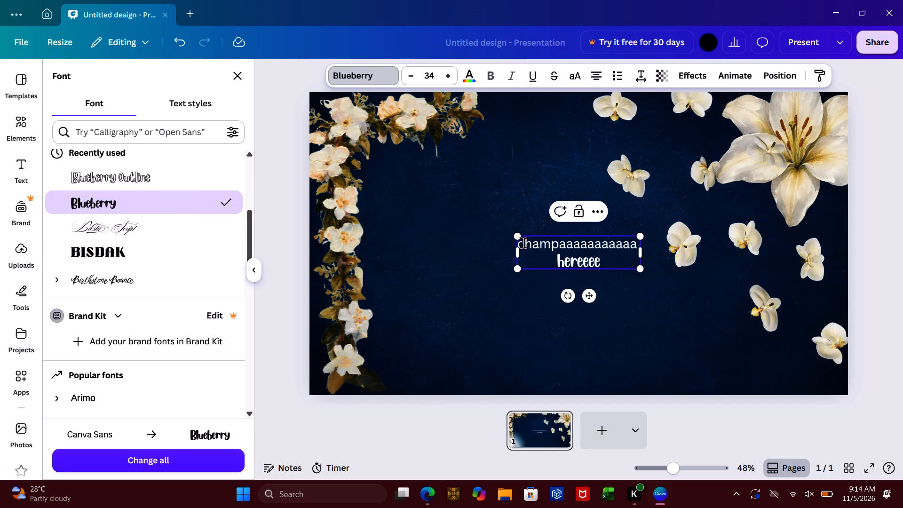
# Widen the text box slightly by extending its left side outward.
pyautogui.moveTo(523, 243); pyautogui.dragTo(517, 246)
pyautogui.moveTo(517, 246); pyautogui.dragTo(499, 255)
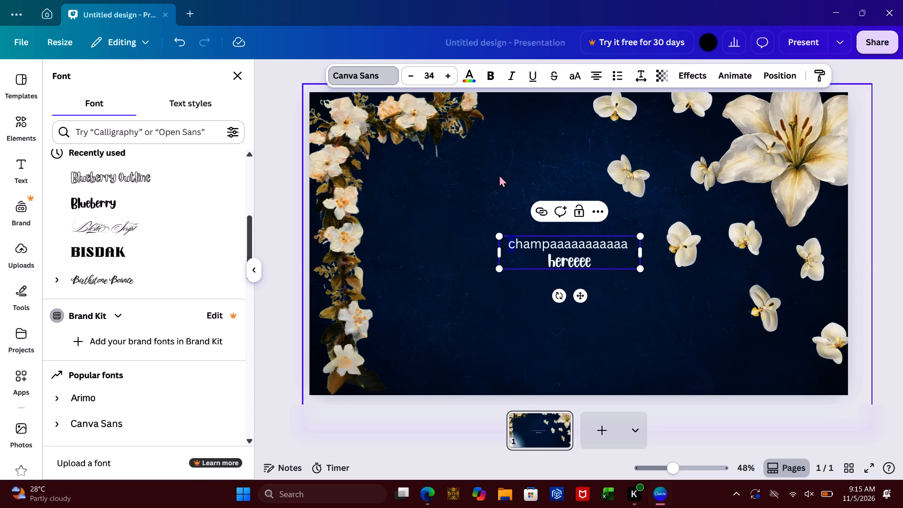
pyautogui.click(499, 175)
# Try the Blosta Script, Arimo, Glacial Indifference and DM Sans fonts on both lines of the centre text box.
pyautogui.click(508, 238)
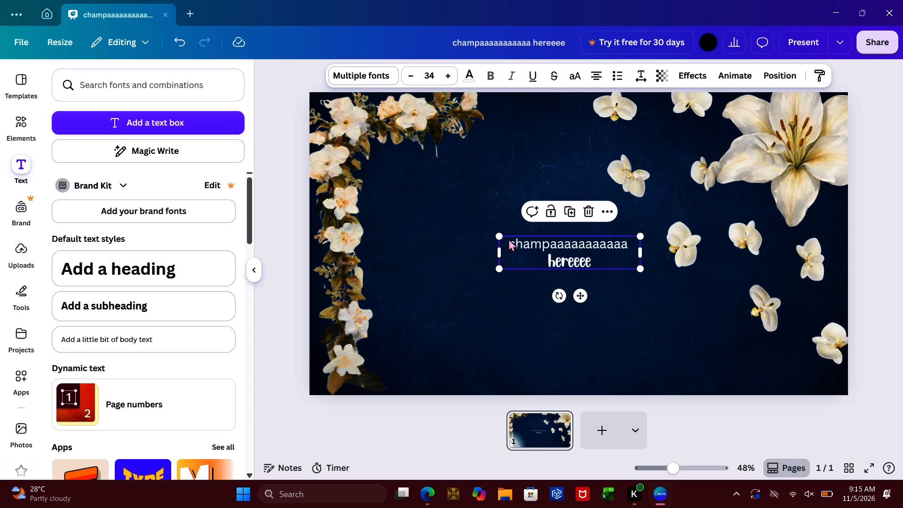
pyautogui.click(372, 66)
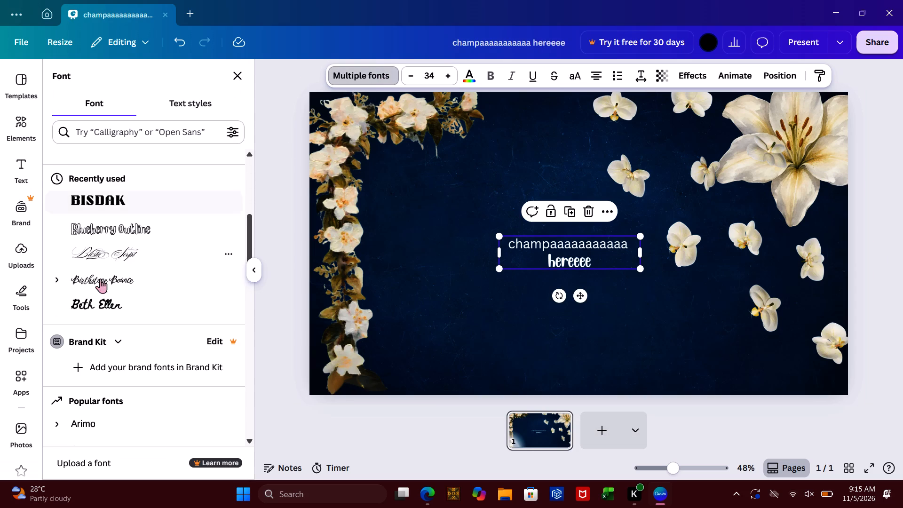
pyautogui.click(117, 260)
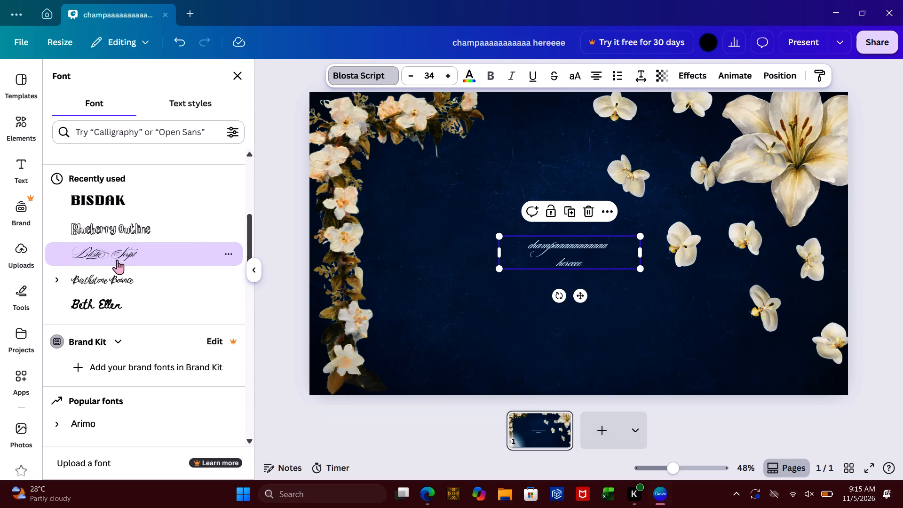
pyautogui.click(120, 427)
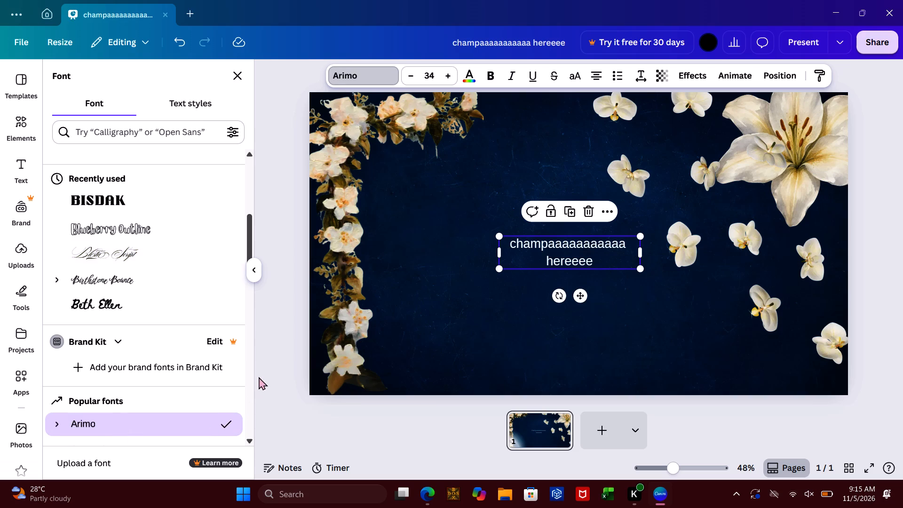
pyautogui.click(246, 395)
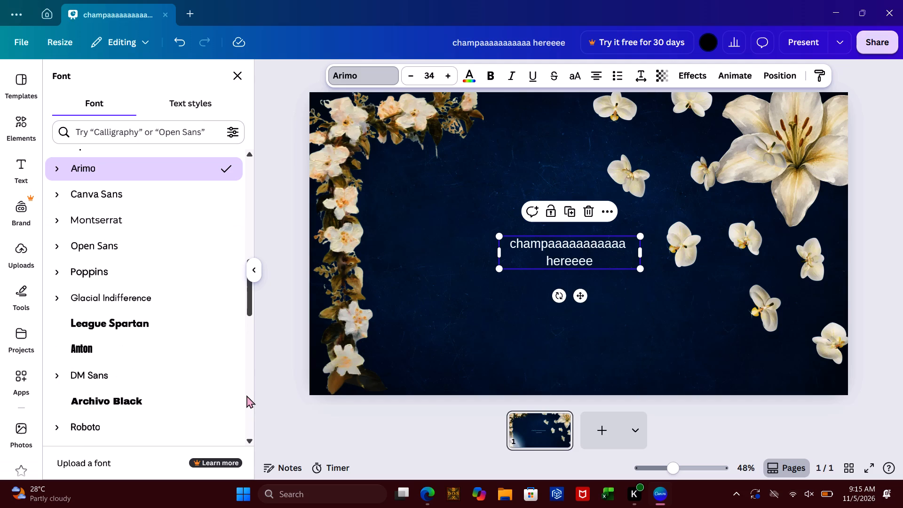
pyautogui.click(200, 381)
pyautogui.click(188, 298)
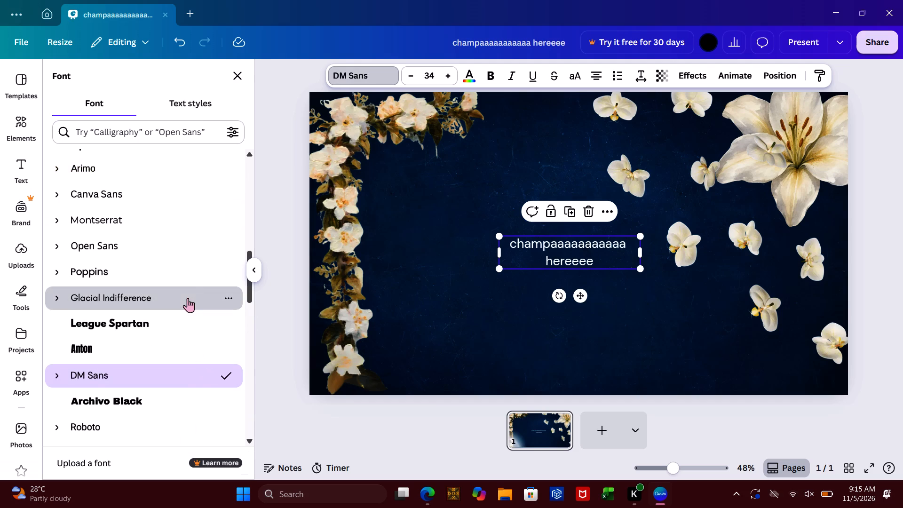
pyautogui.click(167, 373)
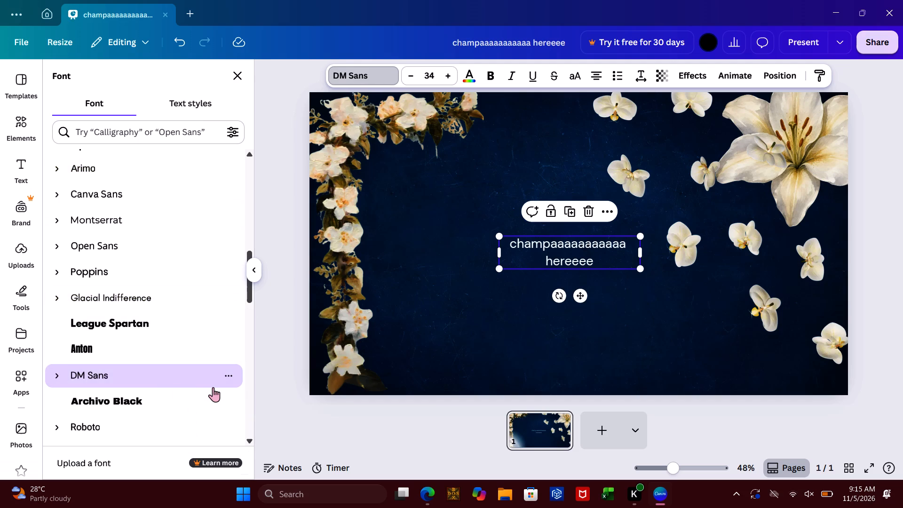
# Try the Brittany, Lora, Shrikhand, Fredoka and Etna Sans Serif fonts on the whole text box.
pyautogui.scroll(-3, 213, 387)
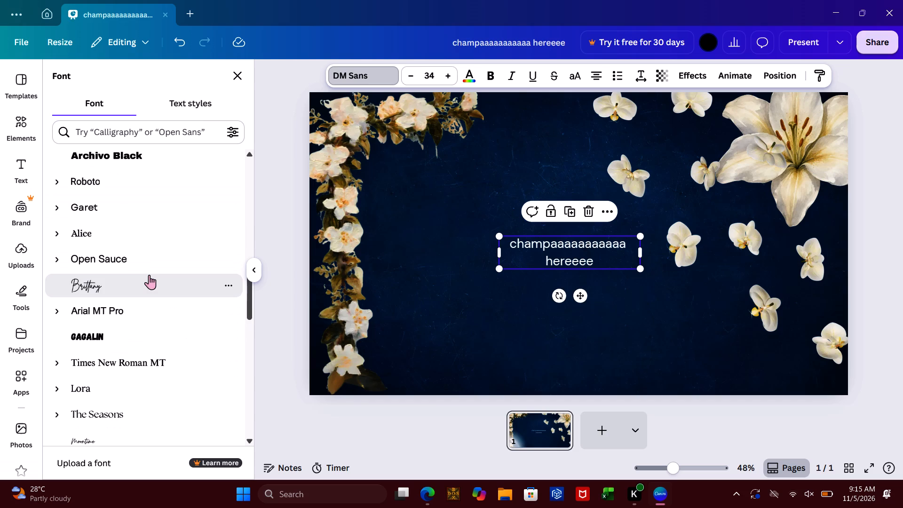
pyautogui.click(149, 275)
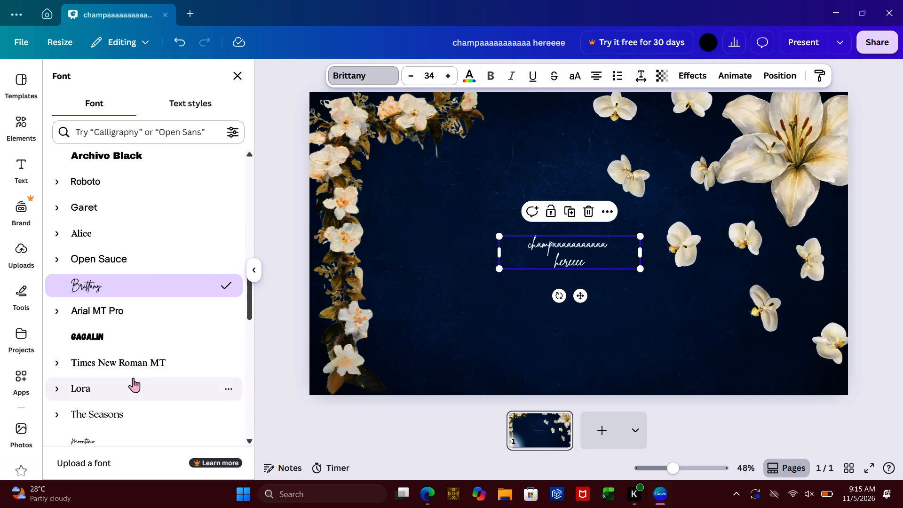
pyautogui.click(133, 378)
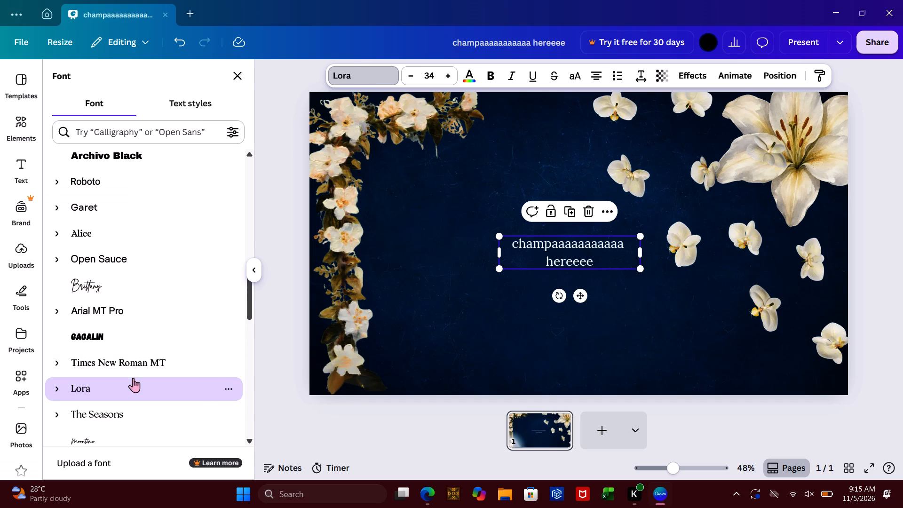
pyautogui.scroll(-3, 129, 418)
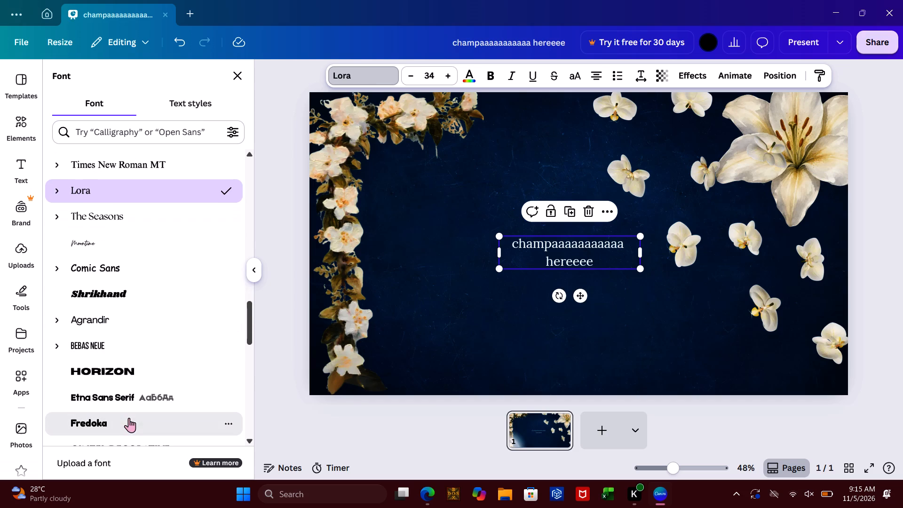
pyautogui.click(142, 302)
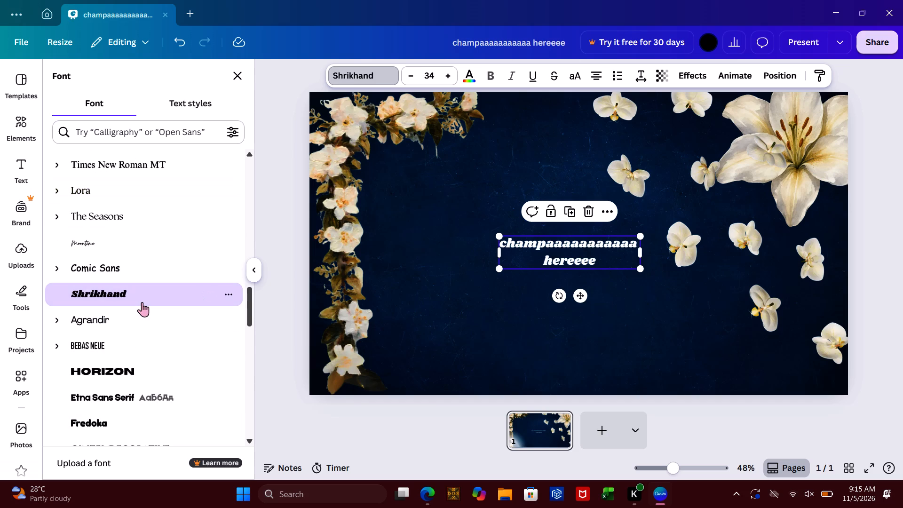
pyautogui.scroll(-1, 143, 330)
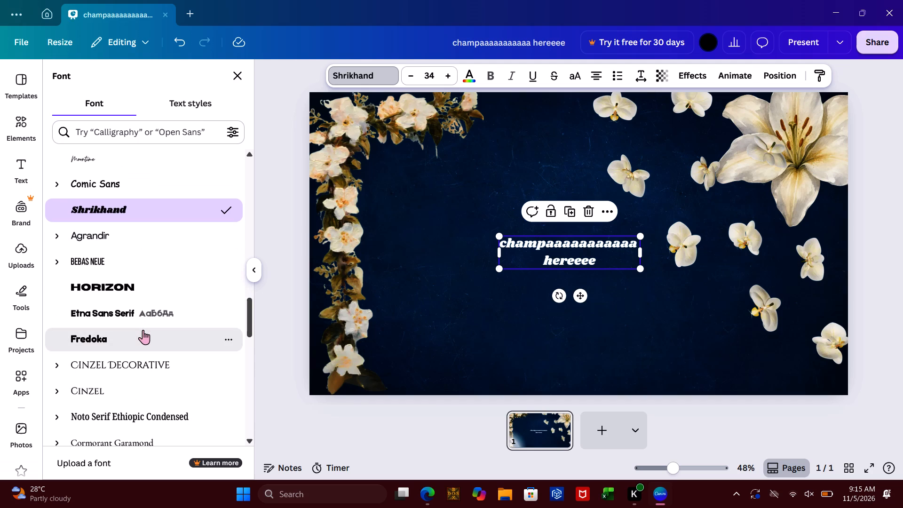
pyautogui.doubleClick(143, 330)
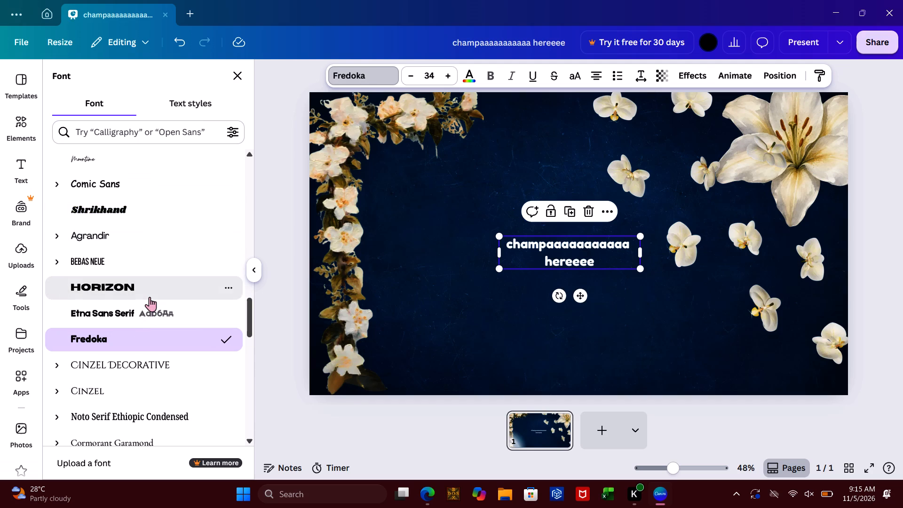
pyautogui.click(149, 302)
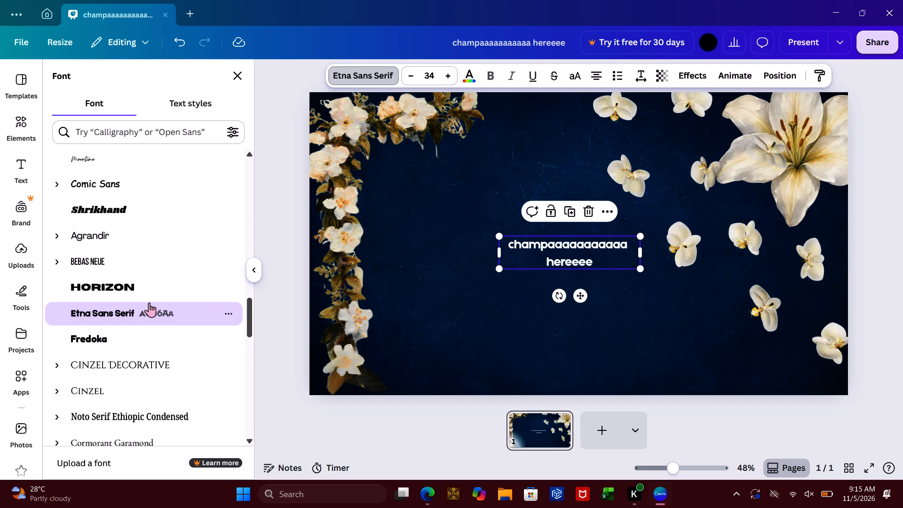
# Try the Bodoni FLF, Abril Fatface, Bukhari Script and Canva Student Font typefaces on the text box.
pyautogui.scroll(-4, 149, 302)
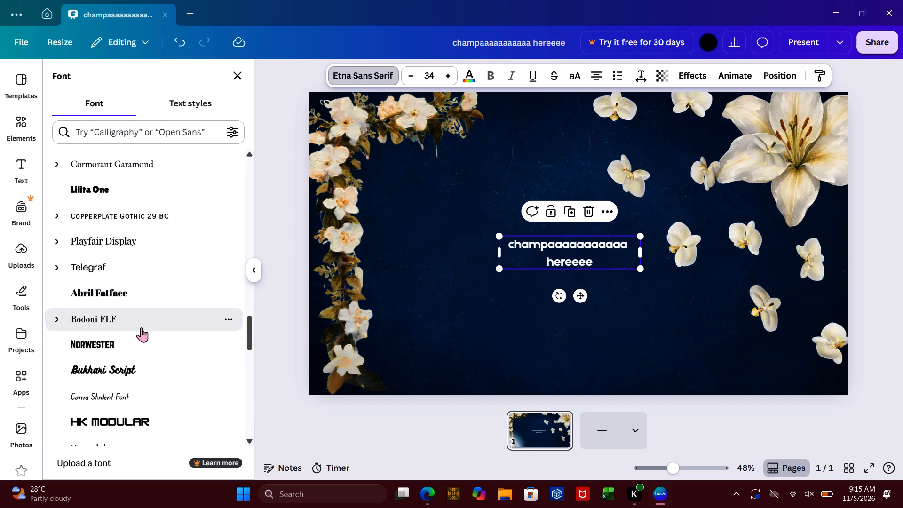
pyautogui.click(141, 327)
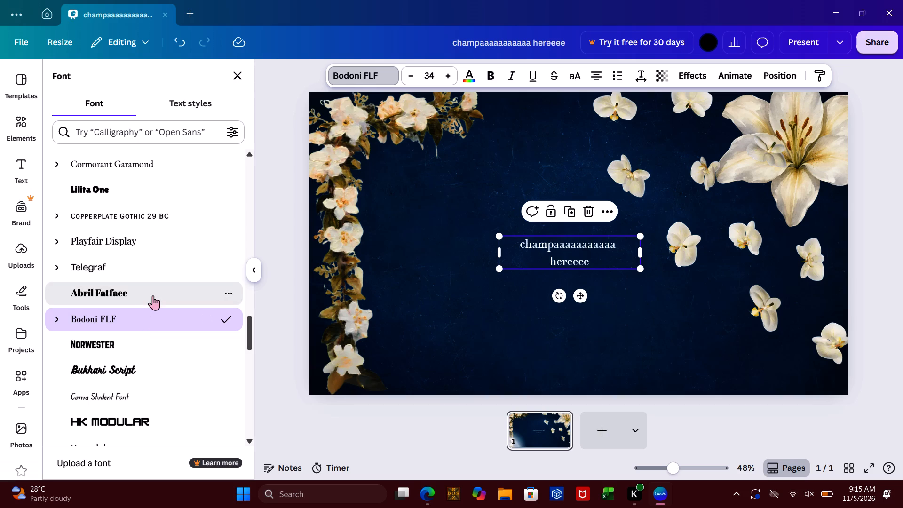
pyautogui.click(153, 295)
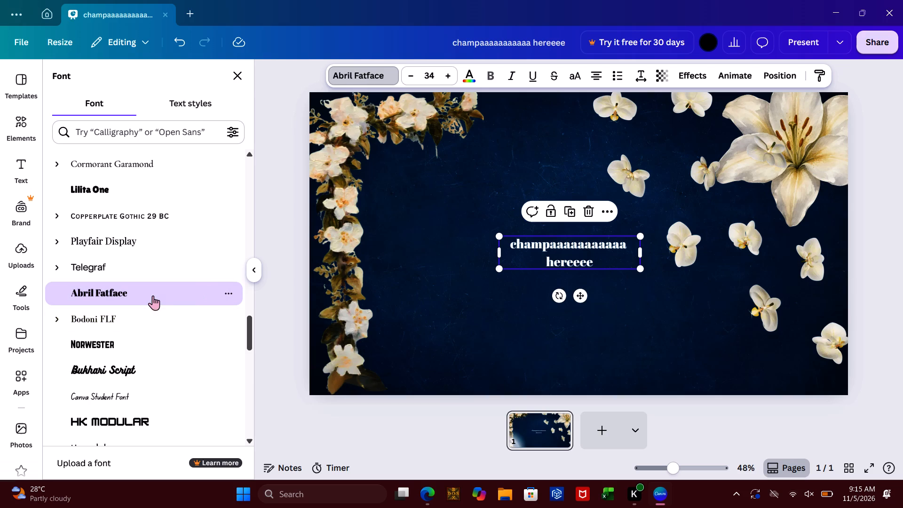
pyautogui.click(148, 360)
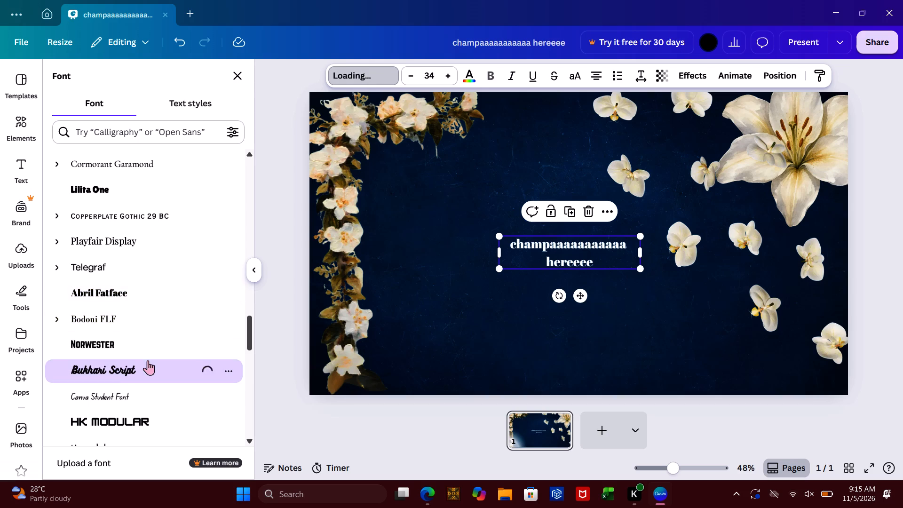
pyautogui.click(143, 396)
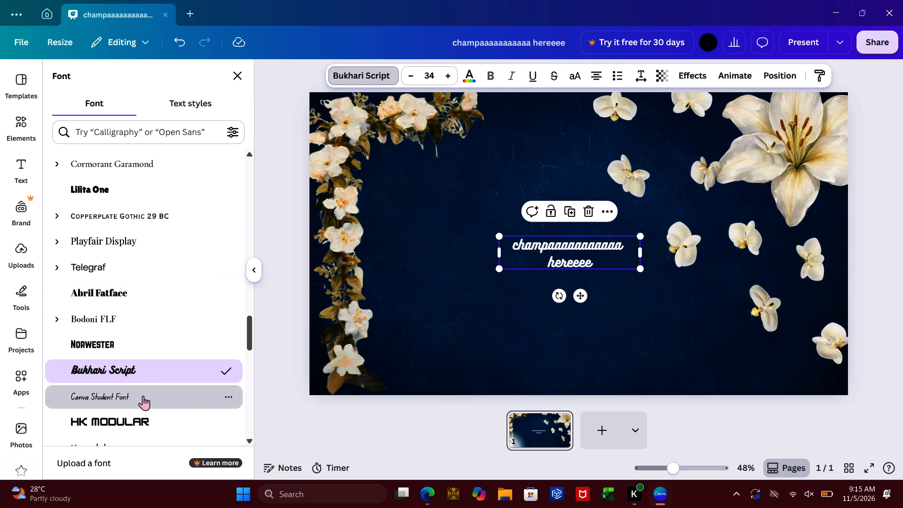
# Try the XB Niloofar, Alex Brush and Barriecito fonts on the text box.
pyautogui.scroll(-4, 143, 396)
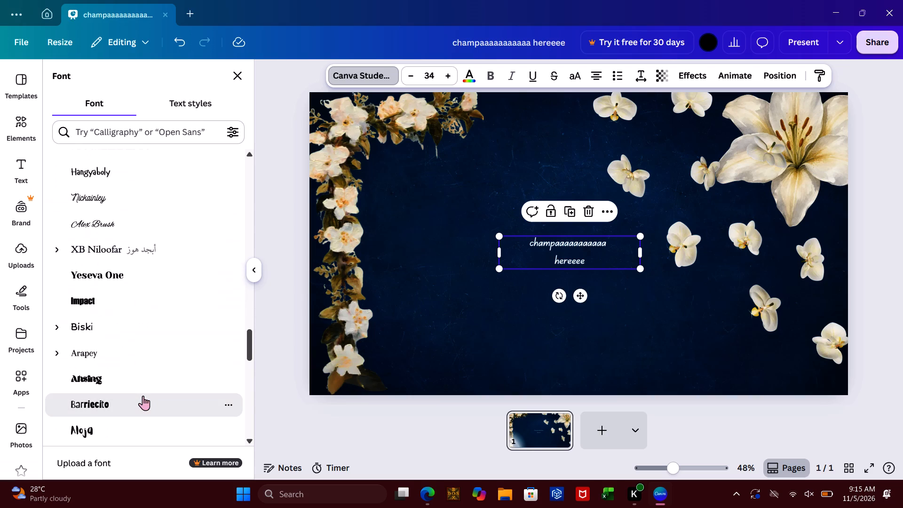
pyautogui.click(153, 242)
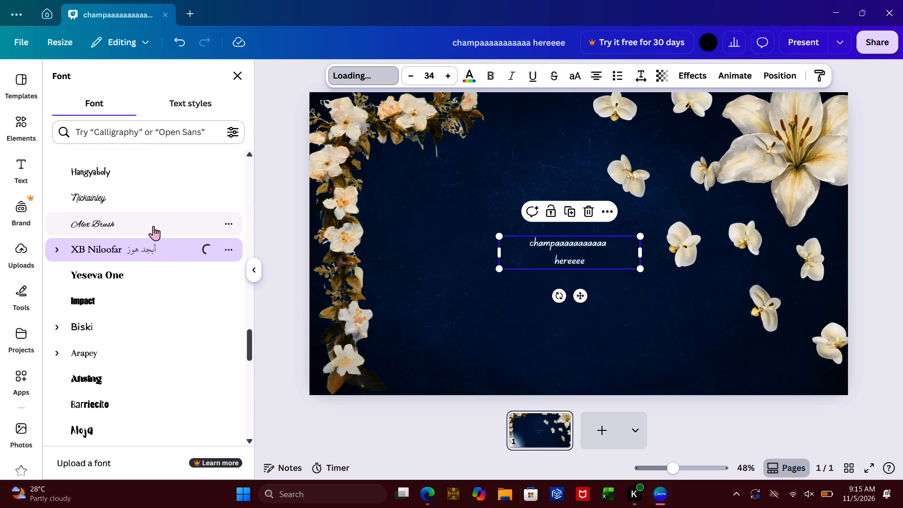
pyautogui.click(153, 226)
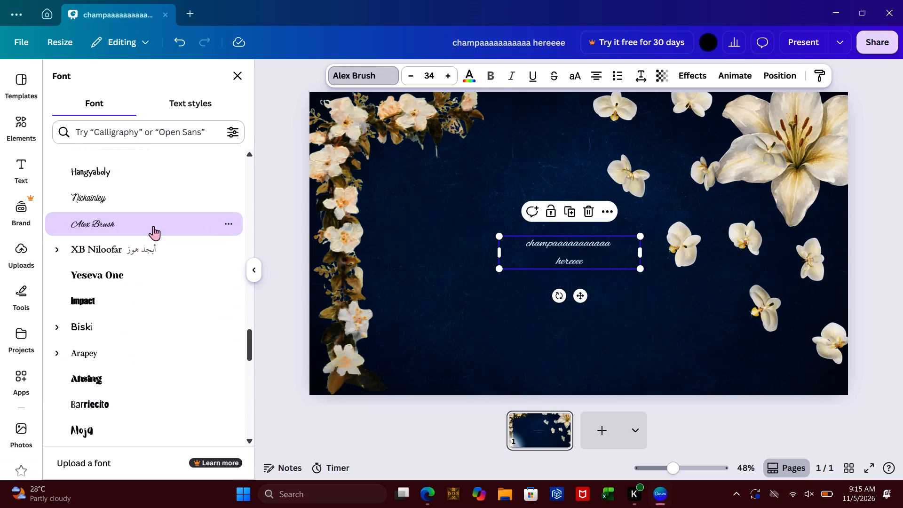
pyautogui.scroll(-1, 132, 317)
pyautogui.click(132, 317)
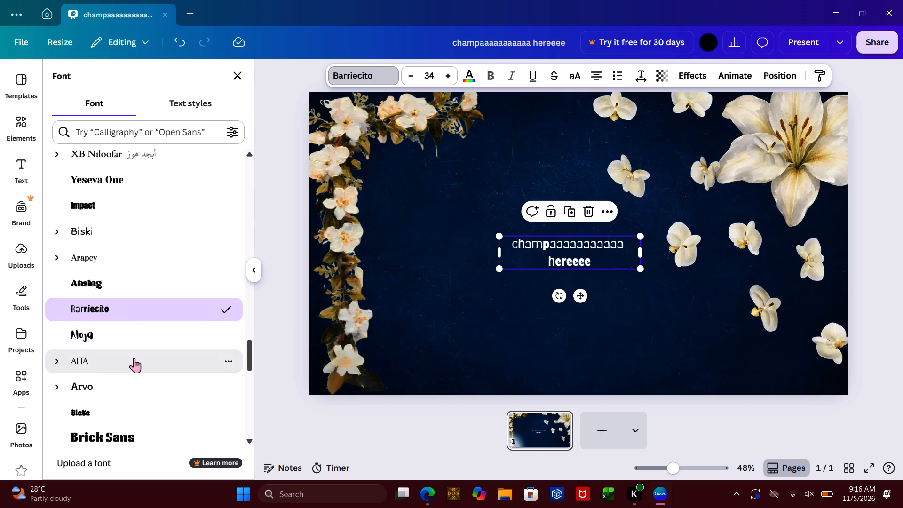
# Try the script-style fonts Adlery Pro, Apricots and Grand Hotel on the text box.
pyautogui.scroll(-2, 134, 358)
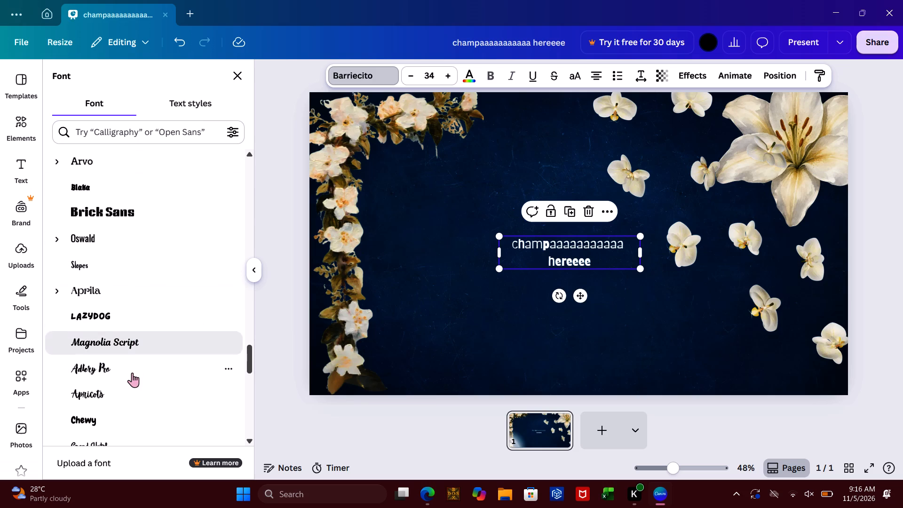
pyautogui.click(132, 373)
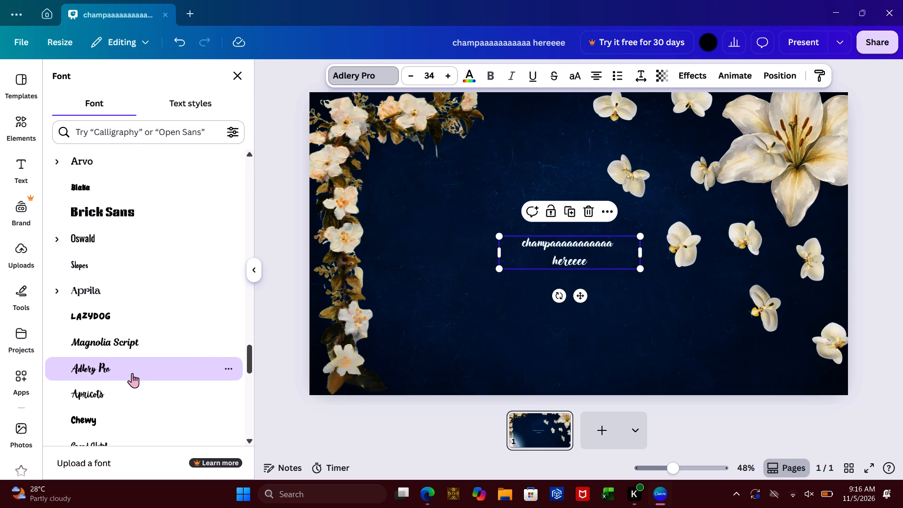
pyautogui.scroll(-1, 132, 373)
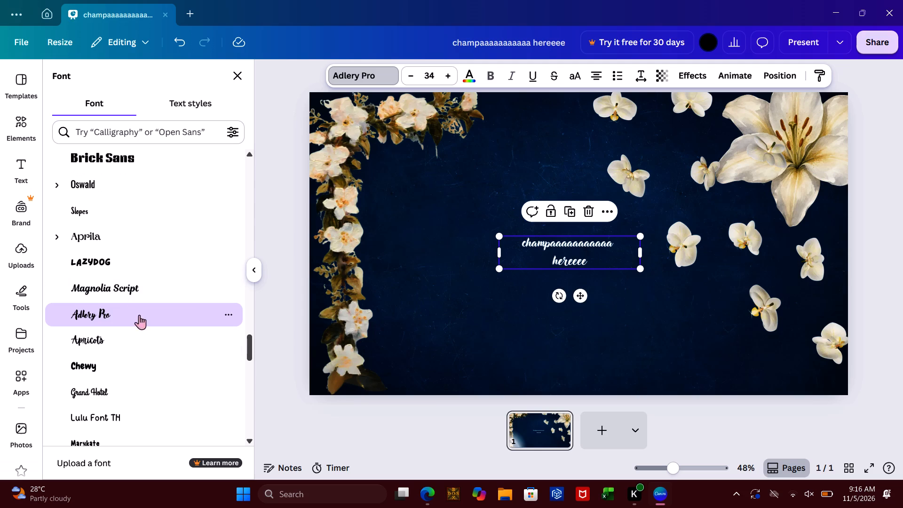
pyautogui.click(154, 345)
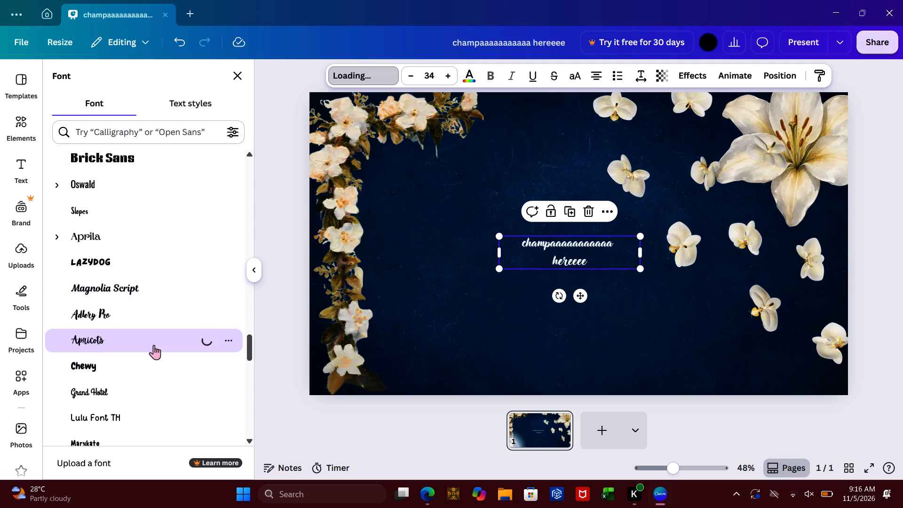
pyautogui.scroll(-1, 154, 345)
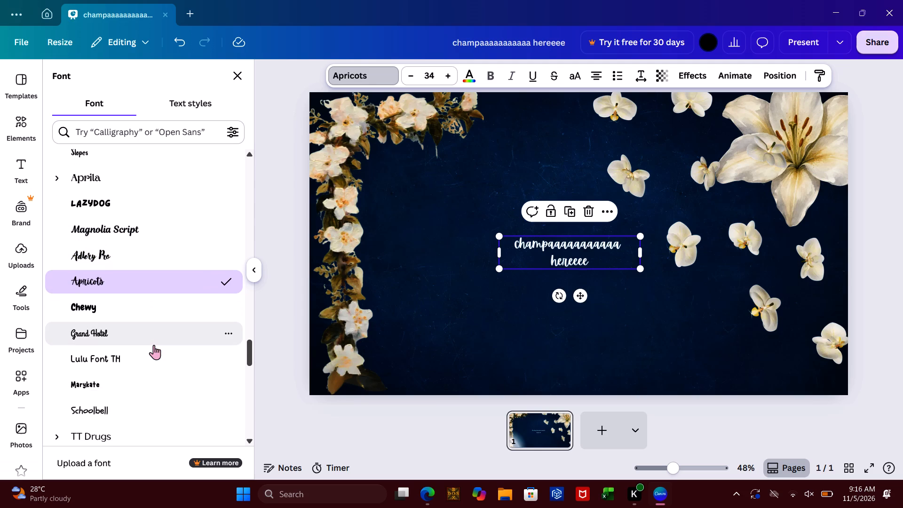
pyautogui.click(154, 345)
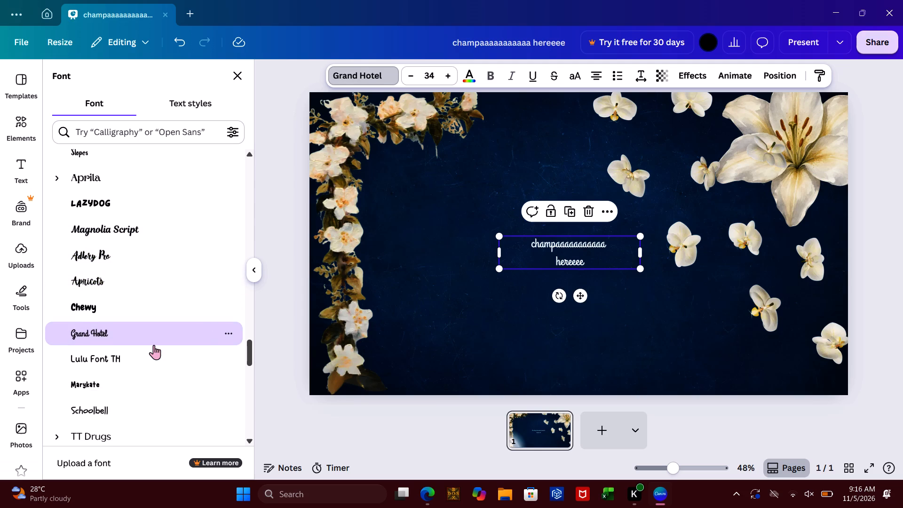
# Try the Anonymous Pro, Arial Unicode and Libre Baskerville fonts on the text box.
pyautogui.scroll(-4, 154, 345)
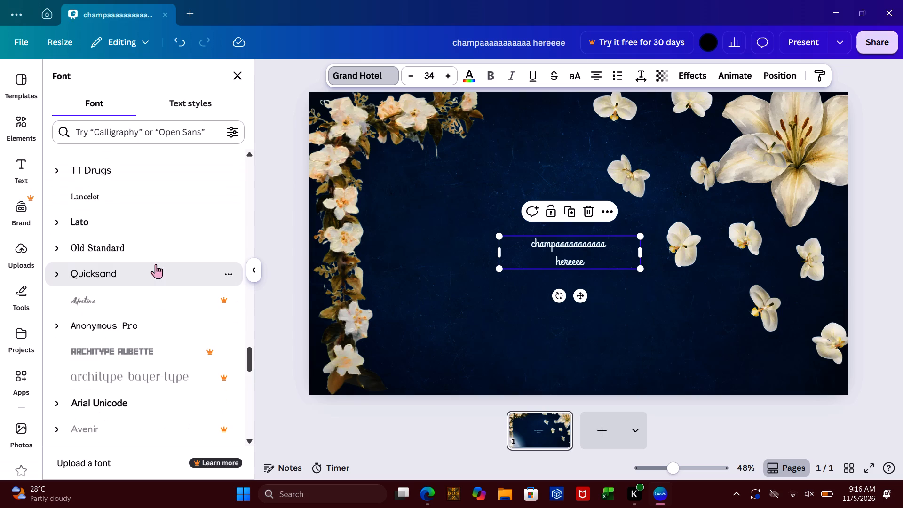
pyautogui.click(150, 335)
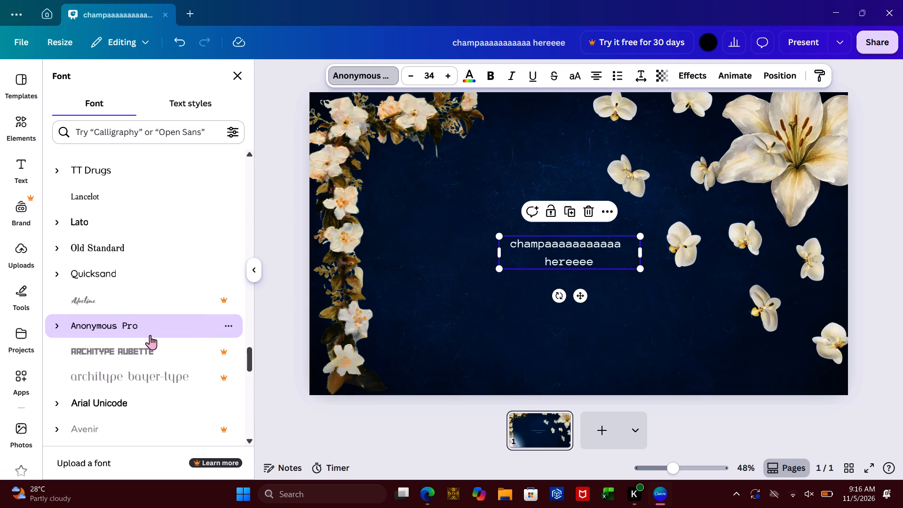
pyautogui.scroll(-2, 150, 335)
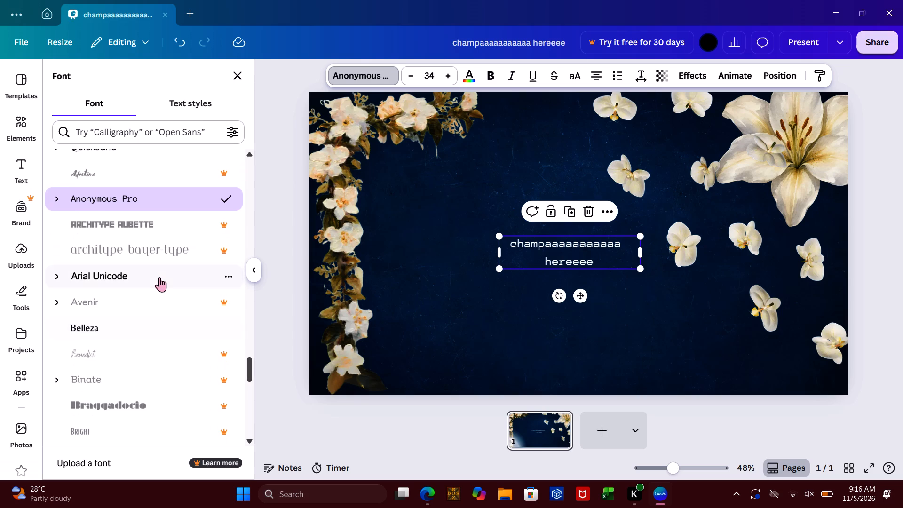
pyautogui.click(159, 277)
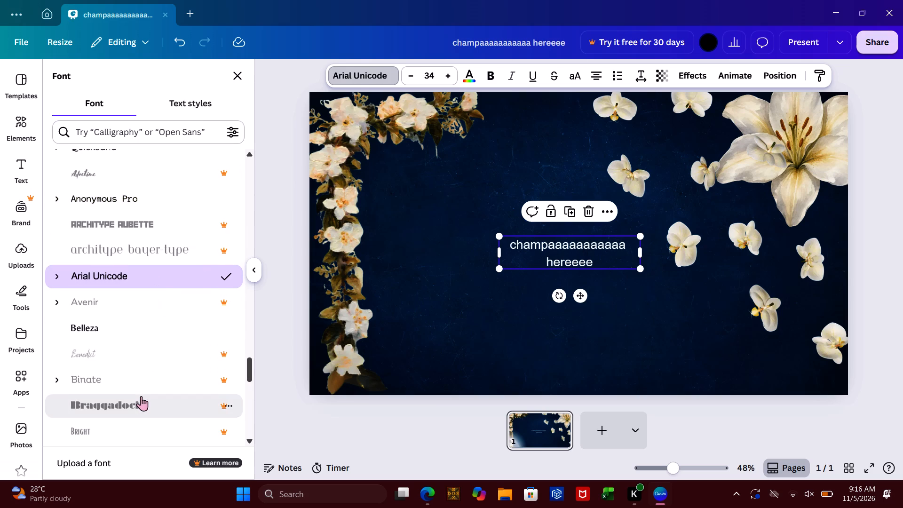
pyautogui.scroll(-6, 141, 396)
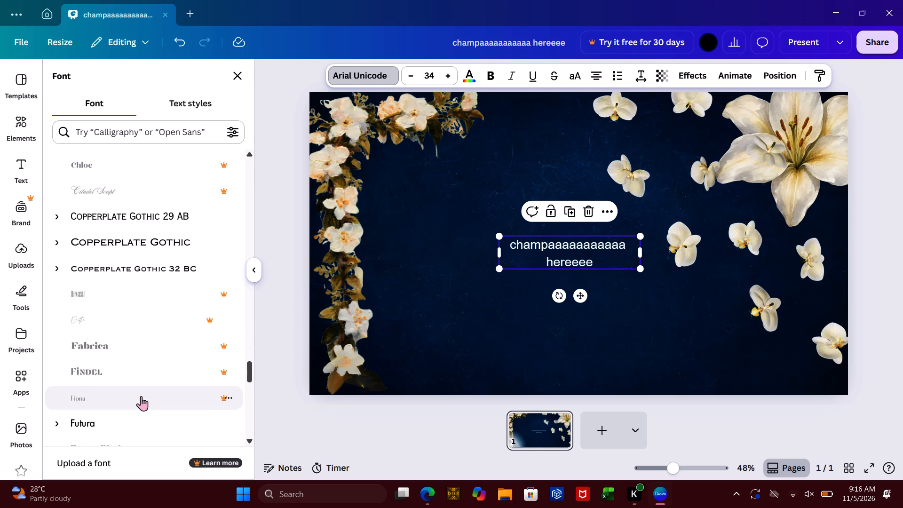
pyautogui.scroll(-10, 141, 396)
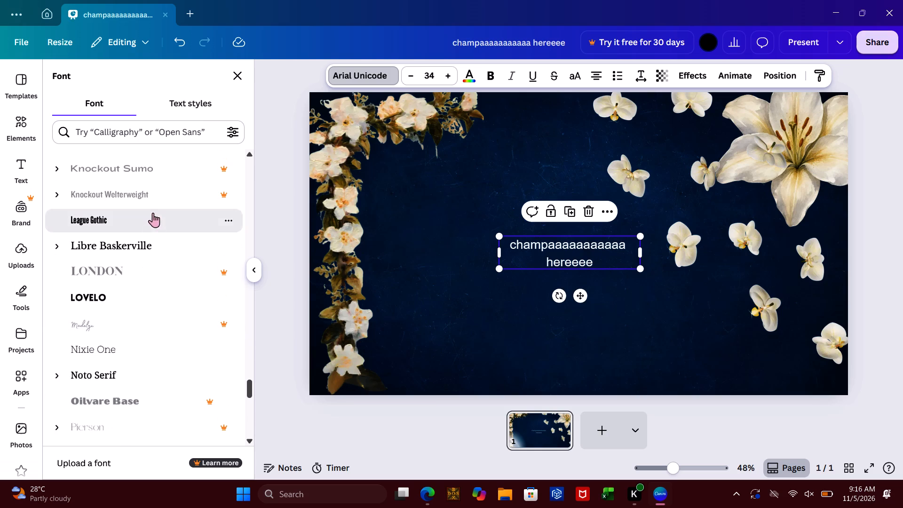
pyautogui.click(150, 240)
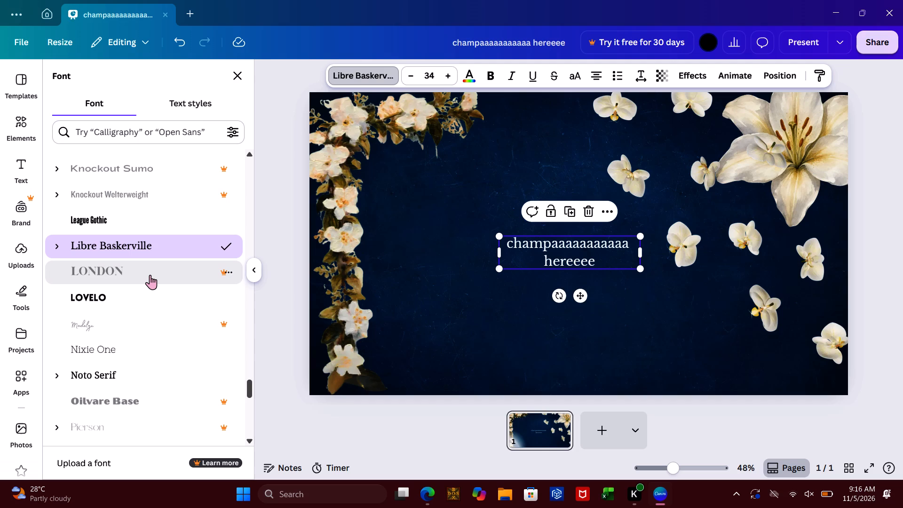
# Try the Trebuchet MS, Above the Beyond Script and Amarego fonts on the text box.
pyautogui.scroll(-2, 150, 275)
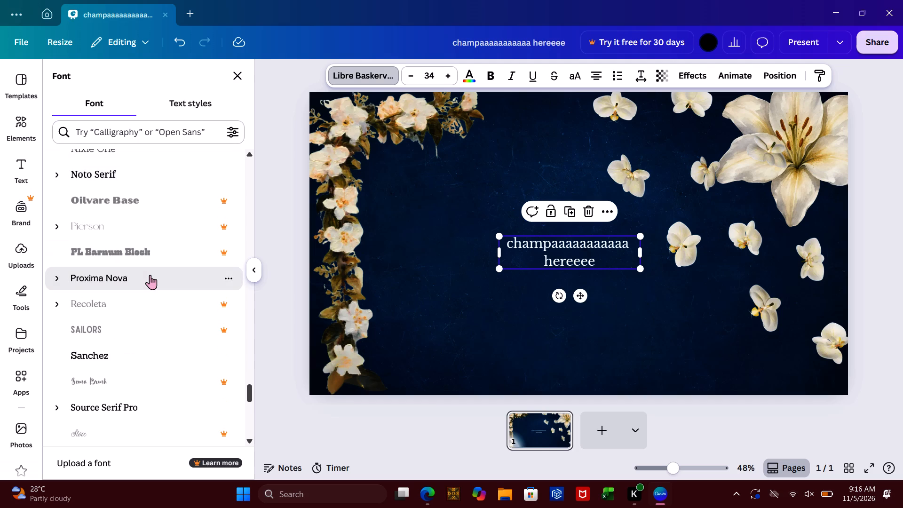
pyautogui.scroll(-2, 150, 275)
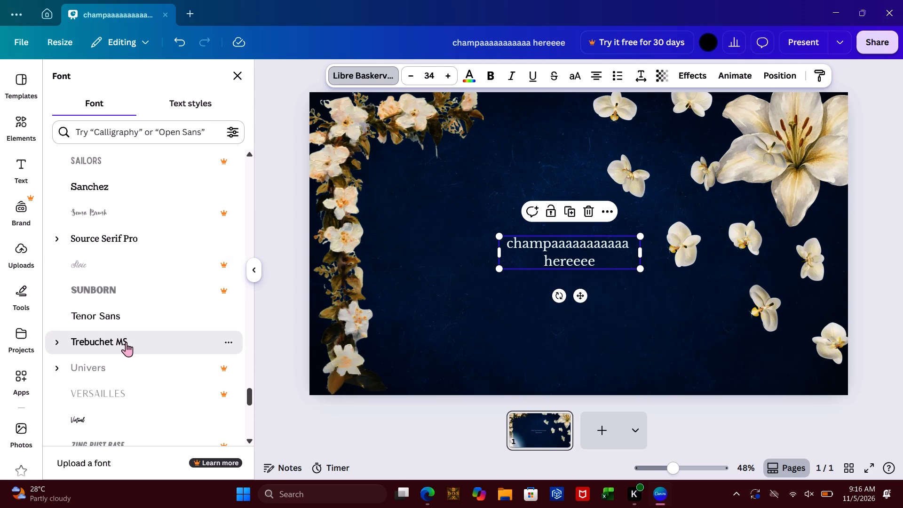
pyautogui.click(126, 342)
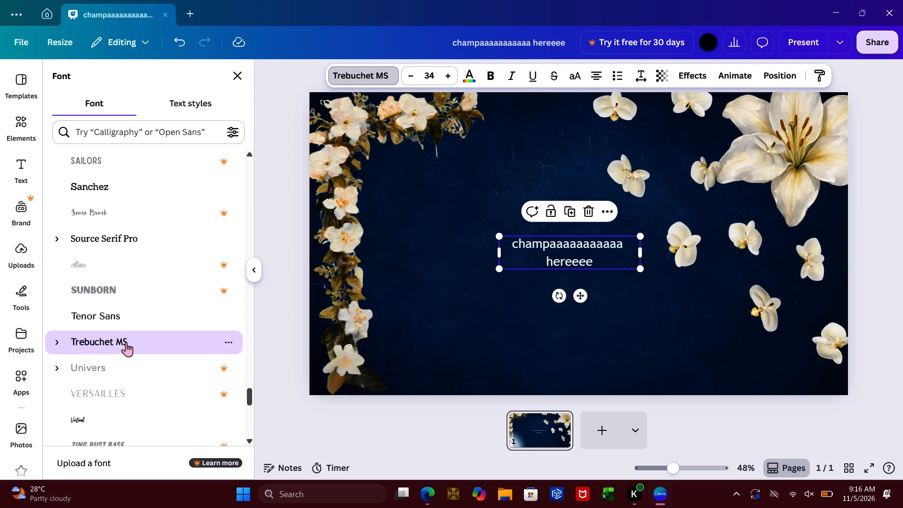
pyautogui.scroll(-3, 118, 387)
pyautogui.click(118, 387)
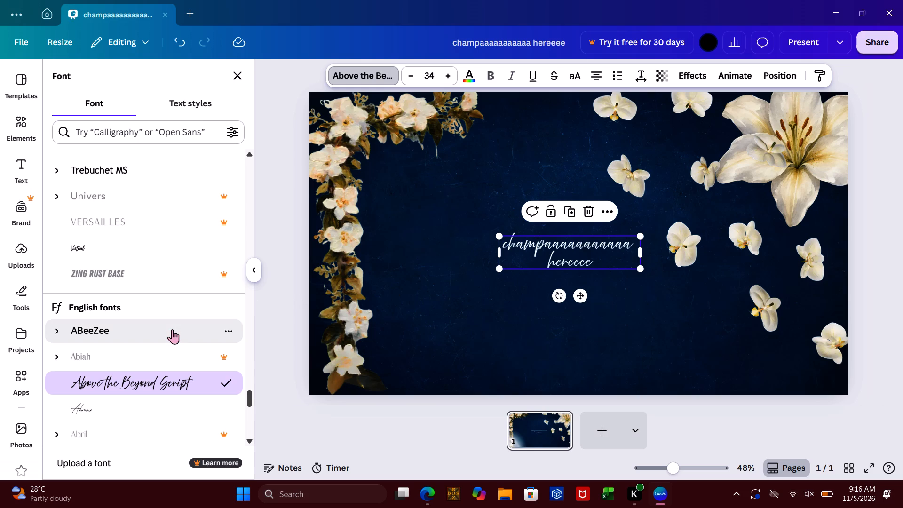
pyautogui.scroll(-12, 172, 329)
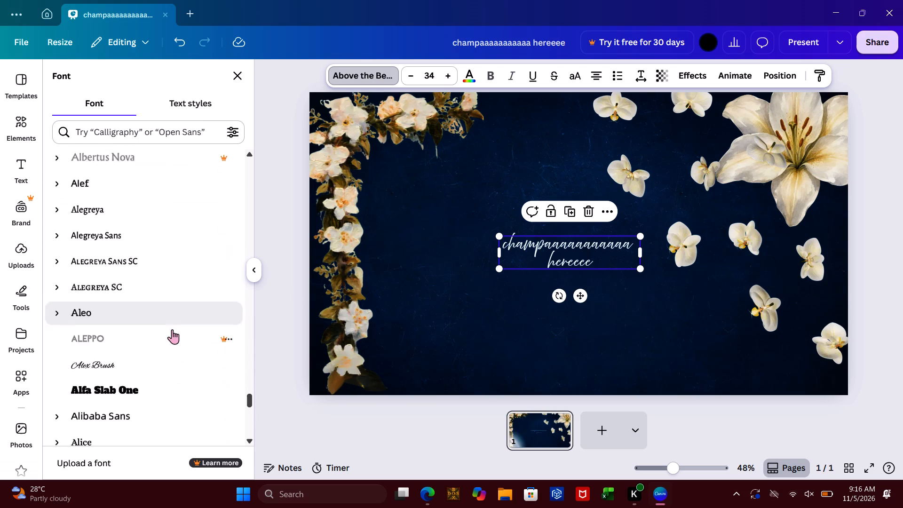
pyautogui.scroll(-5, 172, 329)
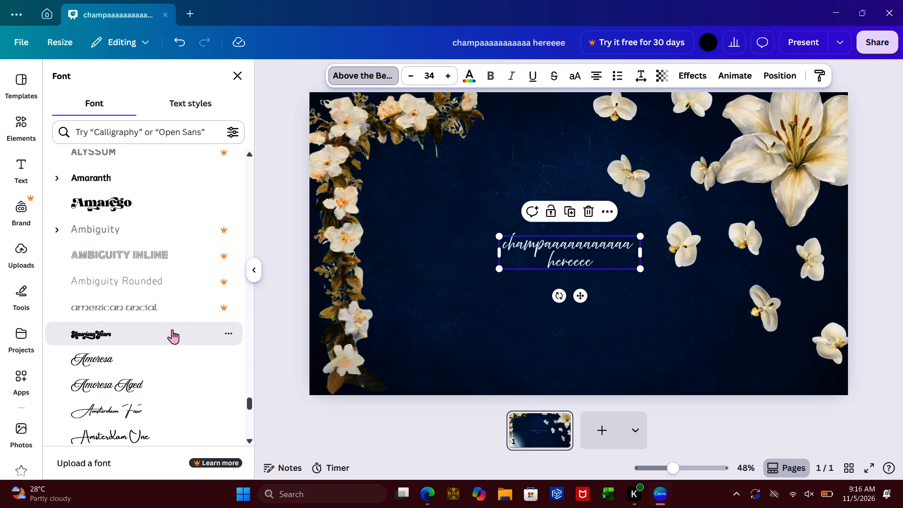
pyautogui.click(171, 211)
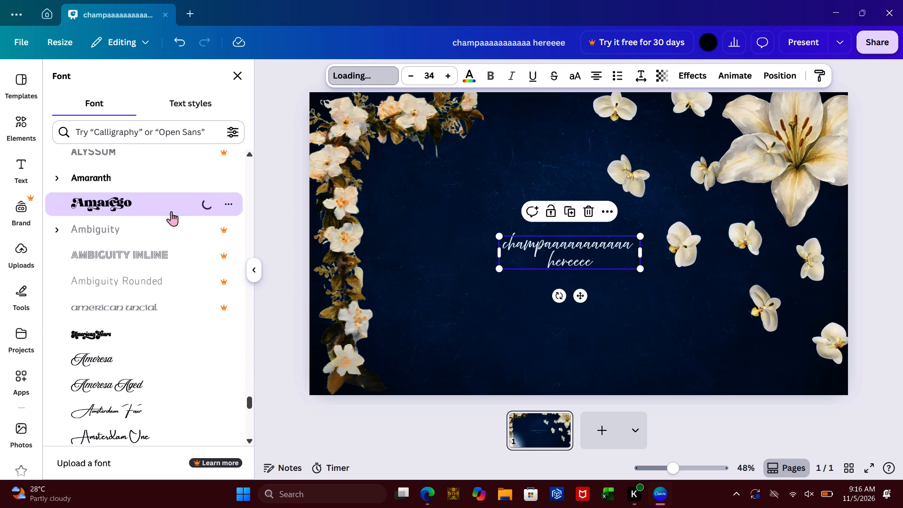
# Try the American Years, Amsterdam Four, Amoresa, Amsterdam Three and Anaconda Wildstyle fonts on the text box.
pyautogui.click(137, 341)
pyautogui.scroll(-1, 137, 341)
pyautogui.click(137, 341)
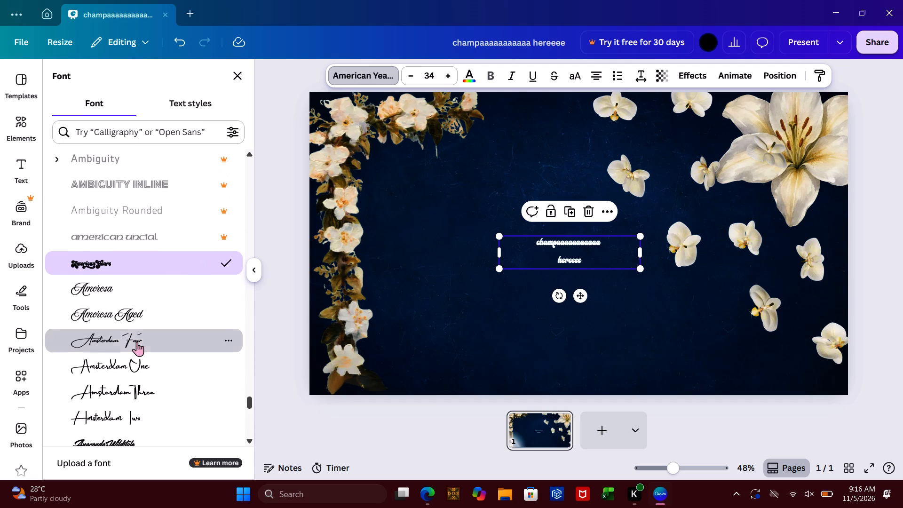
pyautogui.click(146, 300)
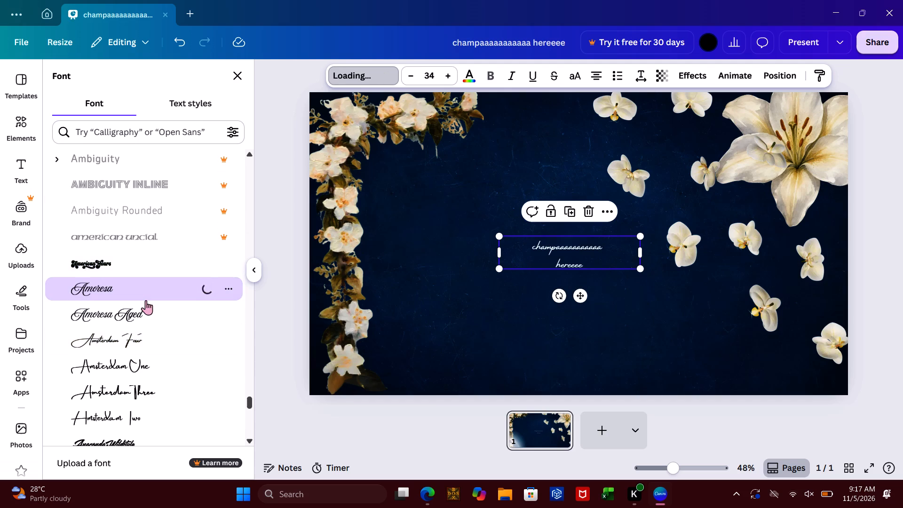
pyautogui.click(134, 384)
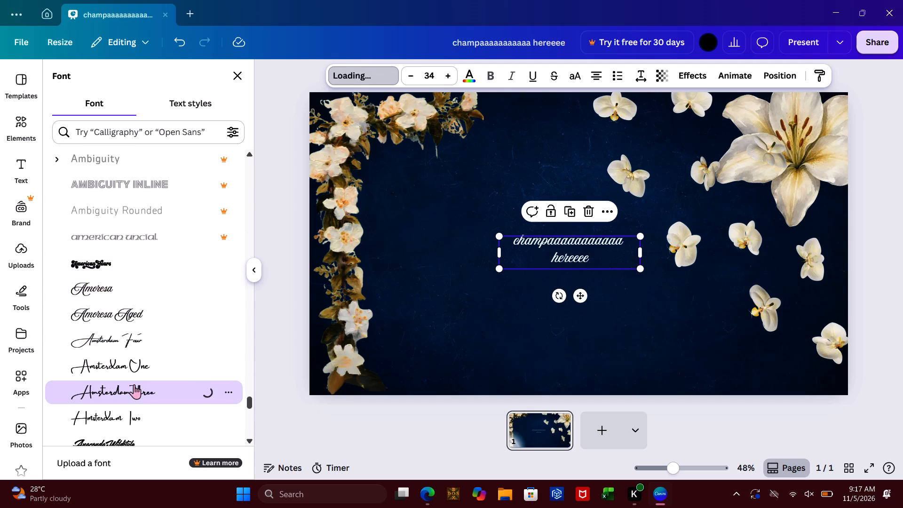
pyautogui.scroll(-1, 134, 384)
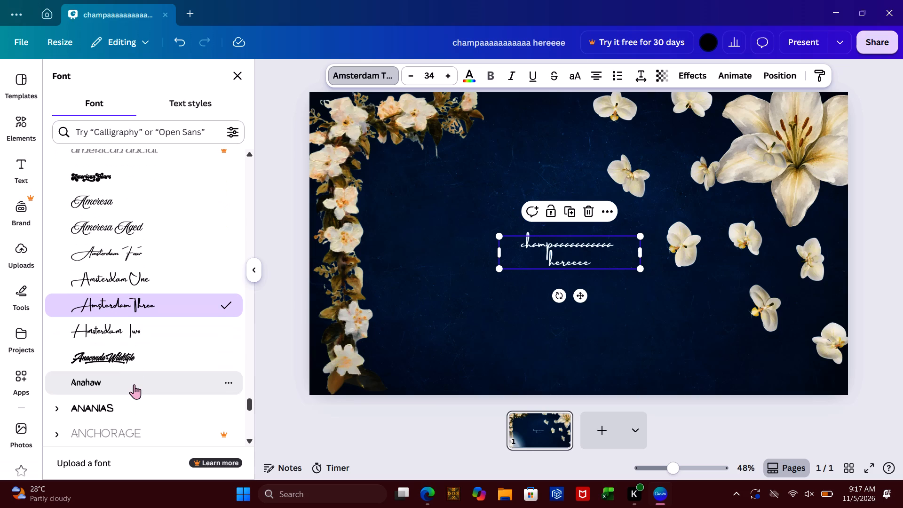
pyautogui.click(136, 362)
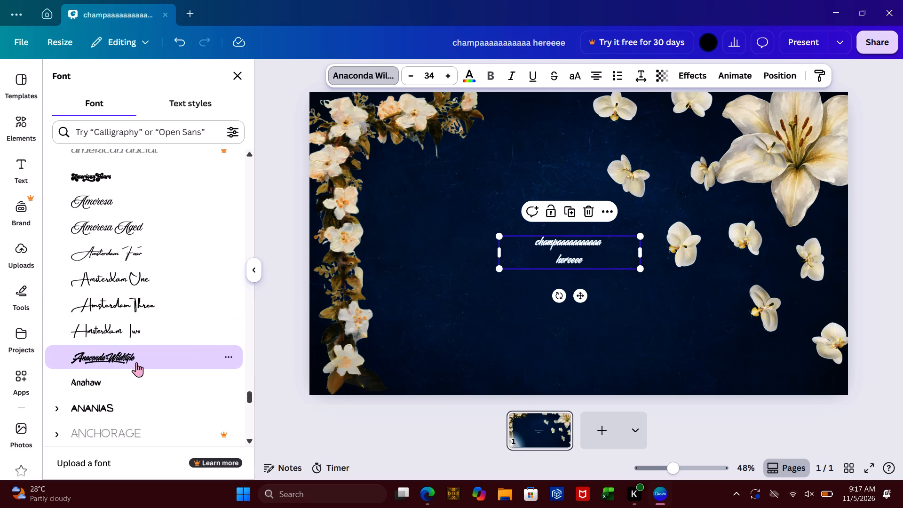
# Set the text box's font to Amsterdam Two.
pyautogui.click(141, 333)
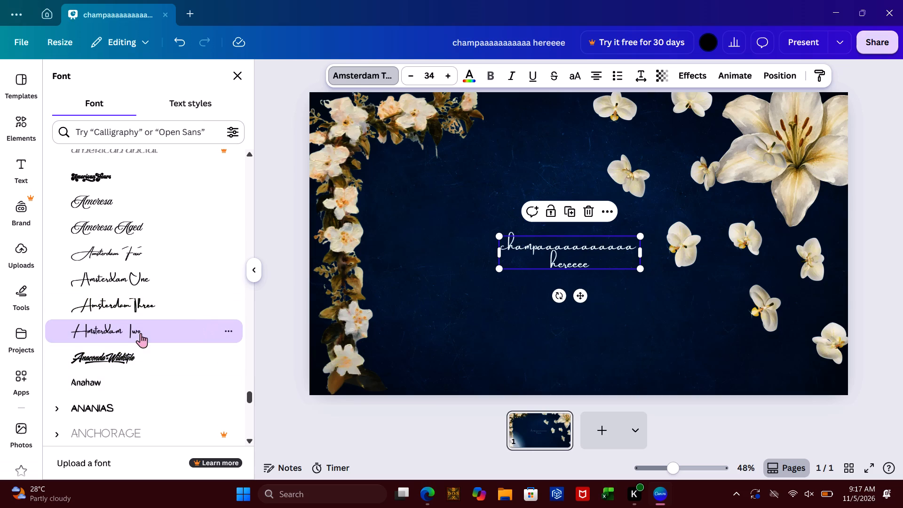
pyautogui.click(141, 333)
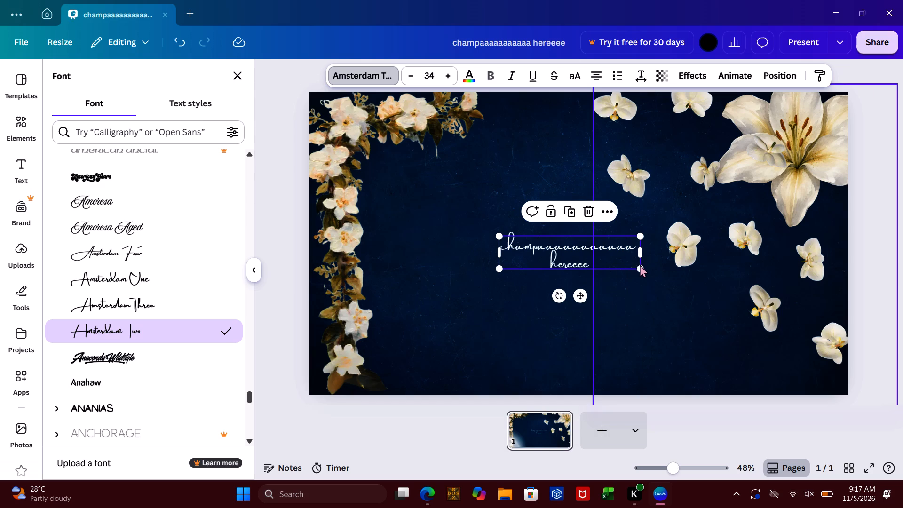
# Enlarge the text box to font size 68 and place it between the floral border and the scattered white petals.
pyautogui.moveTo(644, 265); pyautogui.dragTo(760, 339)
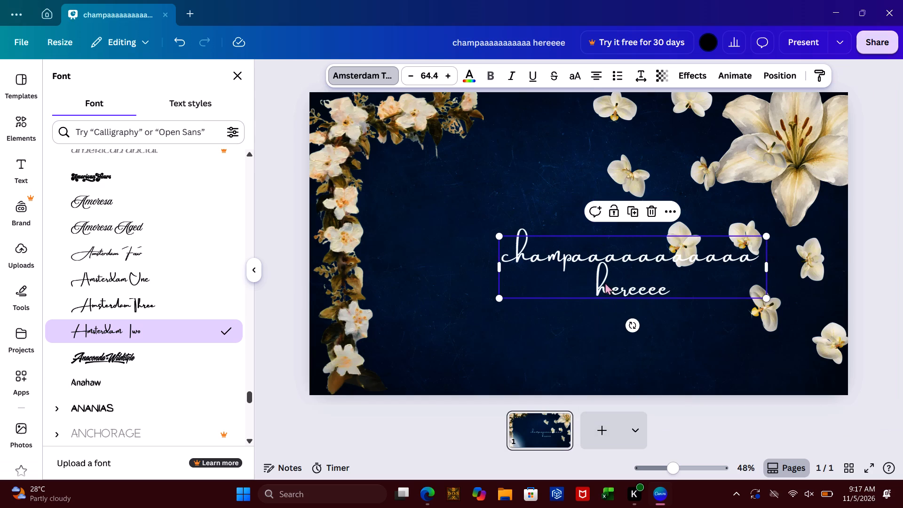
pyautogui.moveTo(605, 282); pyautogui.dragTo(501, 261)
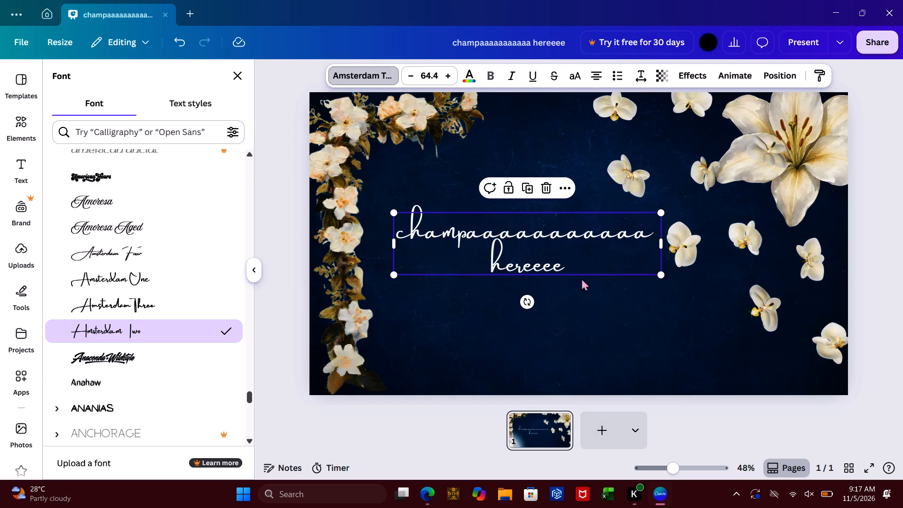
pyautogui.moveTo(663, 278); pyautogui.dragTo(696, 299)
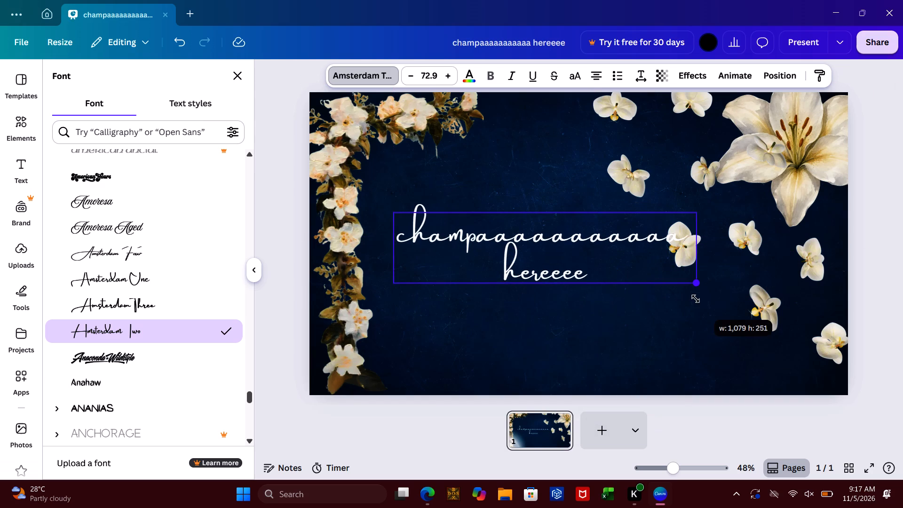
pyautogui.moveTo(696, 299); pyautogui.dragTo(713, 320)
pyautogui.moveTo(605, 259); pyautogui.dragTo(581, 238)
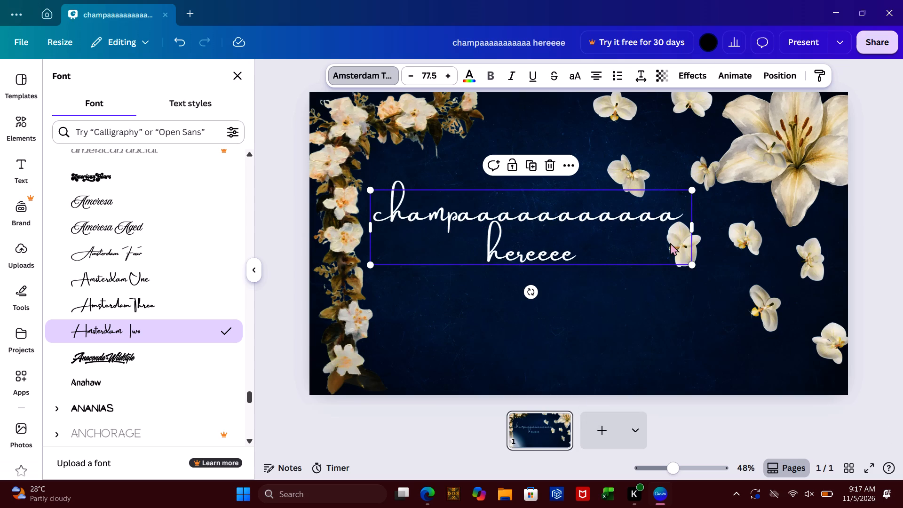
pyautogui.moveTo(693, 262); pyautogui.dragTo(661, 245)
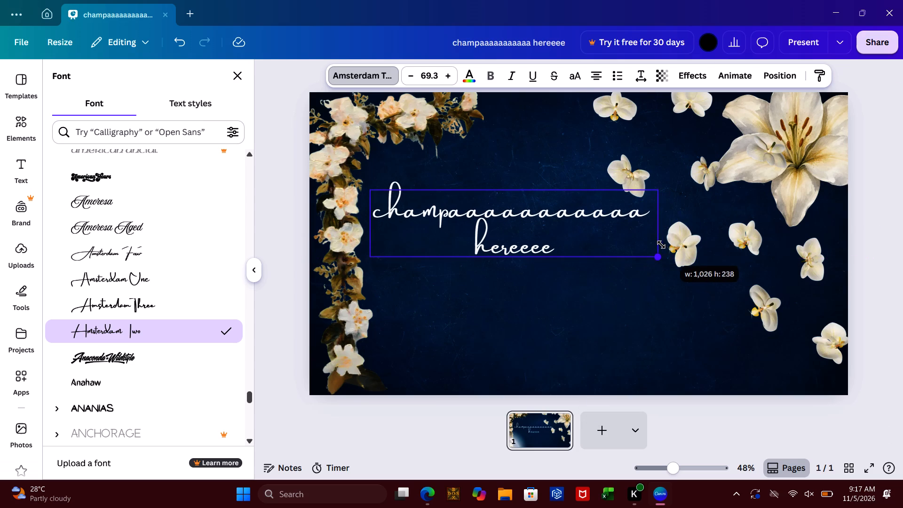
pyautogui.moveTo(661, 245); pyautogui.dragTo(656, 243)
pyautogui.click(547, 171)
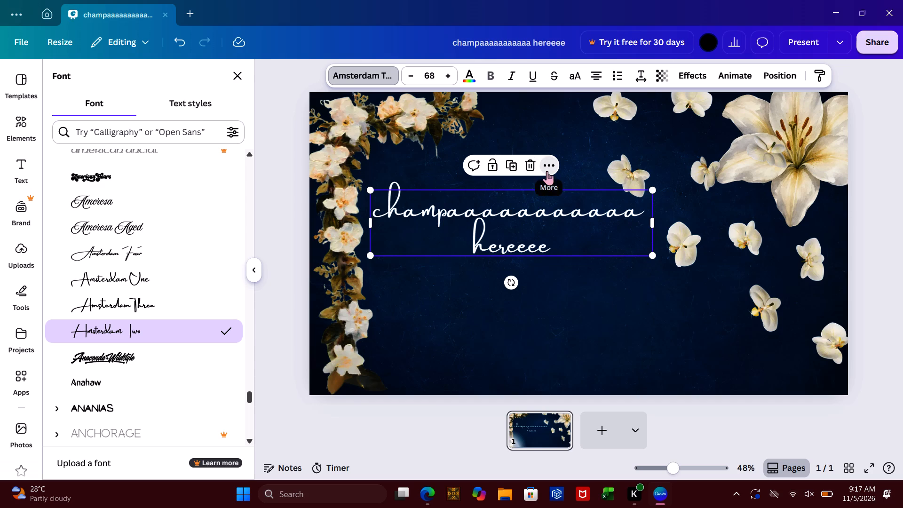
pyautogui.click(617, 150)
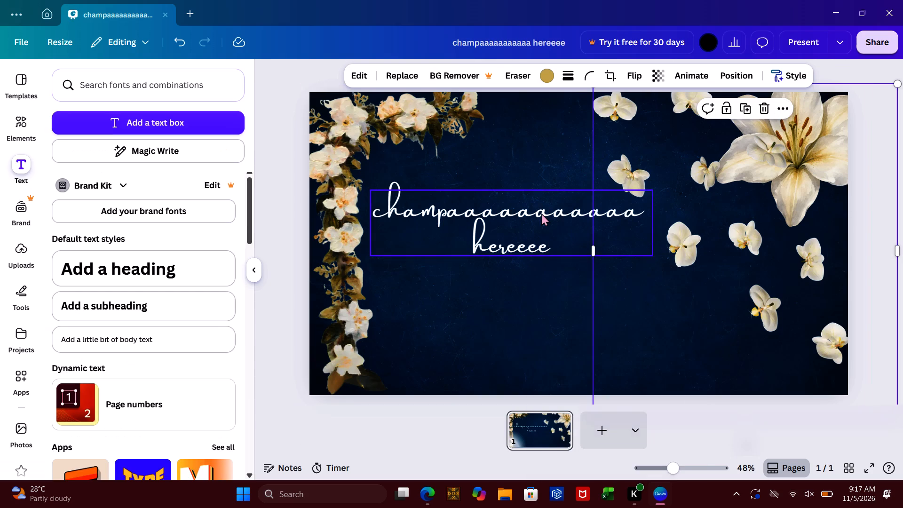
# Set the line spacing of the "champaaaaaaaaaaa hereeee" text to 1.8 and deselect it.
pyautogui.click(541, 213)
pyautogui.click(637, 77)
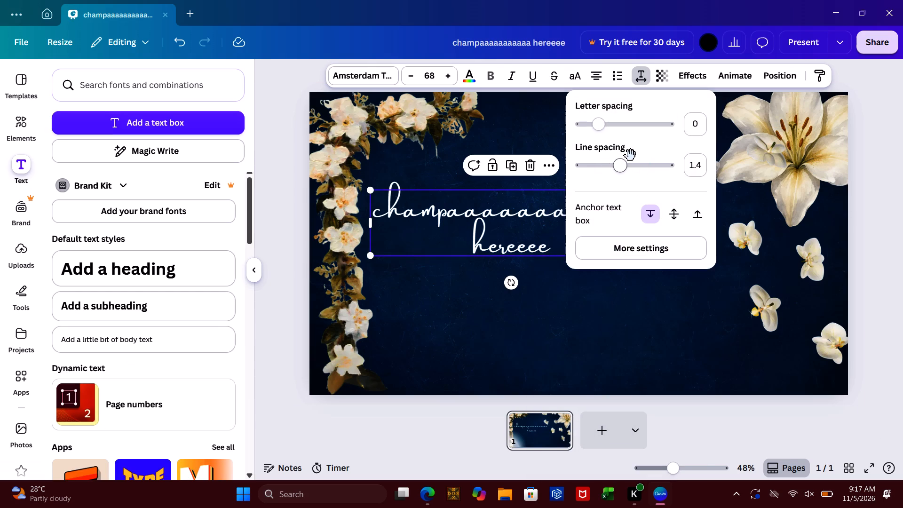
pyautogui.click(638, 169)
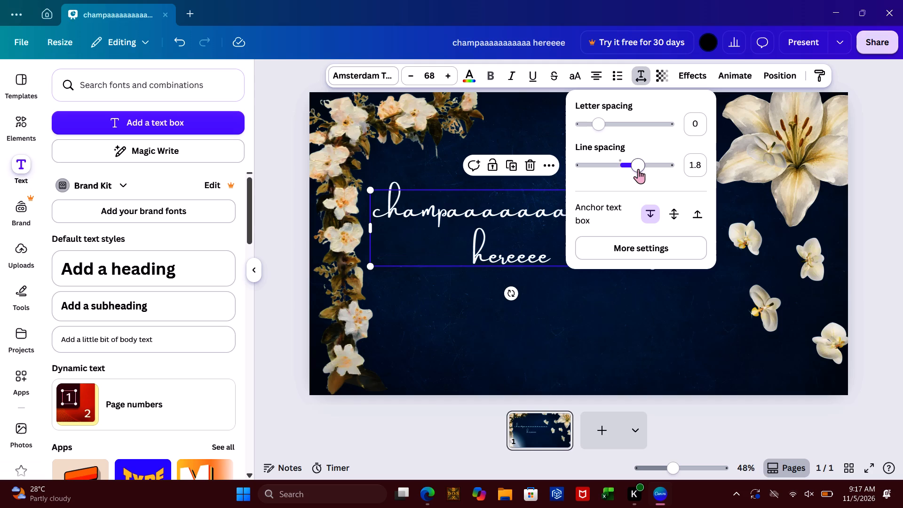
pyautogui.click(538, 116)
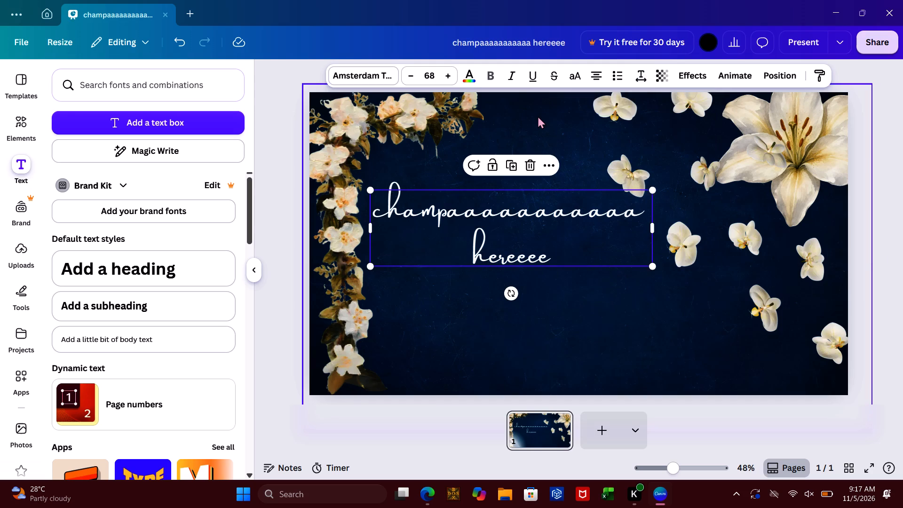
pyautogui.click(283, 275)
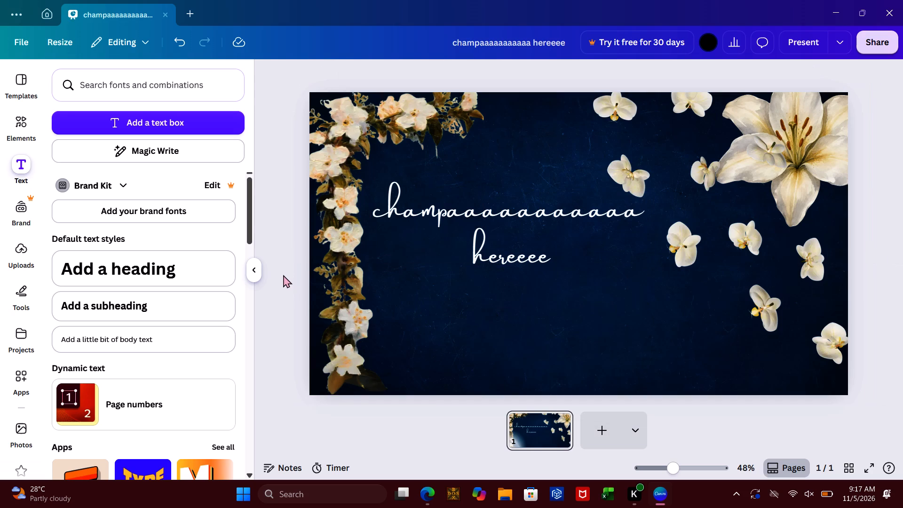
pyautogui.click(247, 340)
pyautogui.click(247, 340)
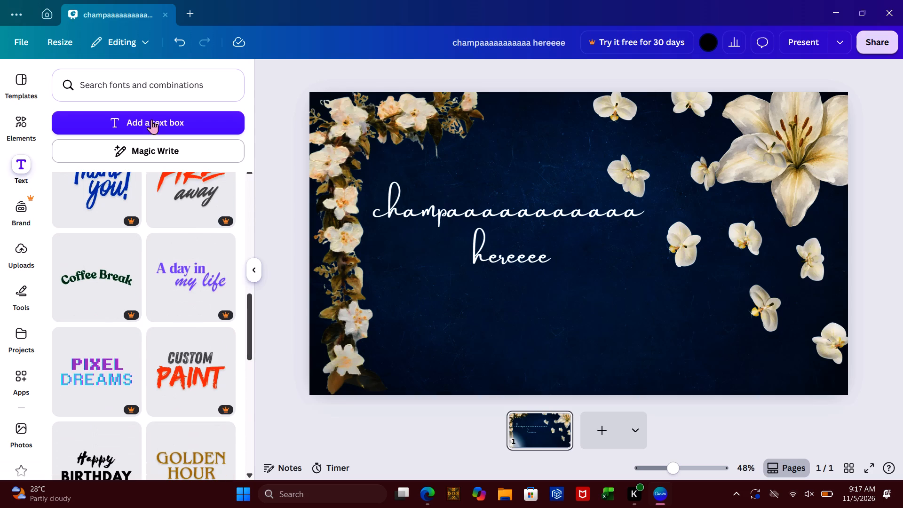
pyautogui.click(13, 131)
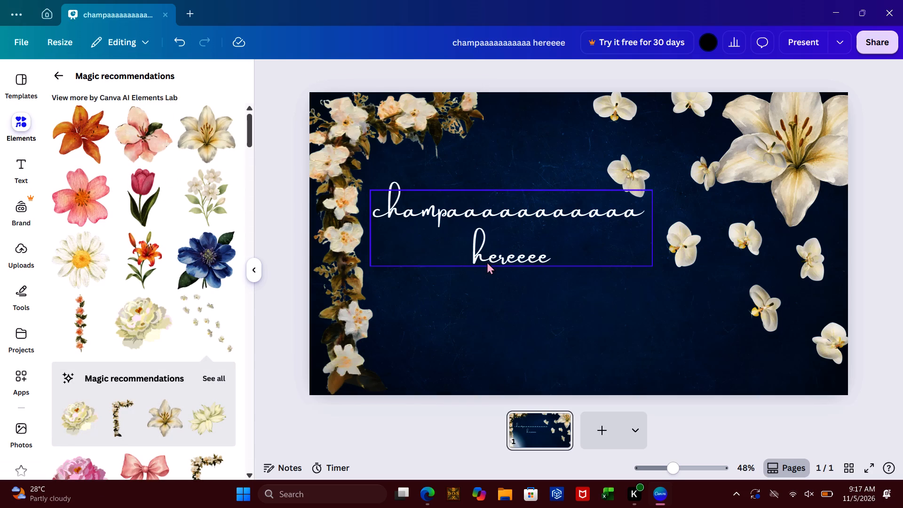
# Add a space and an exclamation mark after "hereeee" in the title text, and deselect it.
pyautogui.click(554, 255)
pyautogui.click(554, 255)
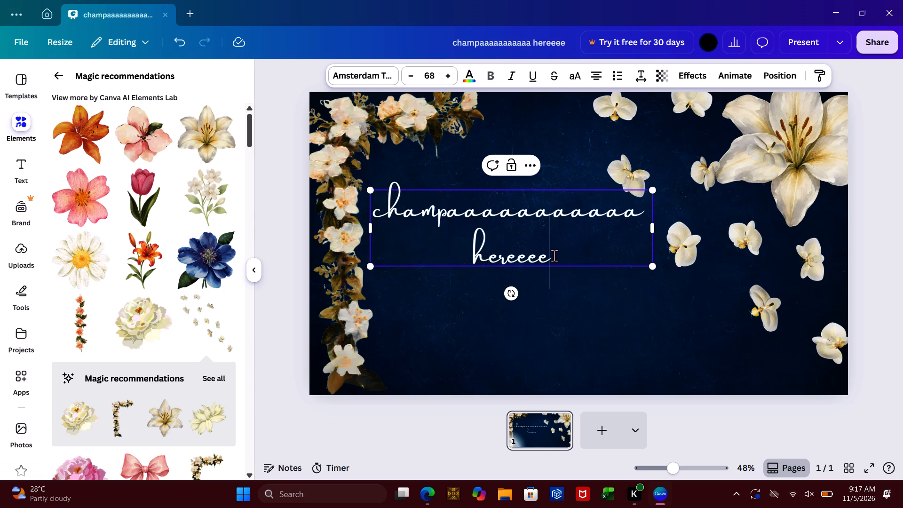
pyautogui.press('space')
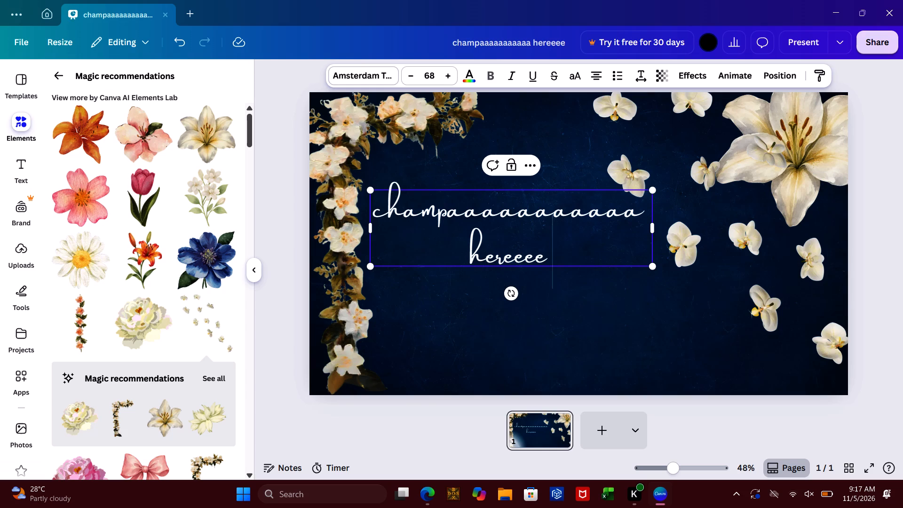
pyautogui.hotkey('shift', '!')
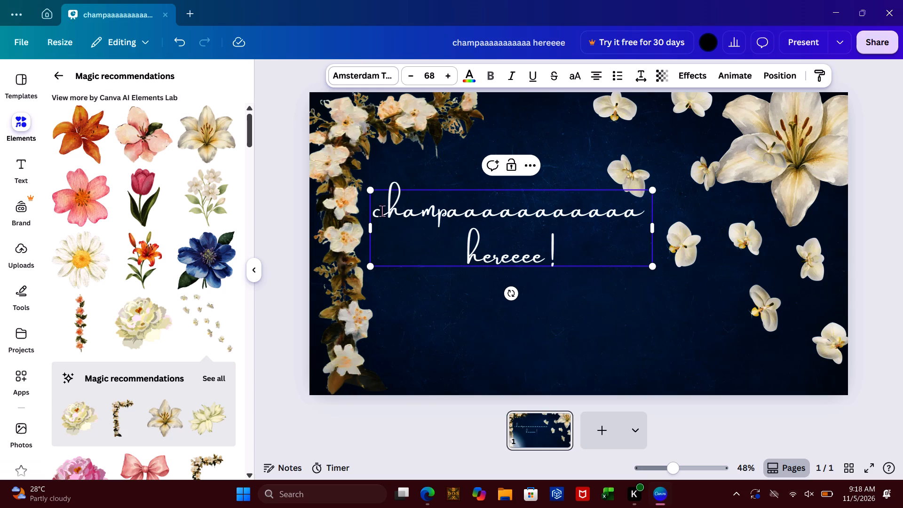
pyautogui.click(302, 228)
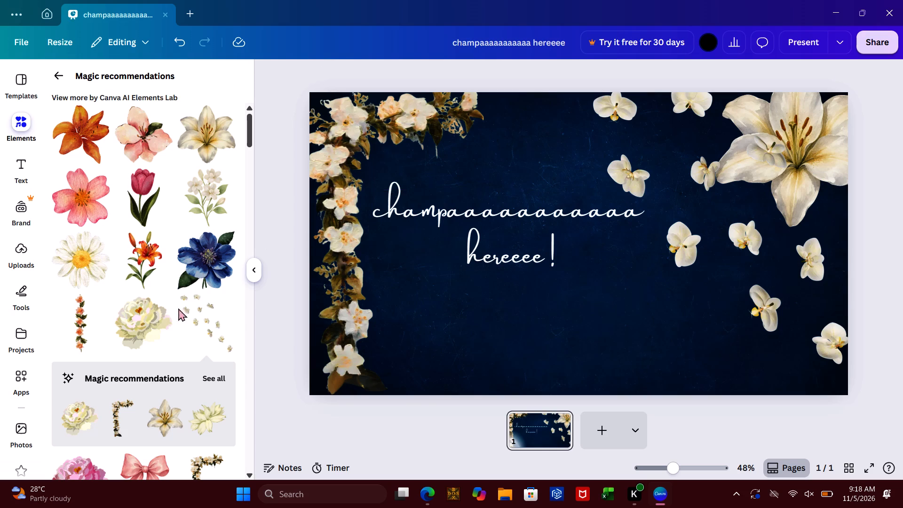
pyautogui.click(268, 311)
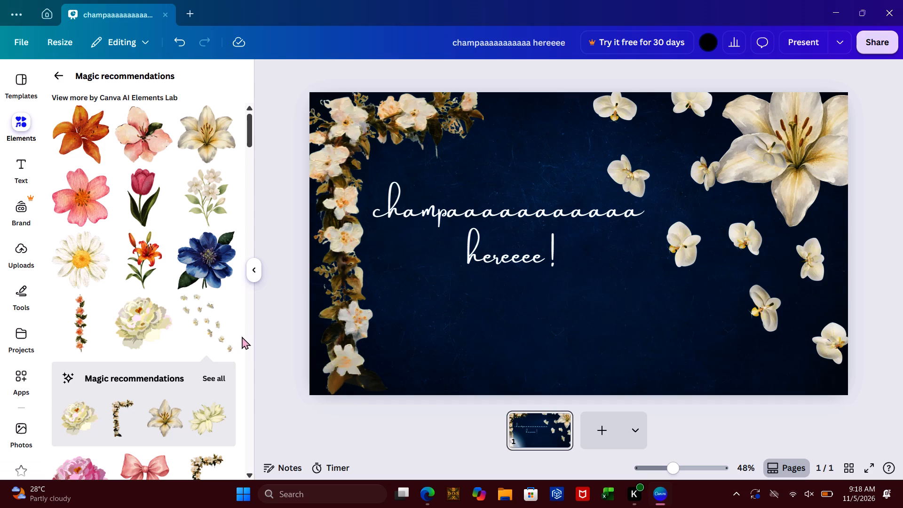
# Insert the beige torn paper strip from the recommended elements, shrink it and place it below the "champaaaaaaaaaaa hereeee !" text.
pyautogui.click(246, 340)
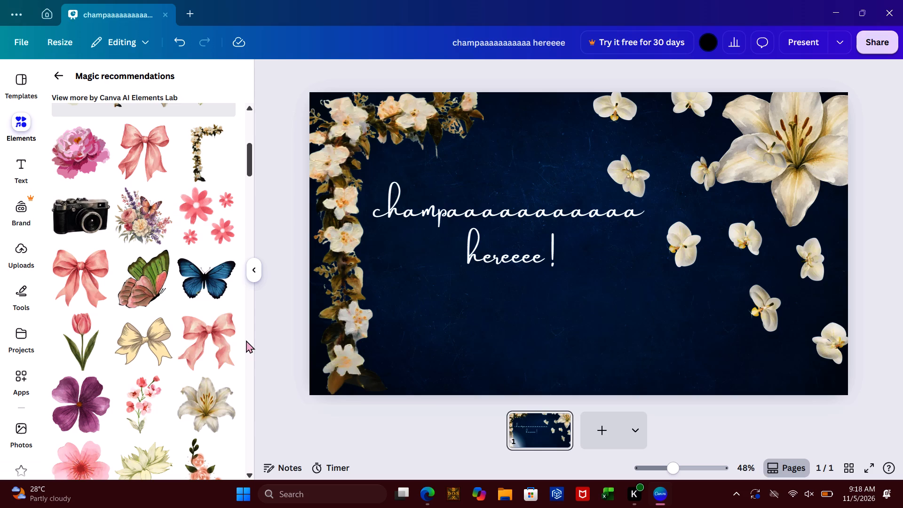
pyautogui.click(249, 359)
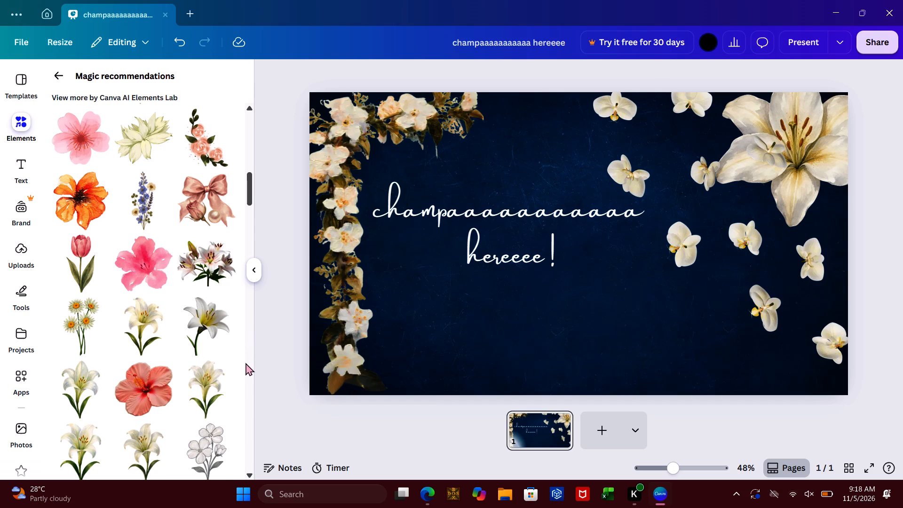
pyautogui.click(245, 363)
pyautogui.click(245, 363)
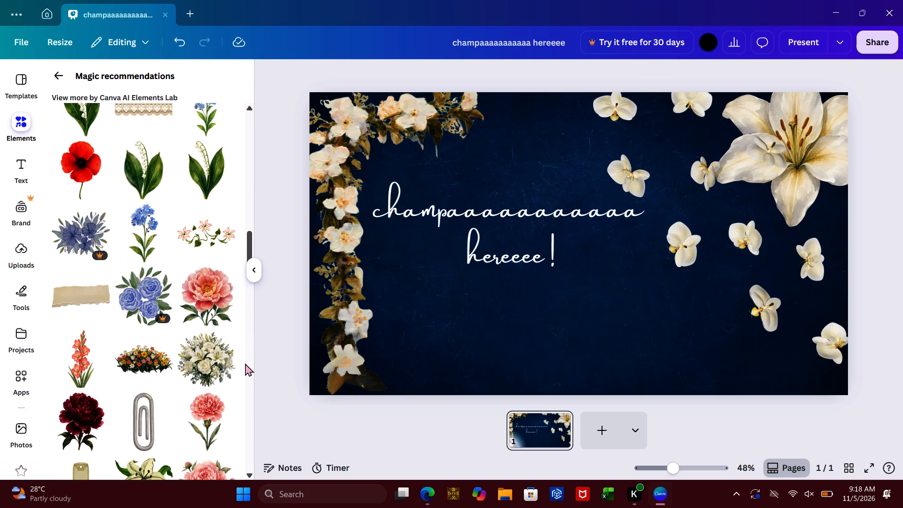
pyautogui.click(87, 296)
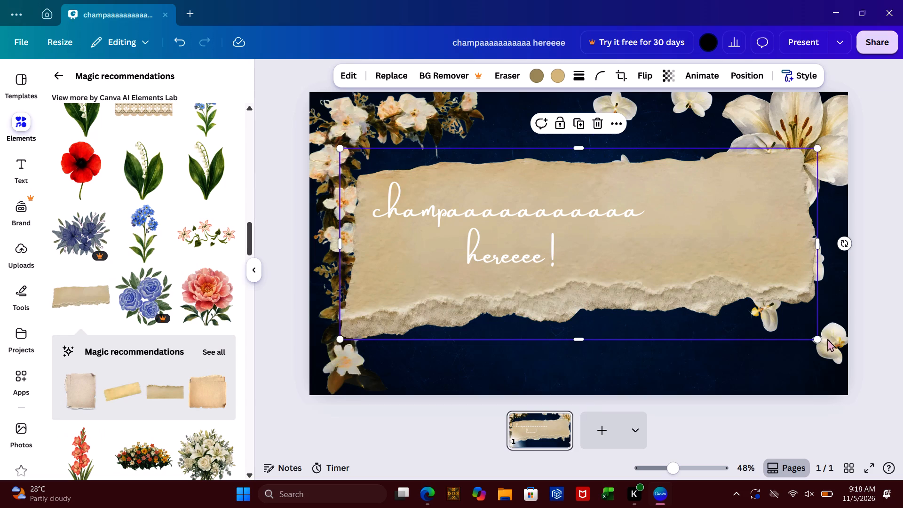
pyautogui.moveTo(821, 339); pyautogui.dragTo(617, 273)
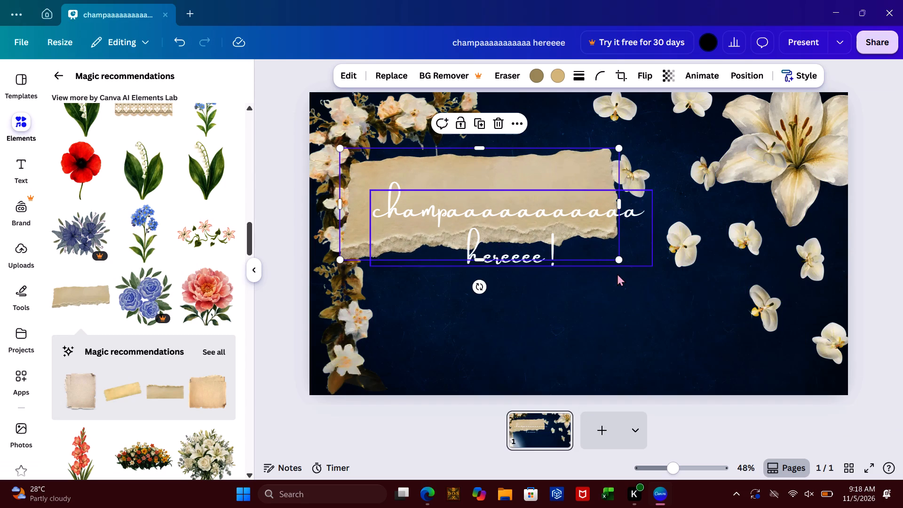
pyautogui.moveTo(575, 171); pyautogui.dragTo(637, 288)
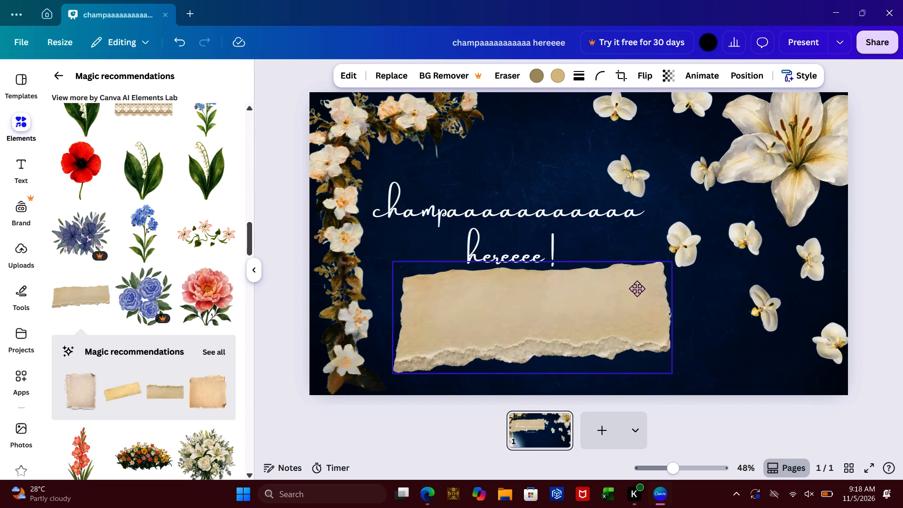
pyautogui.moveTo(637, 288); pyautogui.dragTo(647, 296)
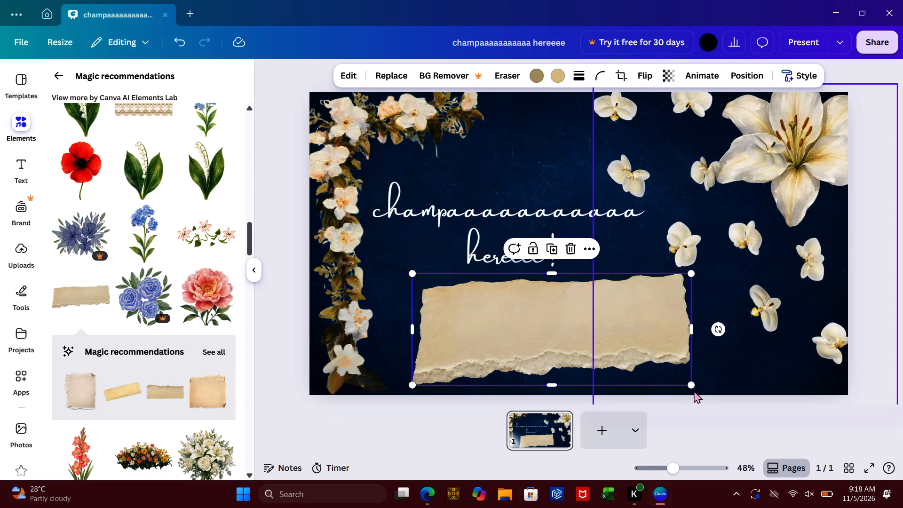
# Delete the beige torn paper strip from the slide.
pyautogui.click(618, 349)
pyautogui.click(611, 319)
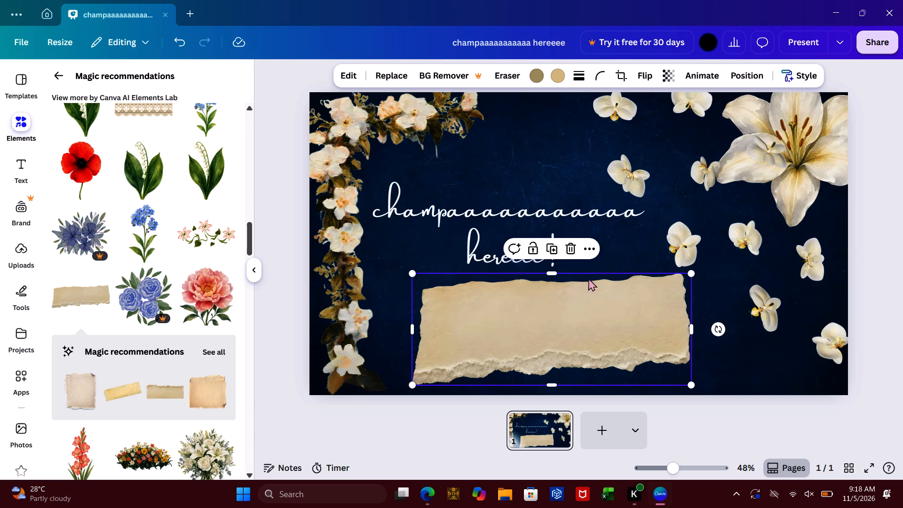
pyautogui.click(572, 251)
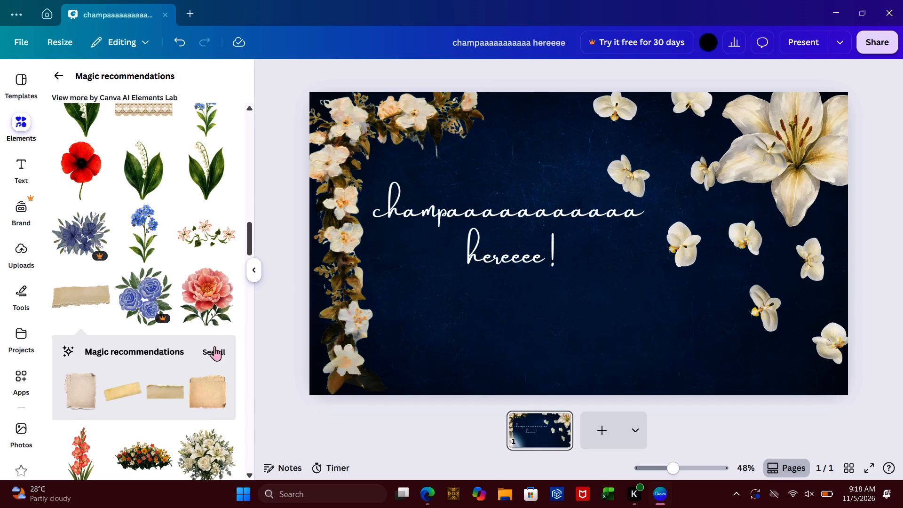
# Insert the taped beige note on dark backing from the torn strip's related recommendations, shrink it, place it below "hereeee !" and deselect it.
pyautogui.click(214, 346)
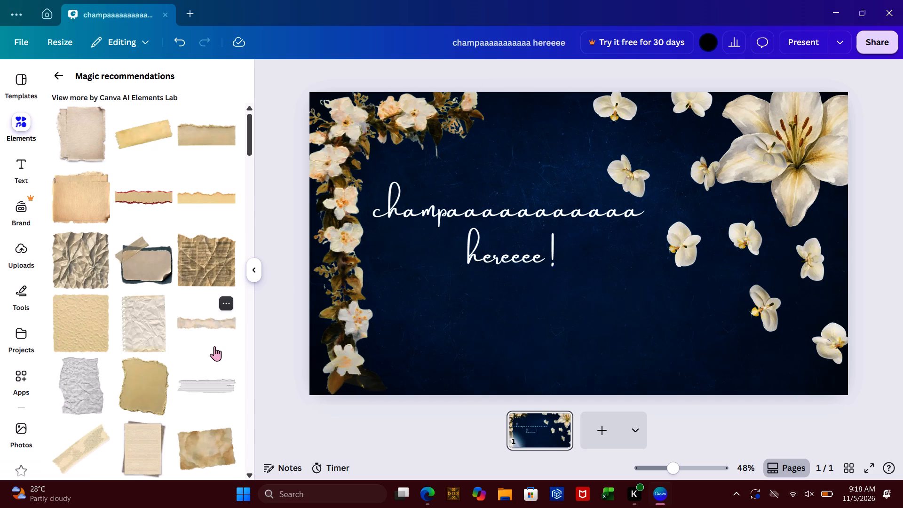
pyautogui.click(157, 284)
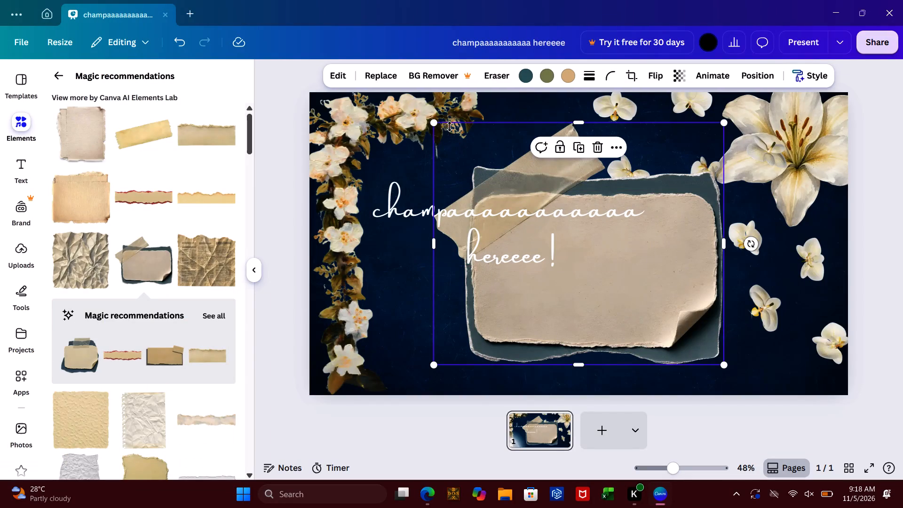
pyautogui.moveTo(436, 122); pyautogui.dragTo(577, 285)
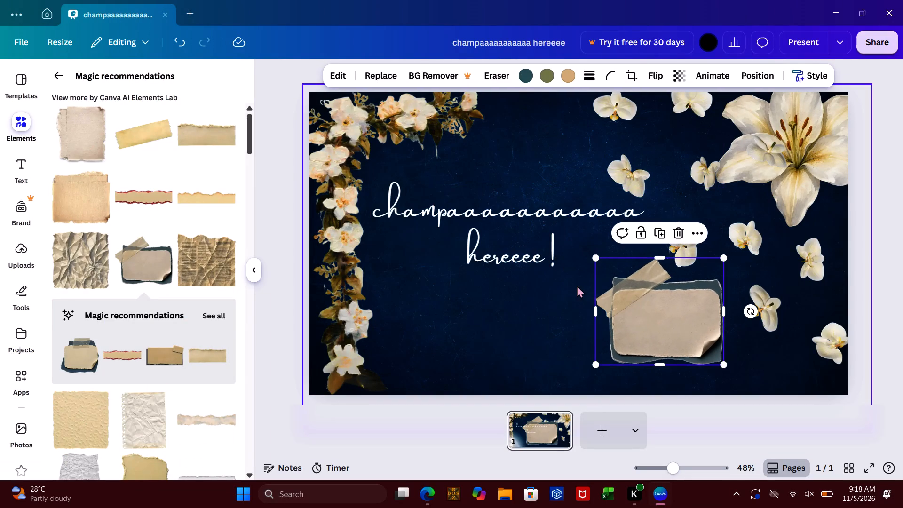
pyautogui.moveTo(671, 326); pyautogui.dragTo(550, 356)
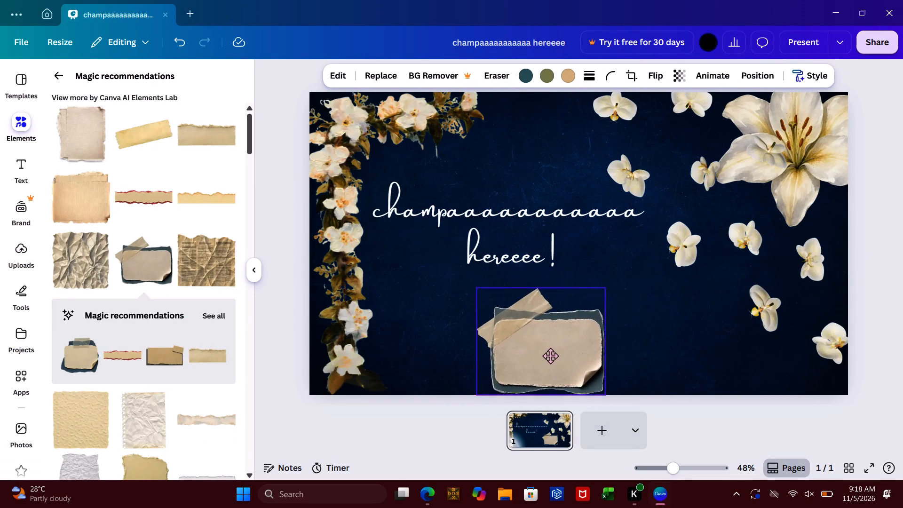
pyautogui.moveTo(550, 356); pyautogui.dragTo(619, 333)
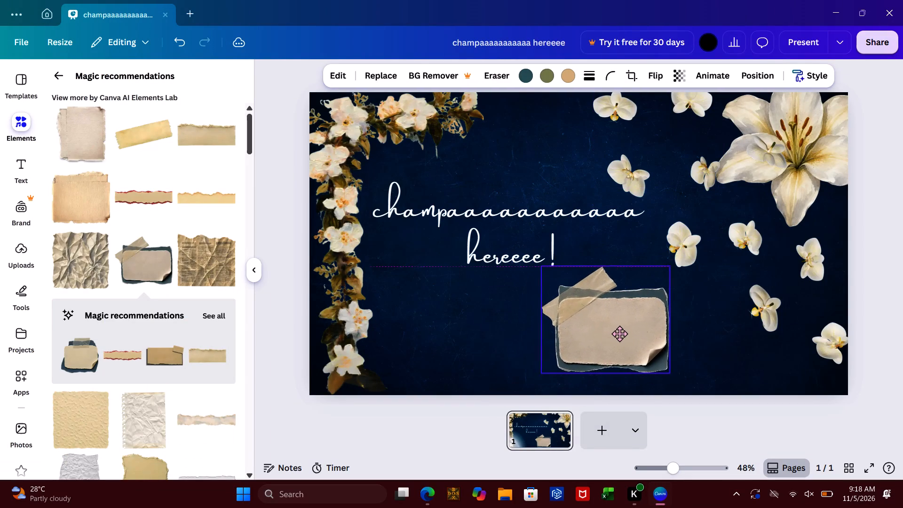
pyautogui.moveTo(619, 333); pyautogui.dragTo(604, 337)
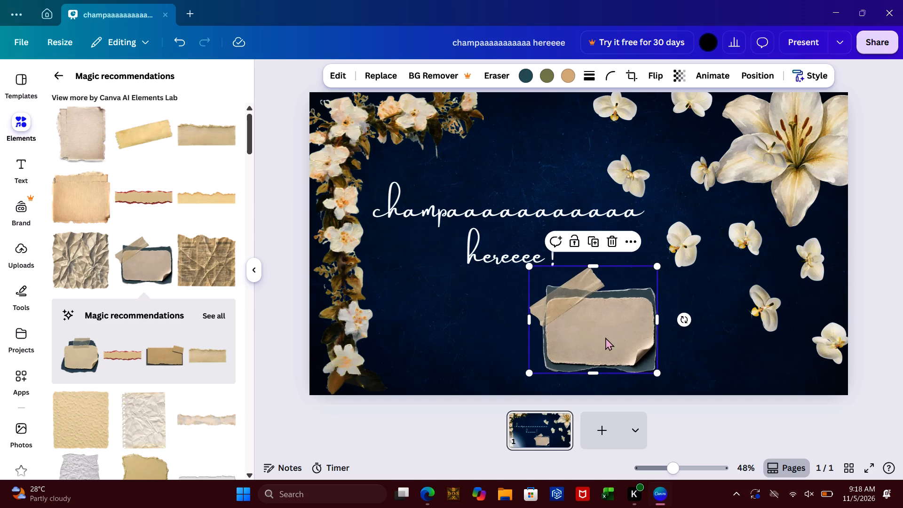
pyautogui.click(398, 431)
pyautogui.click(398, 431)
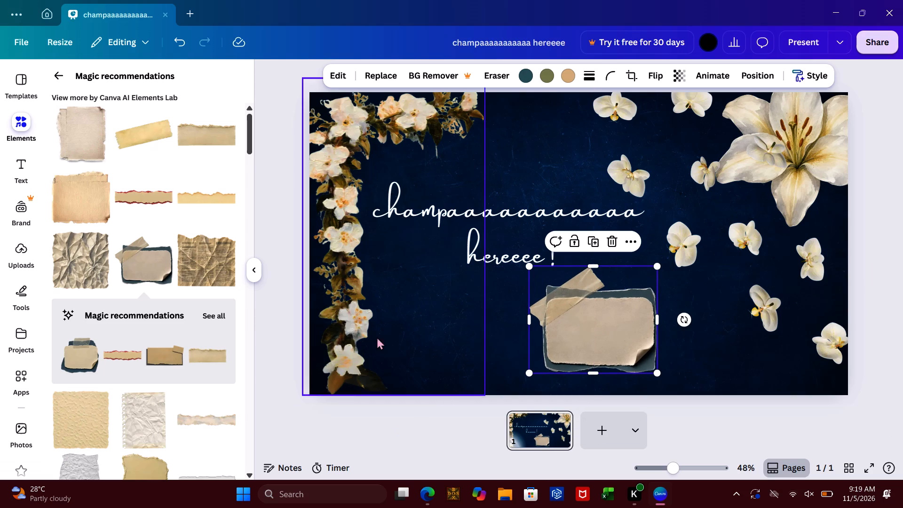
pyautogui.click(271, 338)
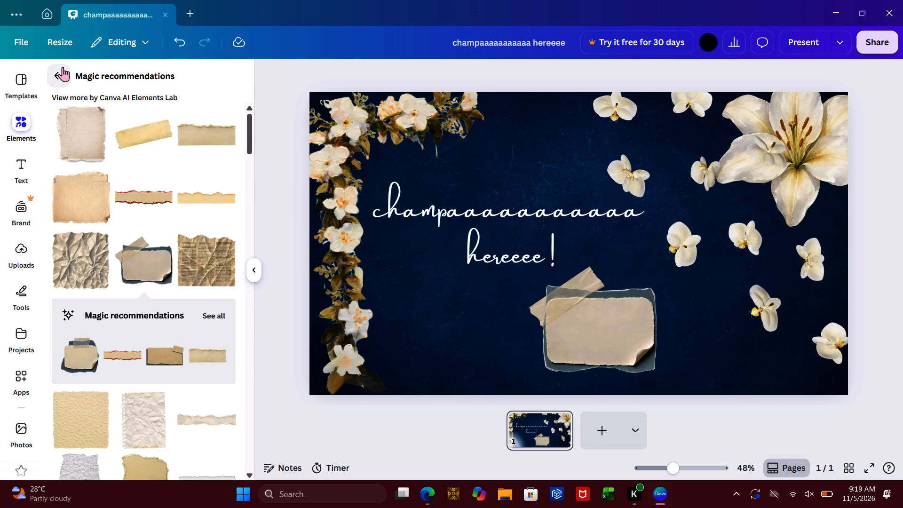
# Add a new text box to the slide reading "welcome to my world".
pyautogui.moveTo(51, 73); pyautogui.dragTo(22, 159)
pyautogui.click(22, 159)
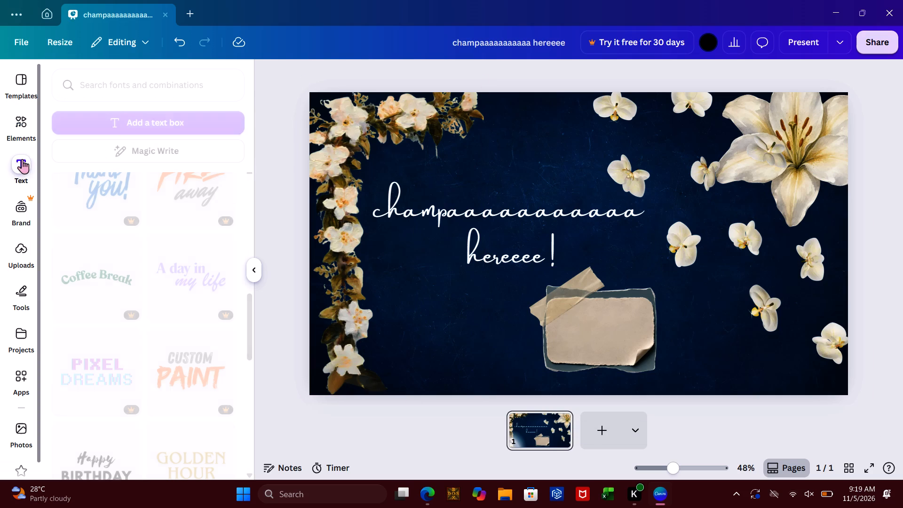
pyautogui.click(166, 114)
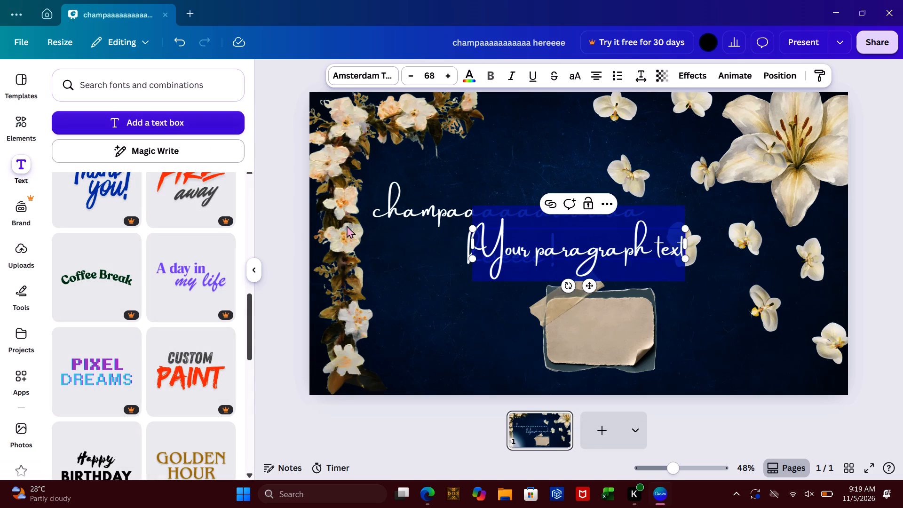
pyautogui.press('BackSpace')
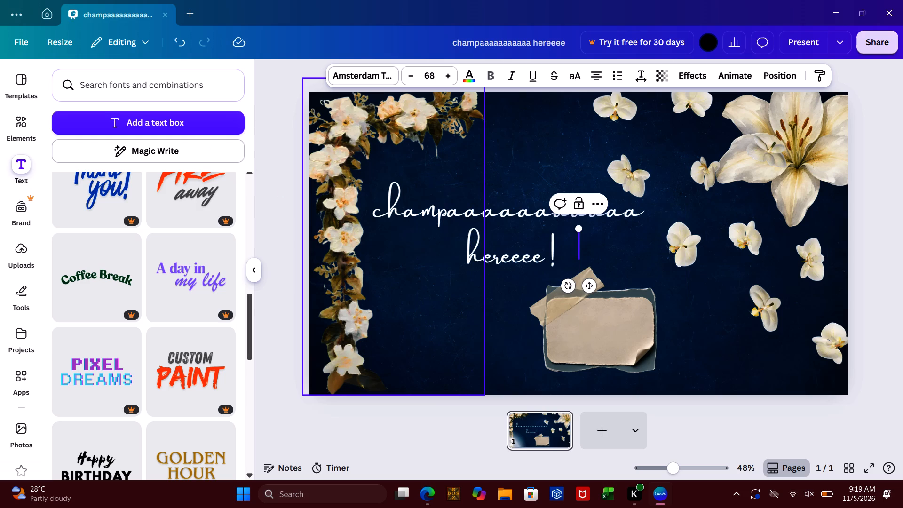
pyautogui.write('we')
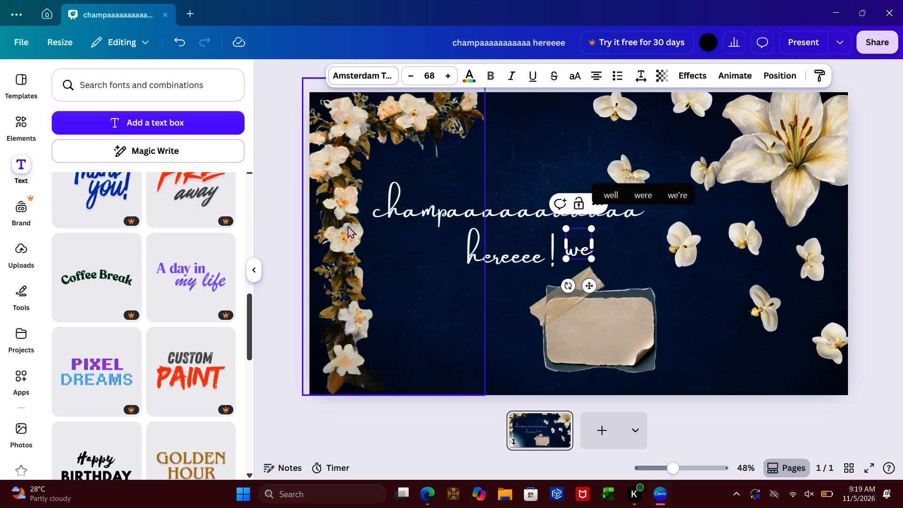
pyautogui.write('lcome to my world')
pyautogui.press('space')
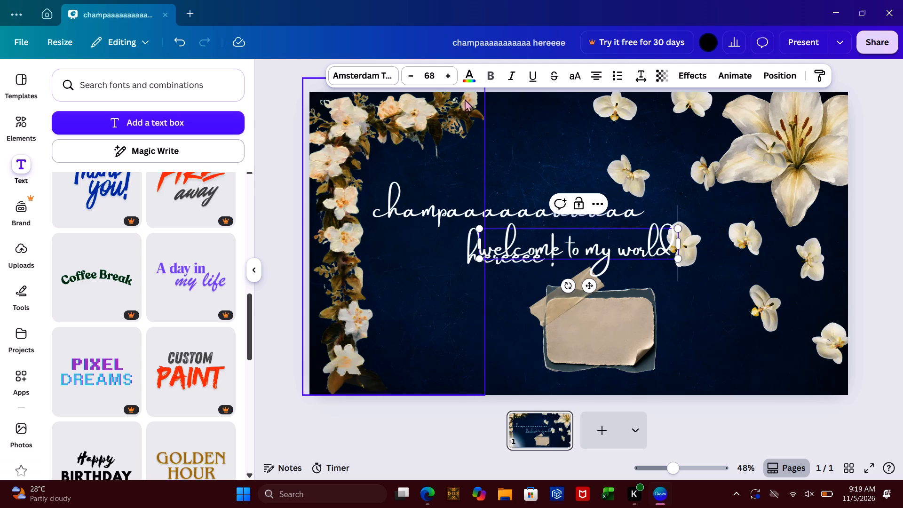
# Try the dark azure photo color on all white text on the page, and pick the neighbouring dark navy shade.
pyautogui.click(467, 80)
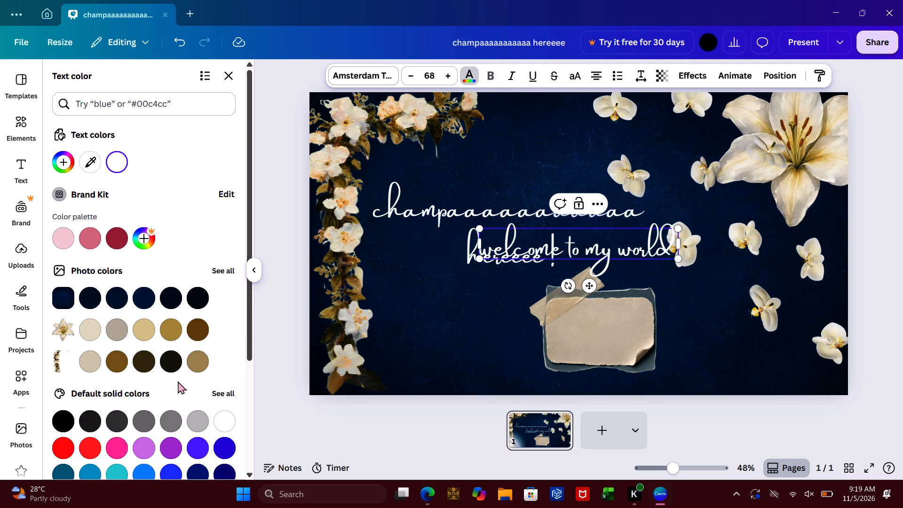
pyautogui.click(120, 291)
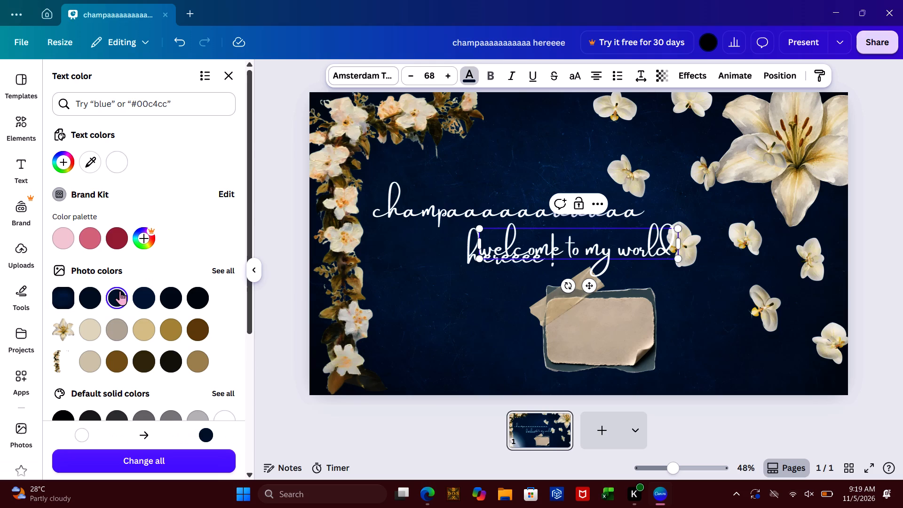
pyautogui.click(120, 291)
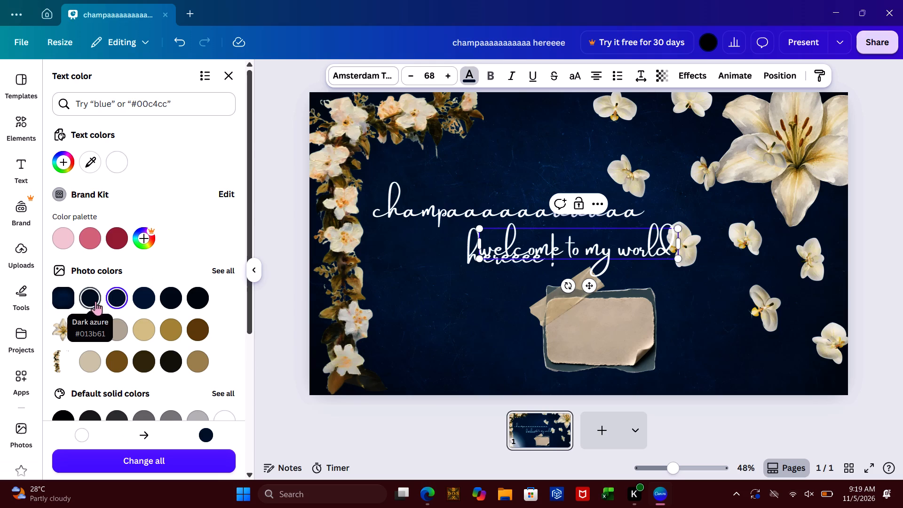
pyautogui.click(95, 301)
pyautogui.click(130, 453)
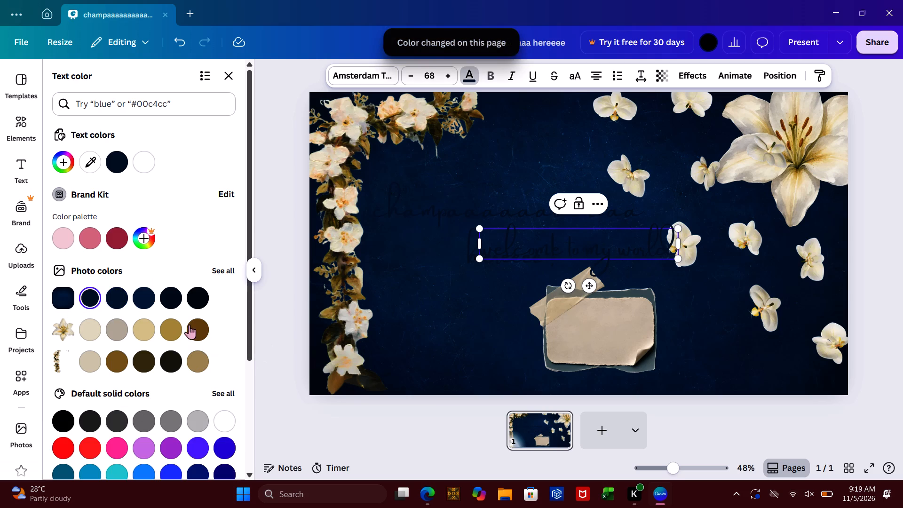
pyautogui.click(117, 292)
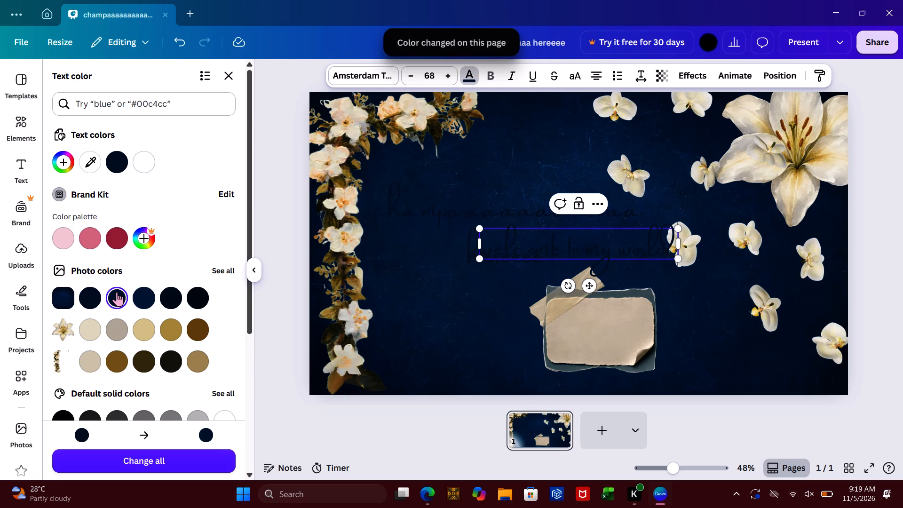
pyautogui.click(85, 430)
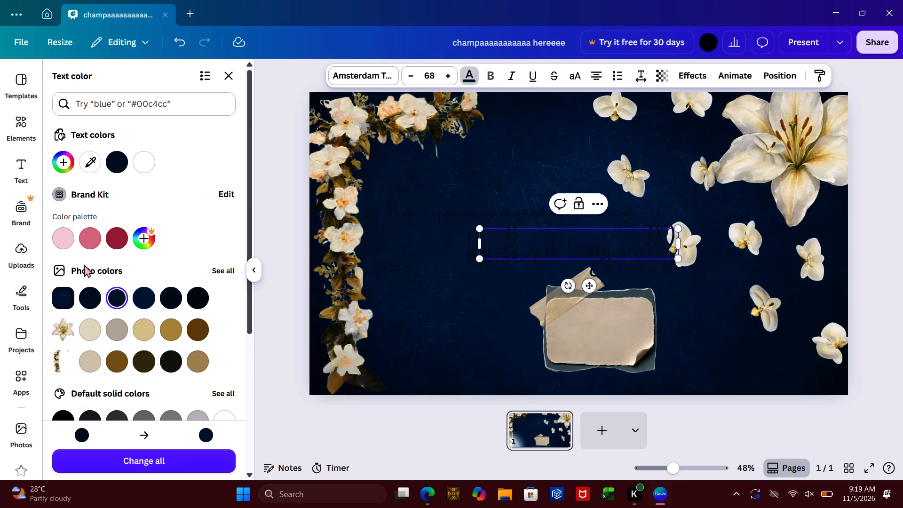
# Change all the dark-colored text on the page to the light beige from the lily's photo colors.
pyautogui.click(95, 327)
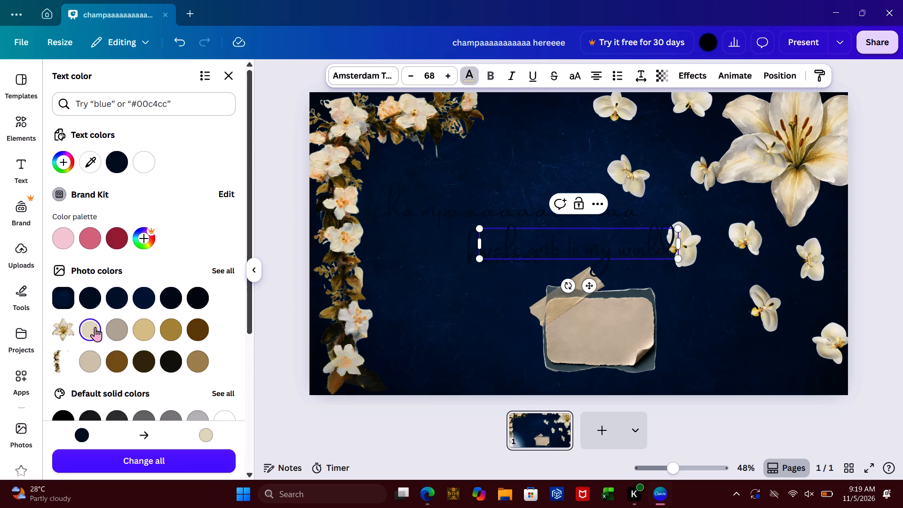
pyautogui.click(112, 455)
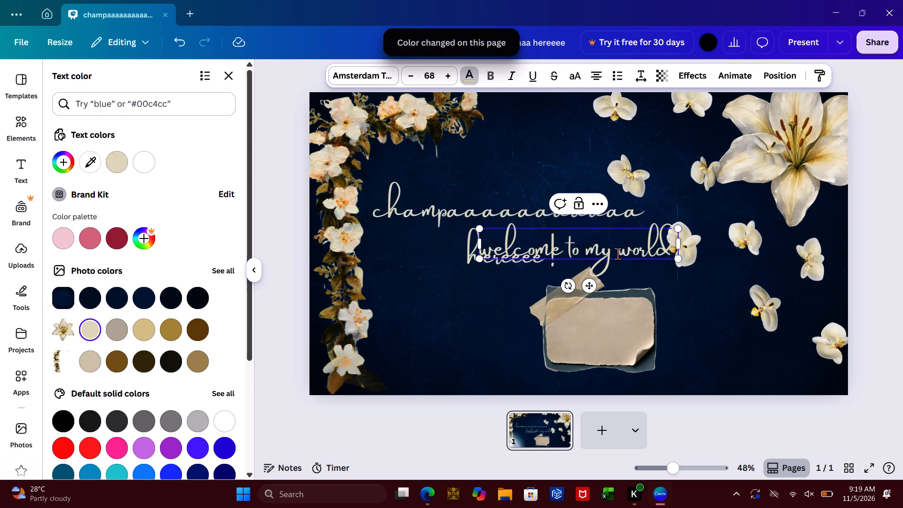
# Move the "welcome to my world" text down below "hereeee !" so it partly overlaps the taped paper note.
pyautogui.moveTo(618, 254); pyautogui.dragTo(670, 285)
pyautogui.click(670, 285)
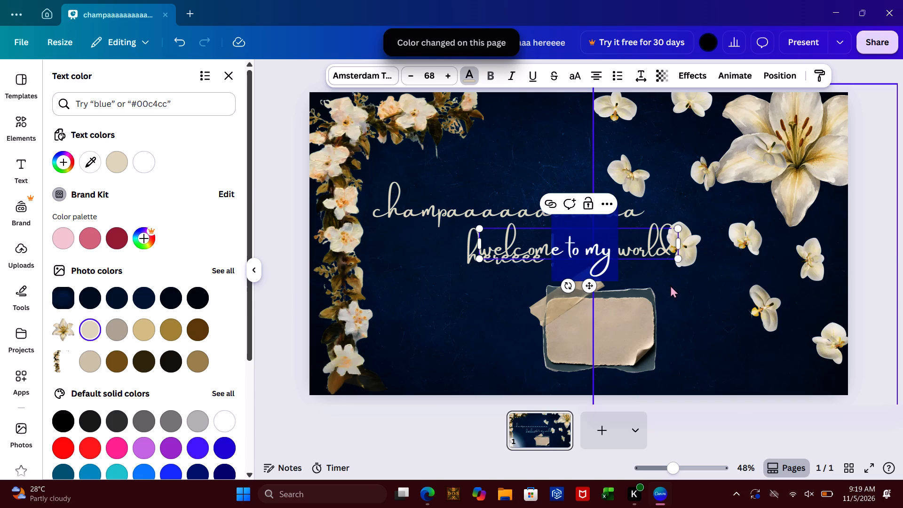
pyautogui.click(620, 239)
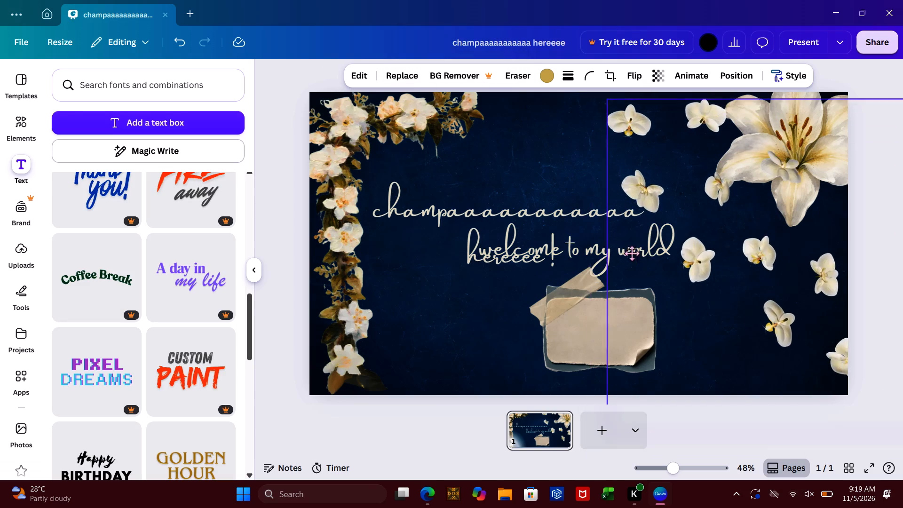
pyautogui.moveTo(542, 235); pyautogui.dragTo(518, 319)
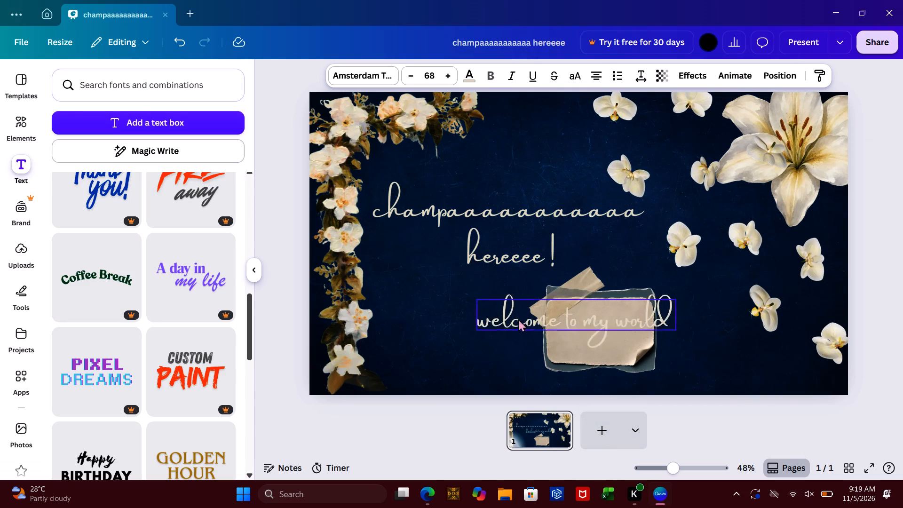
pyautogui.moveTo(518, 319); pyautogui.dragTo(464, 333)
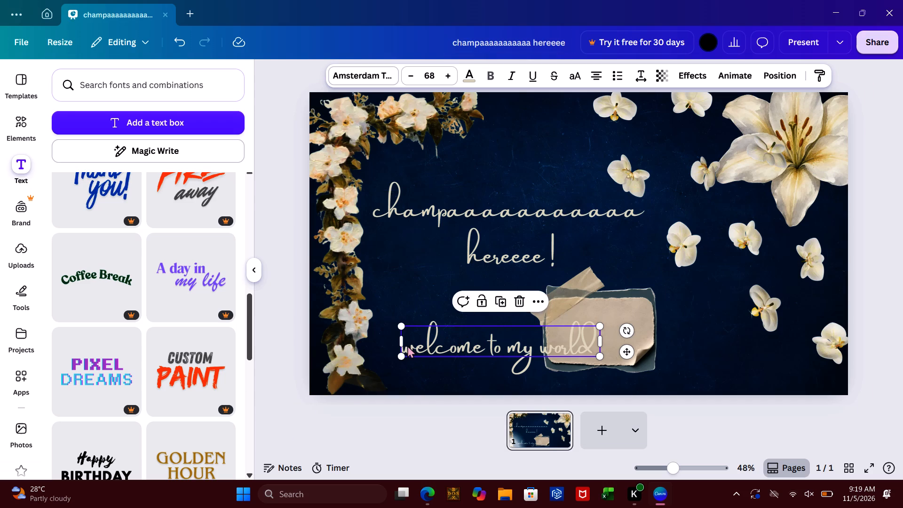
pyautogui.moveTo(407, 345); pyautogui.dragTo(428, 346)
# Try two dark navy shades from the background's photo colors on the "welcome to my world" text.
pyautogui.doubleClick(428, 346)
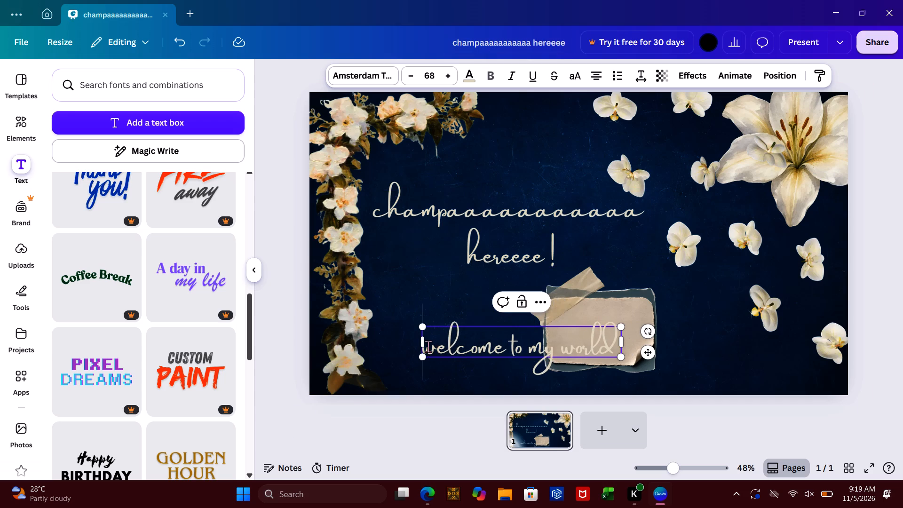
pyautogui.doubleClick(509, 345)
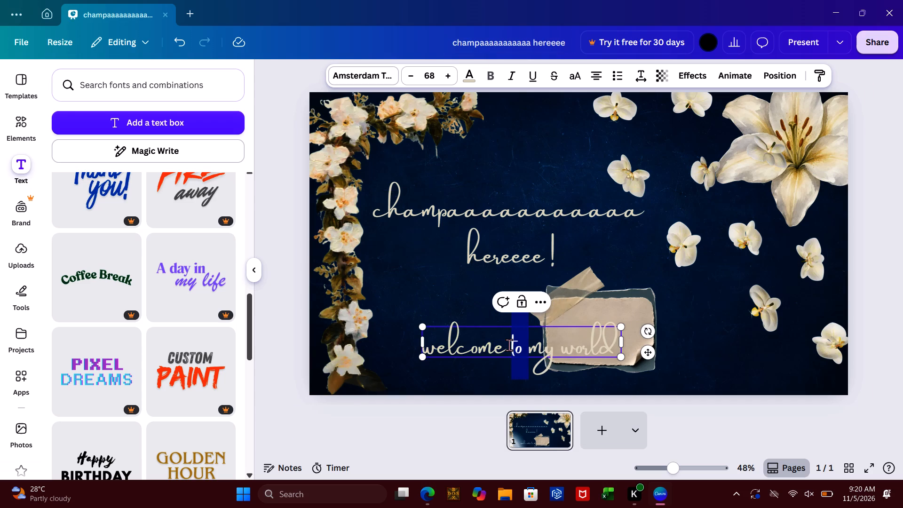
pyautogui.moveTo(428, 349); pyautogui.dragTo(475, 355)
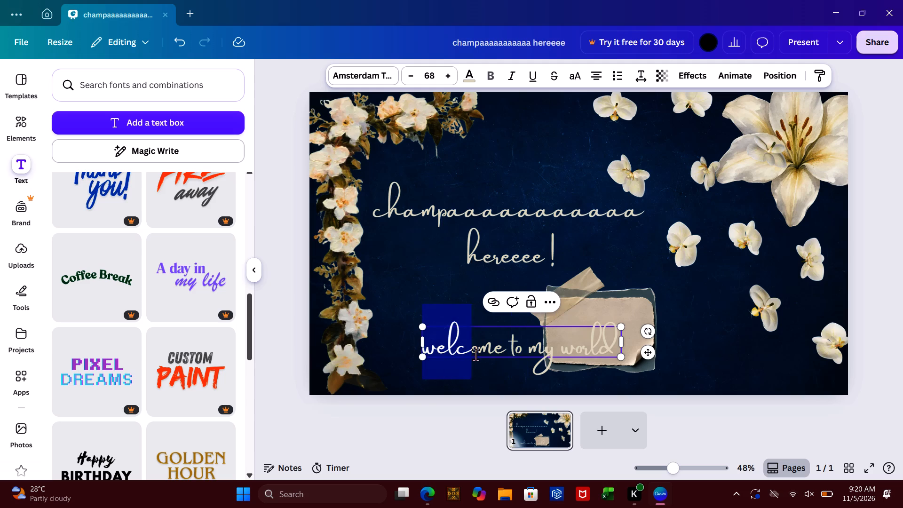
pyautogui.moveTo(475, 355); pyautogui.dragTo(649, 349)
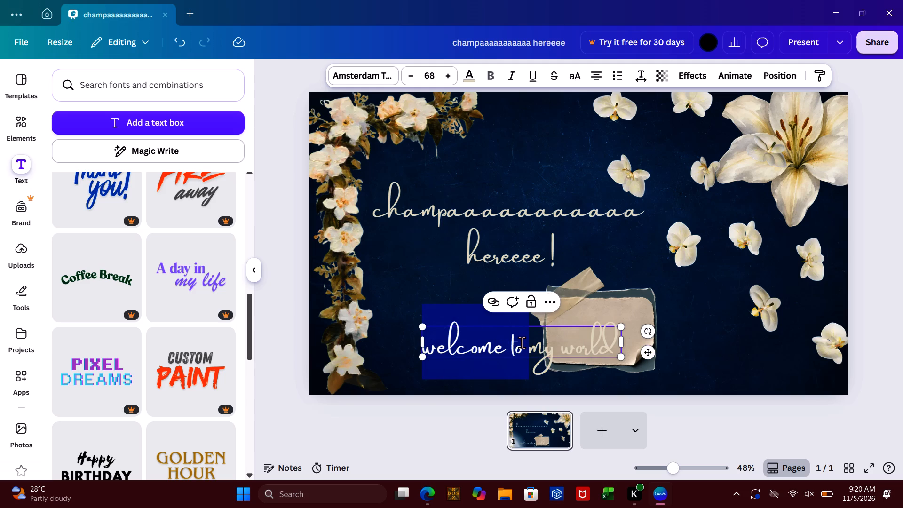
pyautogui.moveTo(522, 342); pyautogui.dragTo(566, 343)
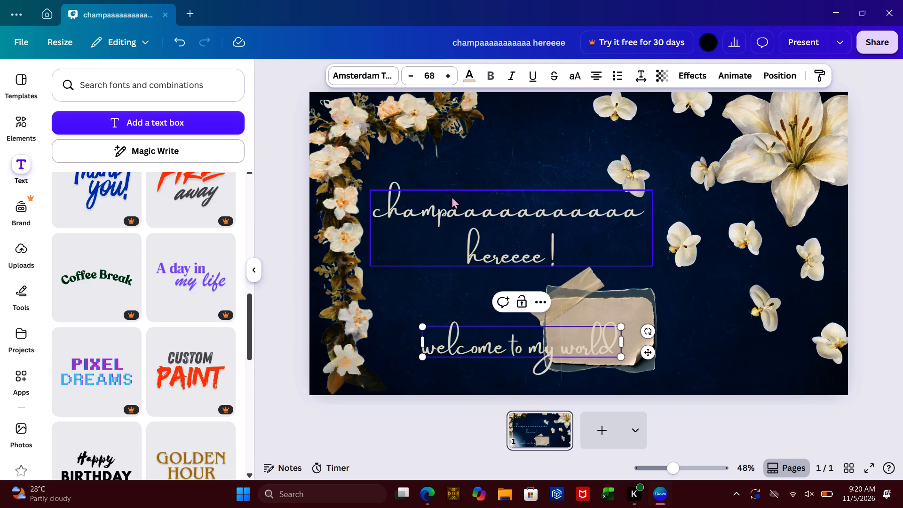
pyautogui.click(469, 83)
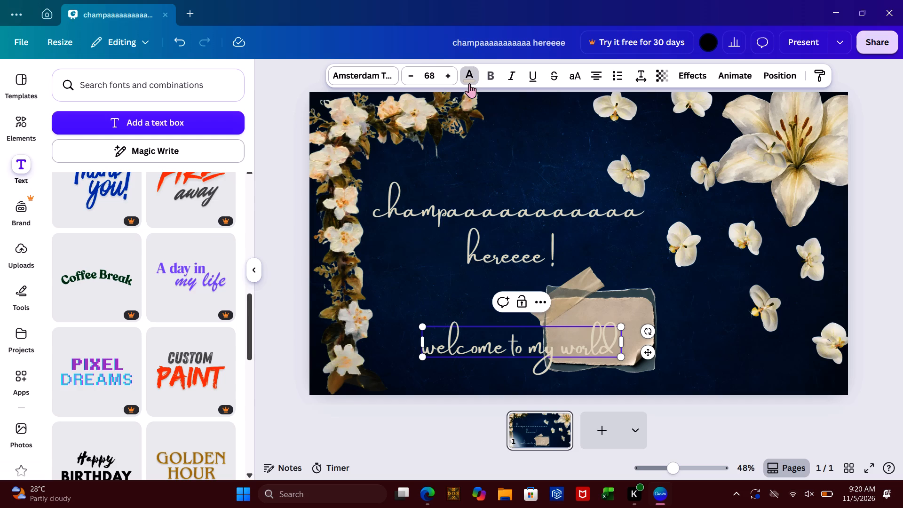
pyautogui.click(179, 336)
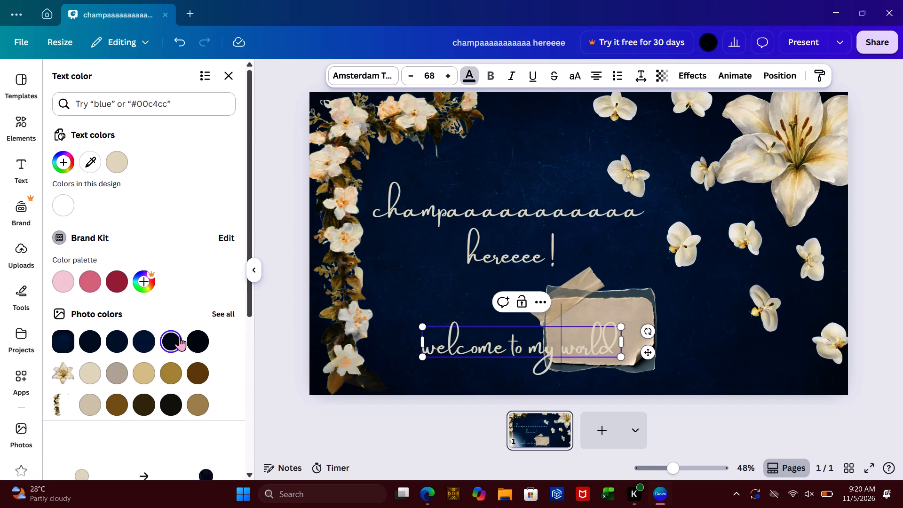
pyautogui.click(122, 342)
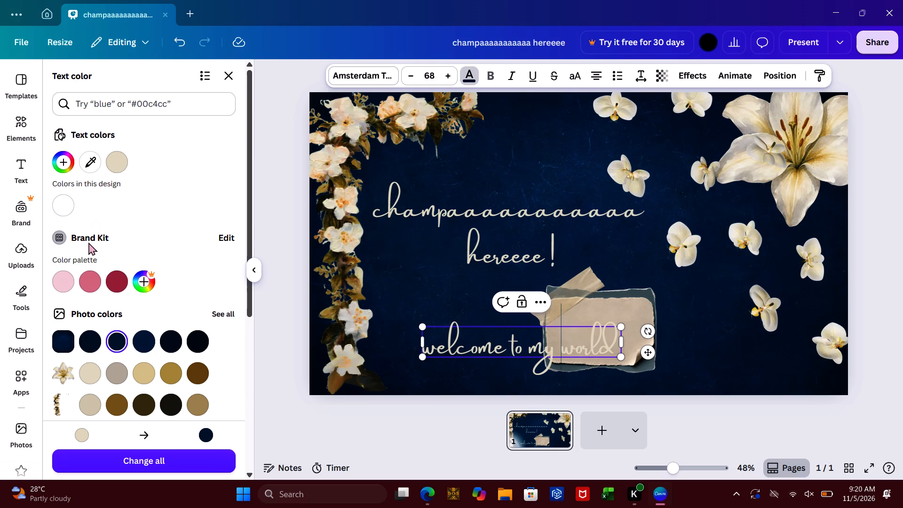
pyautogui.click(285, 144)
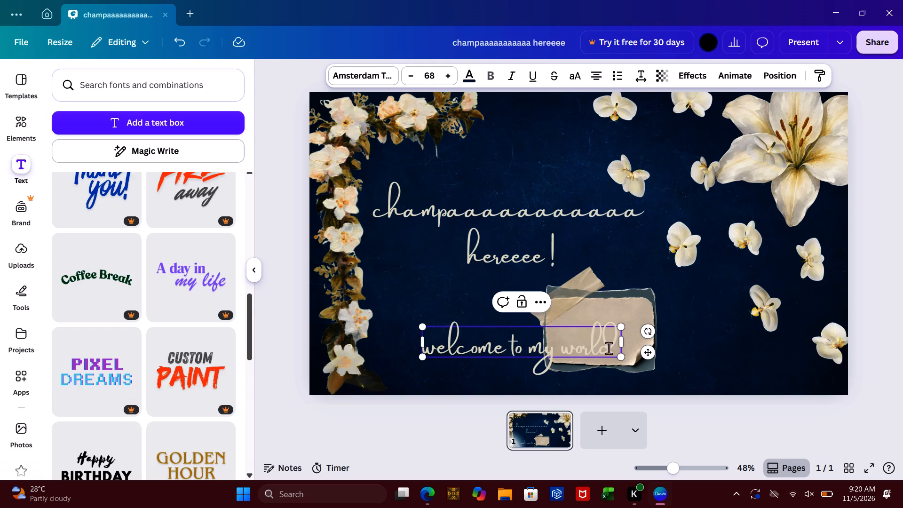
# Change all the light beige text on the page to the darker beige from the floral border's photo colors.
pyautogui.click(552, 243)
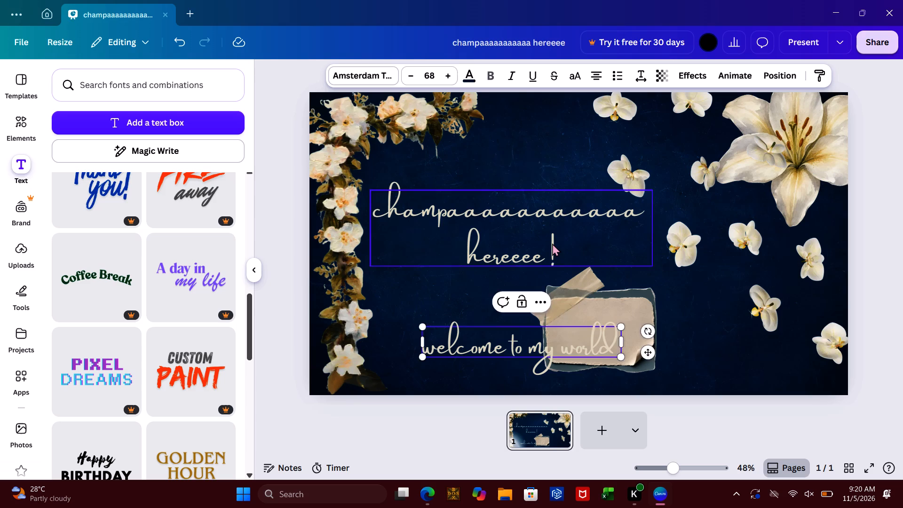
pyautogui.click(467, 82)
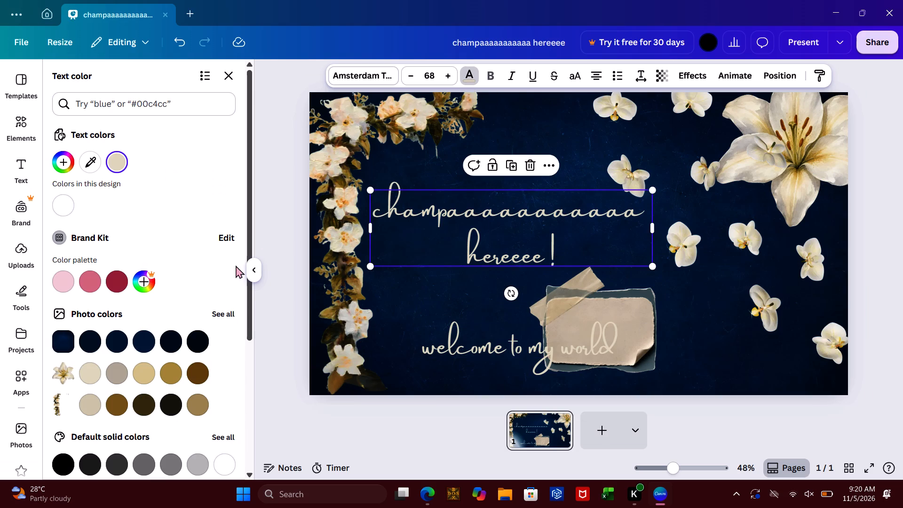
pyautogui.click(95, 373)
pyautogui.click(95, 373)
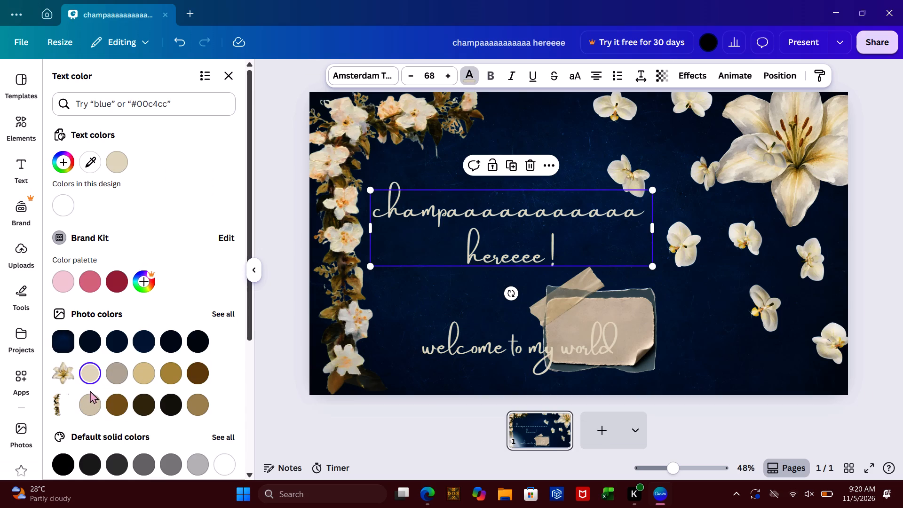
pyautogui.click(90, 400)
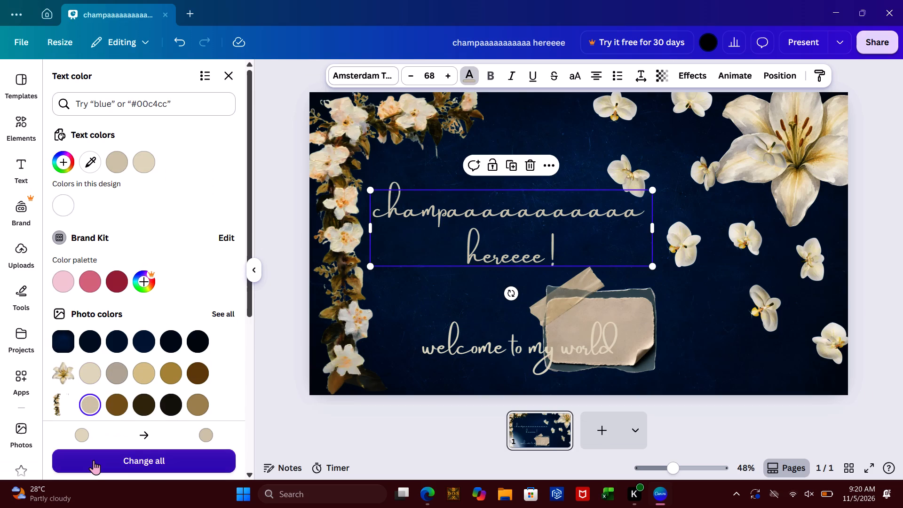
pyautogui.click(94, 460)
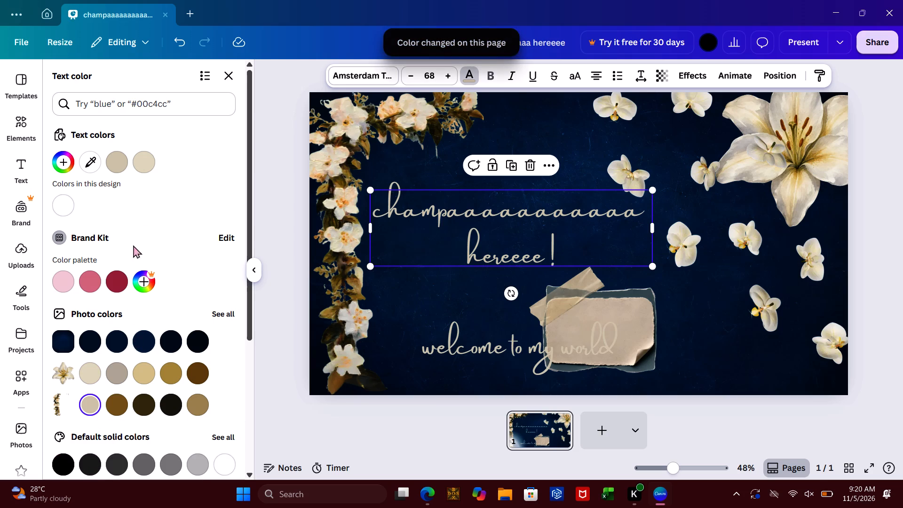
# Change all the beige text on the page to white #ffffff.
pyautogui.click(64, 196)
pyautogui.click(87, 452)
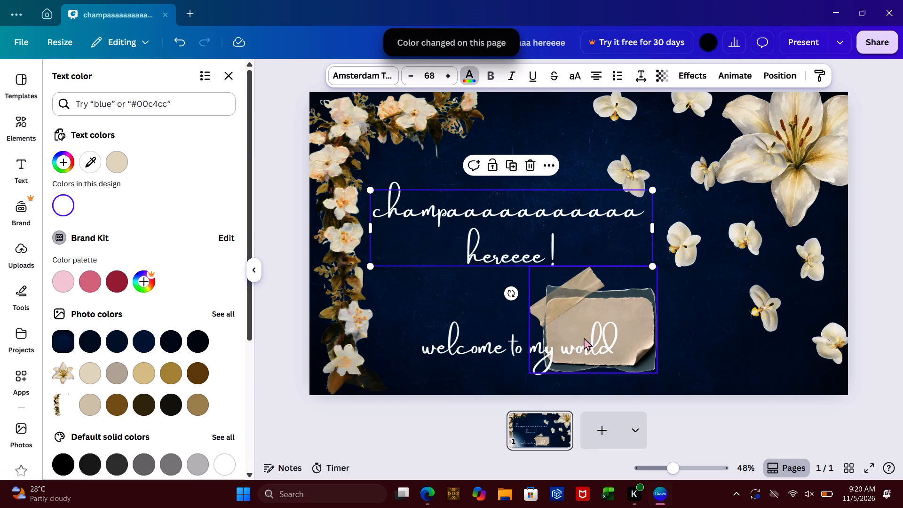
# Delete the taped paper note from the slide.
pyautogui.click(612, 307)
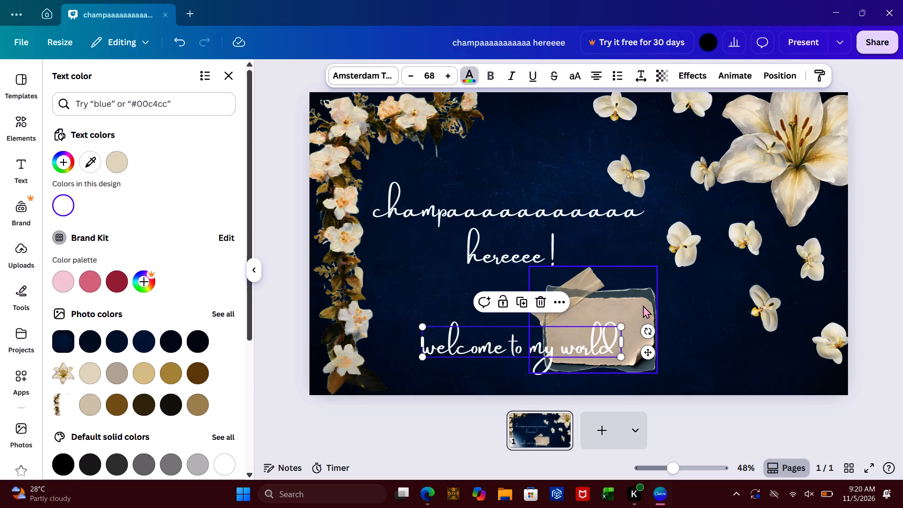
pyautogui.click(643, 305)
pyautogui.click(609, 239)
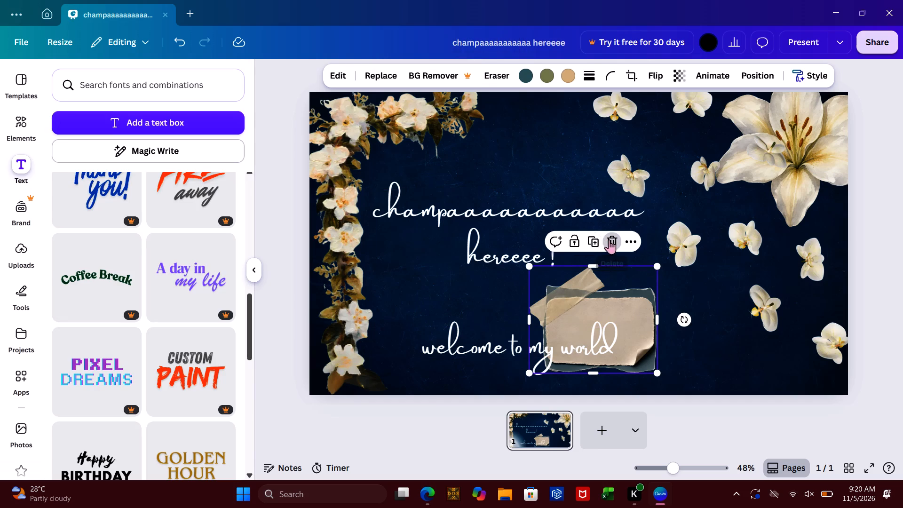
# Move "welcome to my world" directly beneath "hereeee !", enlarge it to font size 78.5, center it under the heading and deselect it.
pyautogui.moveTo(557, 361); pyautogui.dragTo(547, 323)
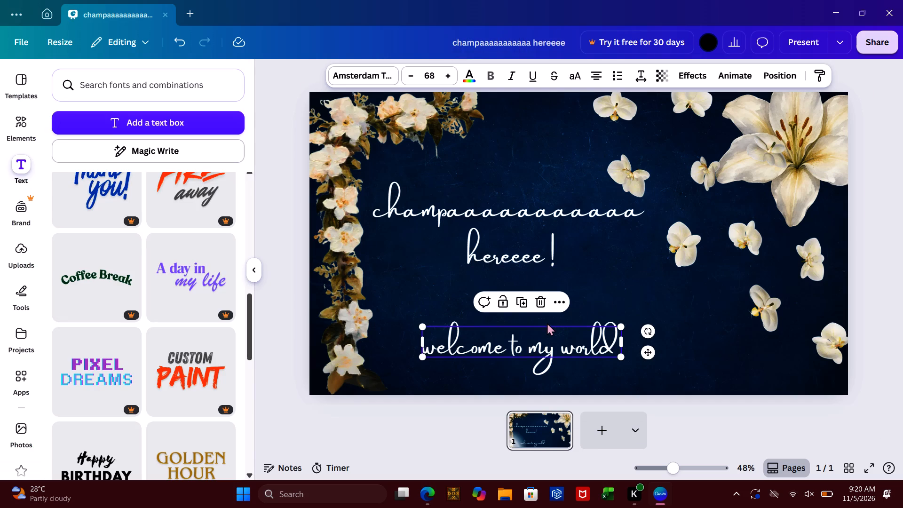
pyautogui.moveTo(547, 323); pyautogui.dragTo(620, 290)
pyautogui.click(620, 290)
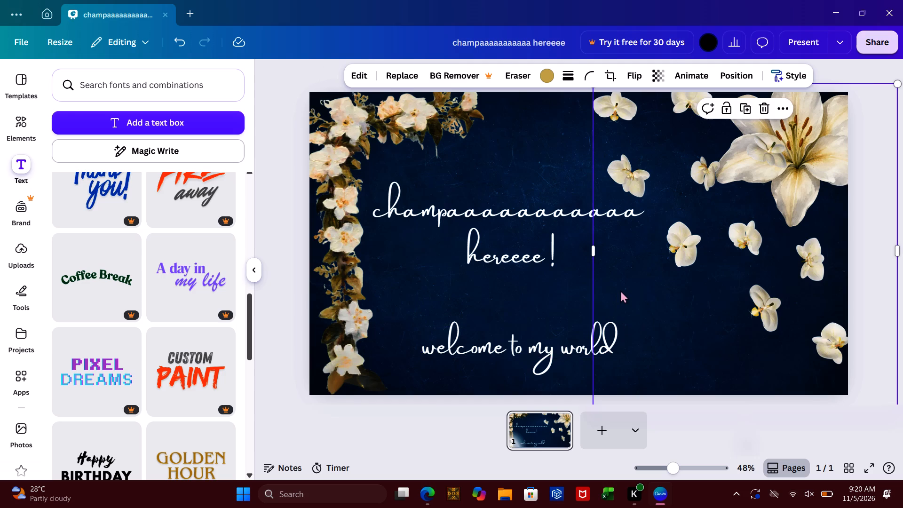
pyautogui.moveTo(548, 359); pyautogui.dragTo(537, 332)
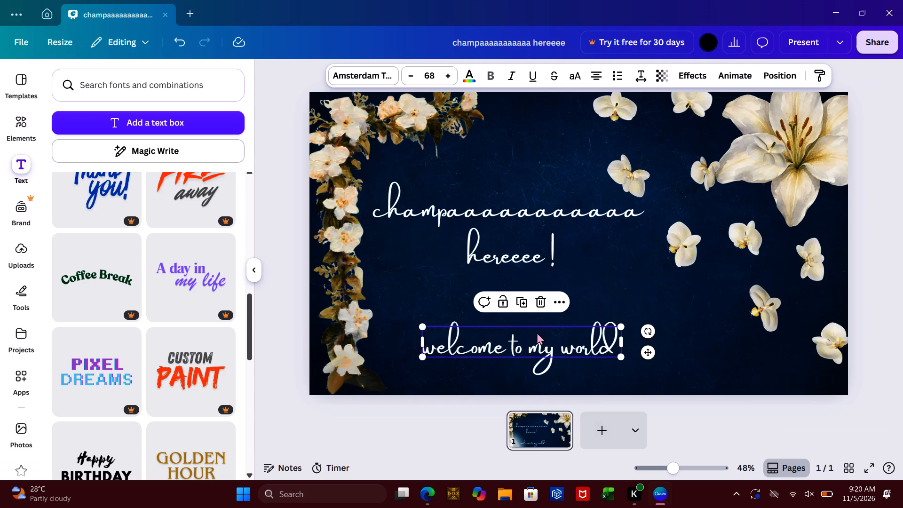
pyautogui.moveTo(537, 332); pyautogui.dragTo(530, 286)
pyautogui.doubleClick(612, 307)
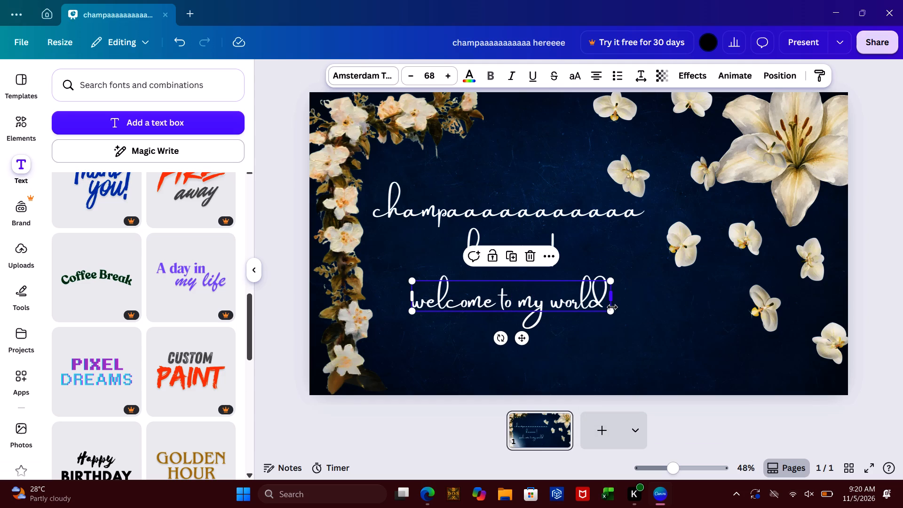
pyautogui.moveTo(610, 310); pyautogui.dragTo(640, 322)
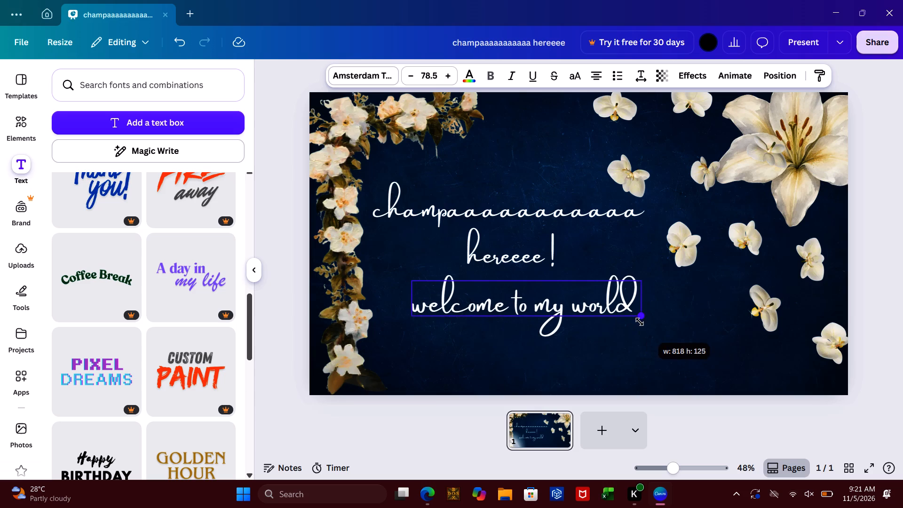
pyautogui.moveTo(567, 315); pyautogui.dragTo(548, 310)
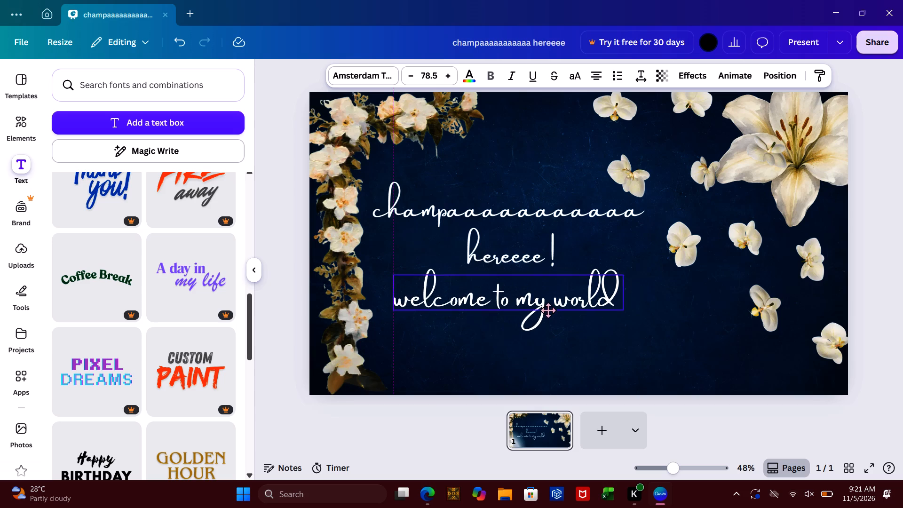
pyautogui.moveTo(548, 310); pyautogui.dragTo(551, 308)
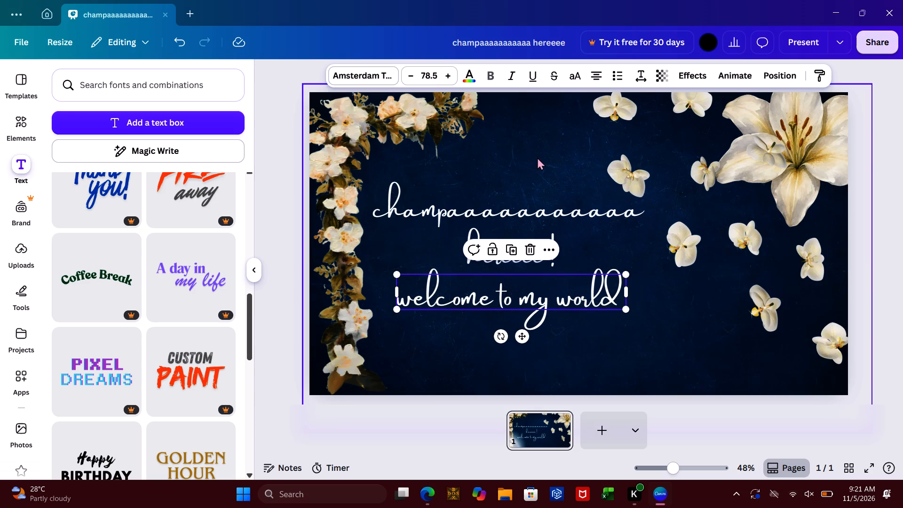
pyautogui.click(537, 155)
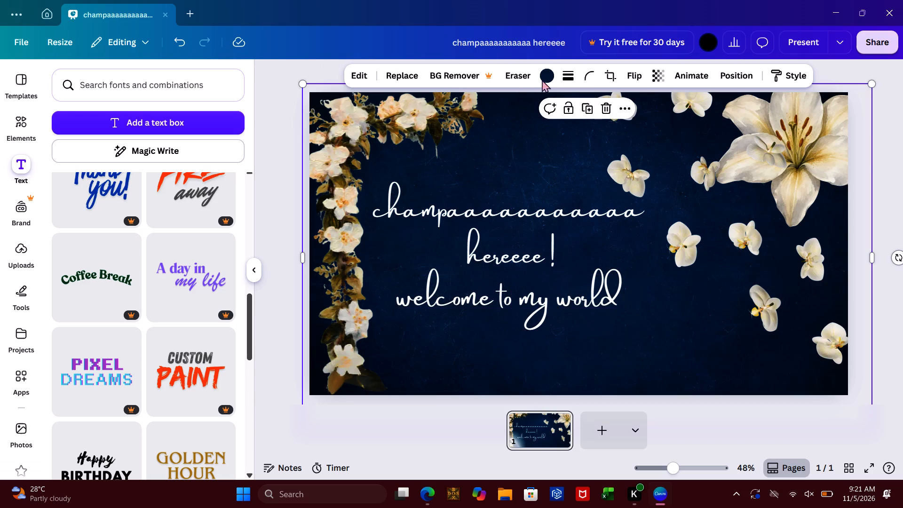
# Add a new text box reading "babyyyyyyy!" followed by an empty line.
pyautogui.click(200, 125)
pyautogui.write('ba')
pyautogui.write('byyyyyyy')
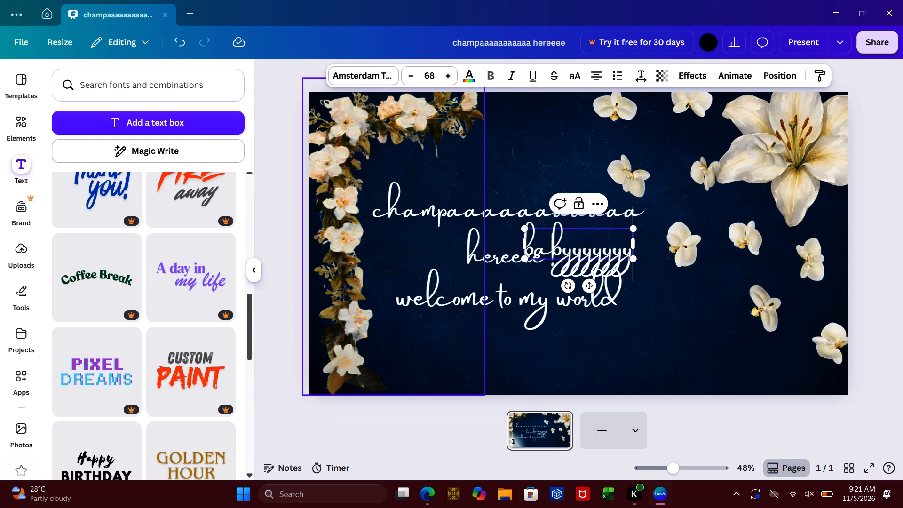
pyautogui.hotkey('ctrl', '1')
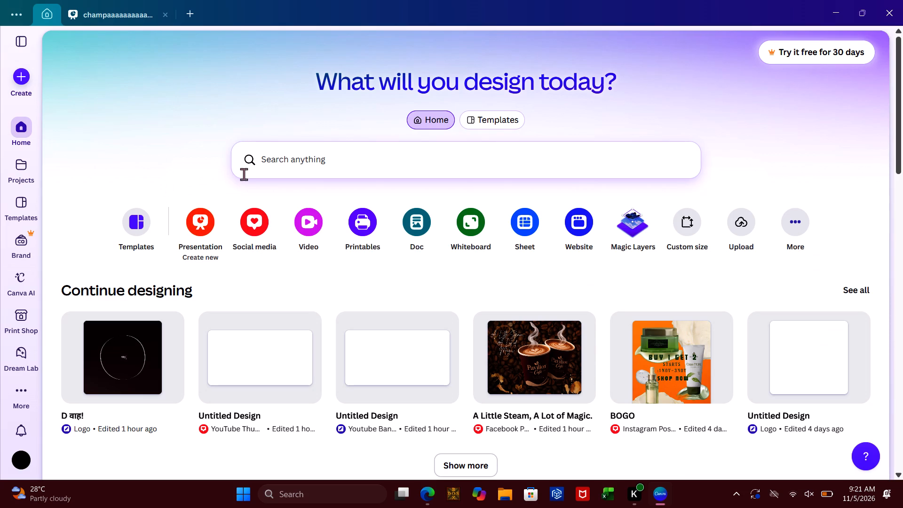
pyautogui.click(135, 6)
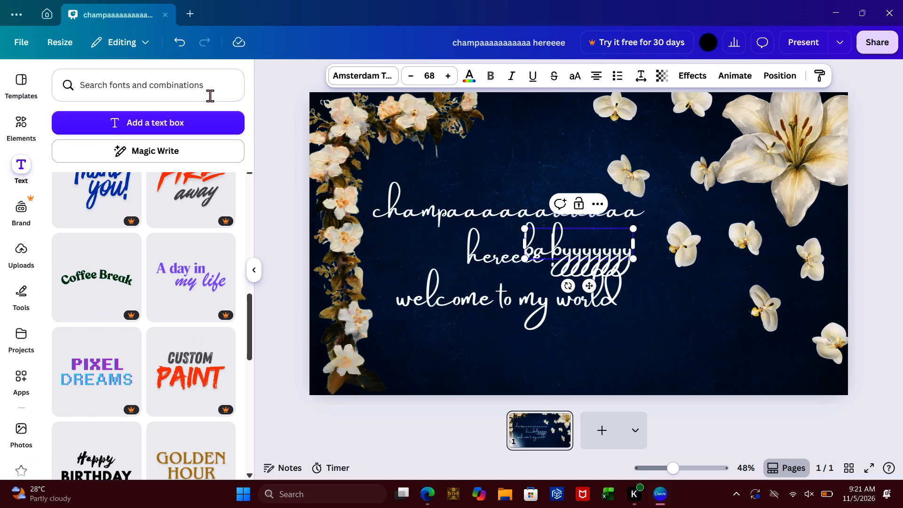
pyautogui.hotkey('shift', '!')
pyautogui.press('Return')
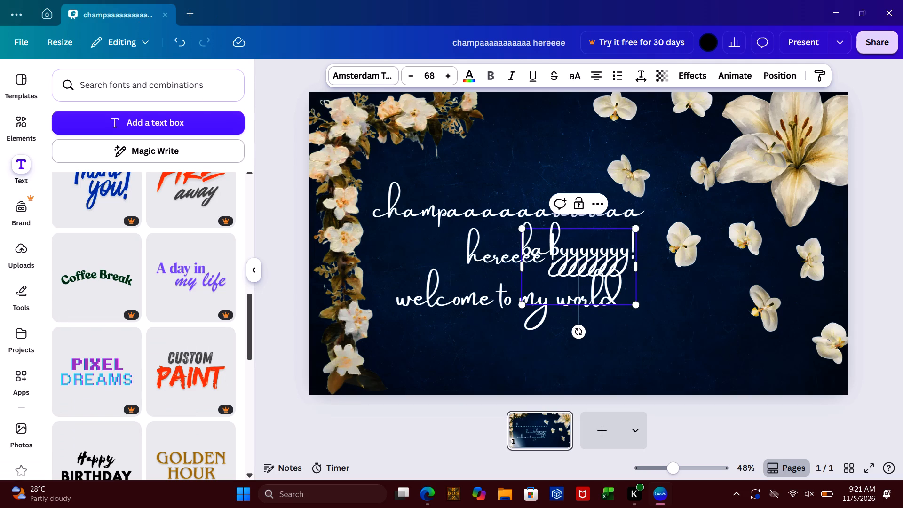
pyautogui.click(499, 132)
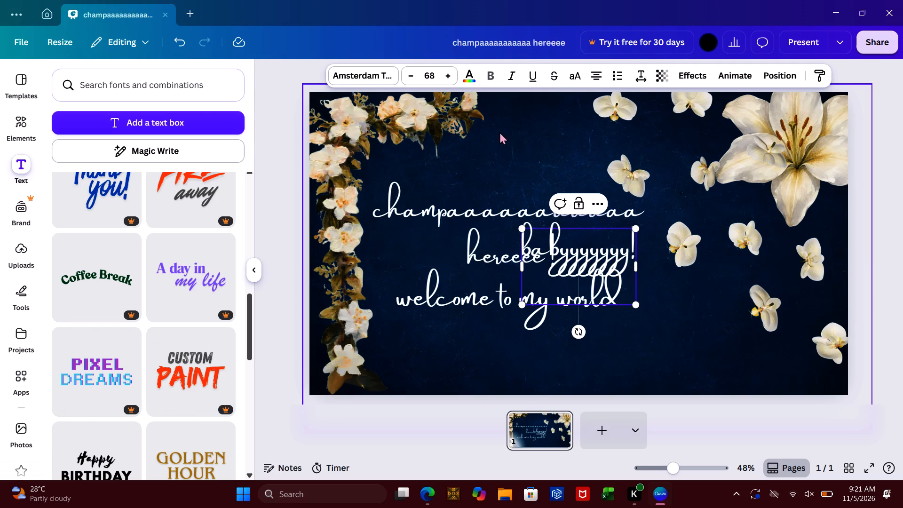
# Move the "babyyyyyyy!" text box beneath "welcome to my world", roughly centered under it, and deselect it.
pyautogui.moveTo(602, 232); pyautogui.dragTo(531, 326)
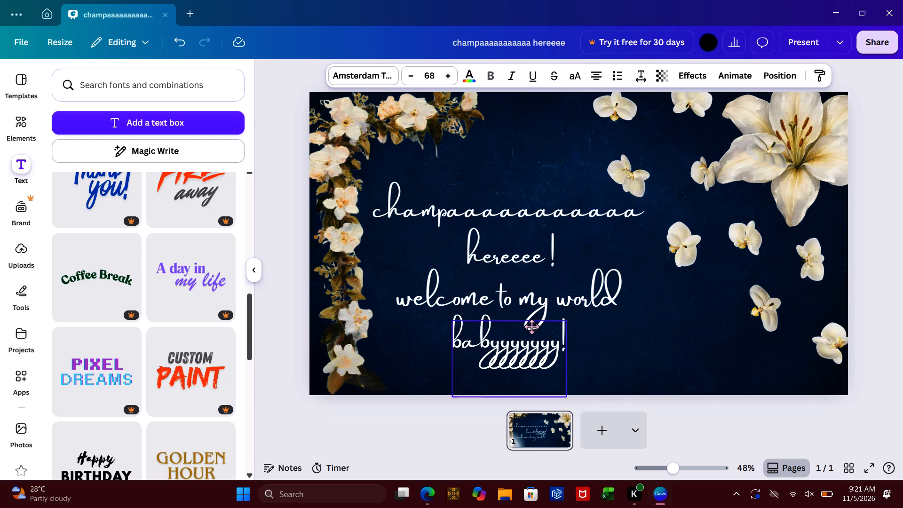
pyautogui.moveTo(531, 326); pyautogui.dragTo(536, 330)
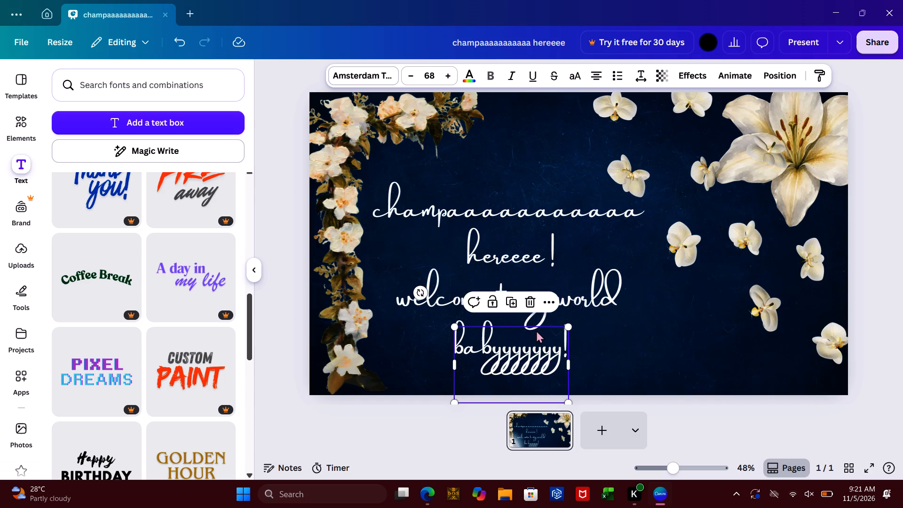
pyautogui.click(674, 402)
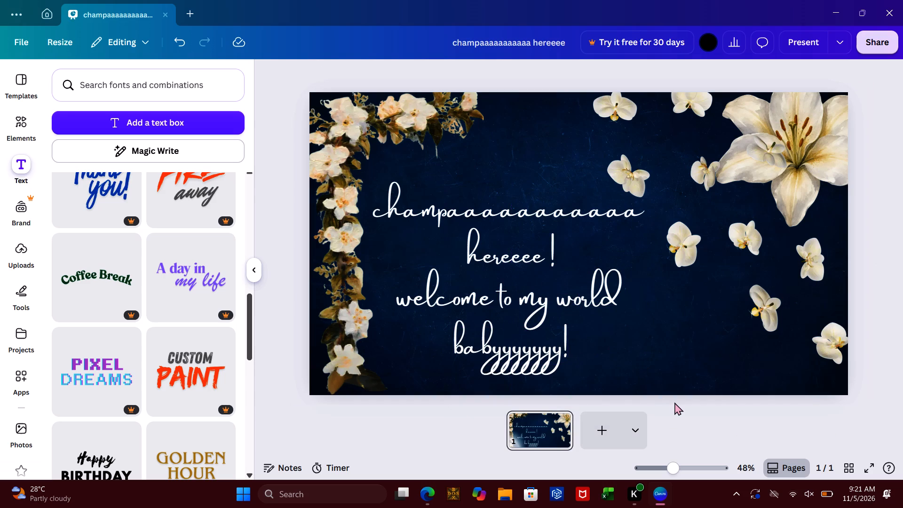
# Change the word "babyyyyyyy!" to "babuuuuuuuuuuuuu!" and deselect the text box.
pyautogui.click(563, 346)
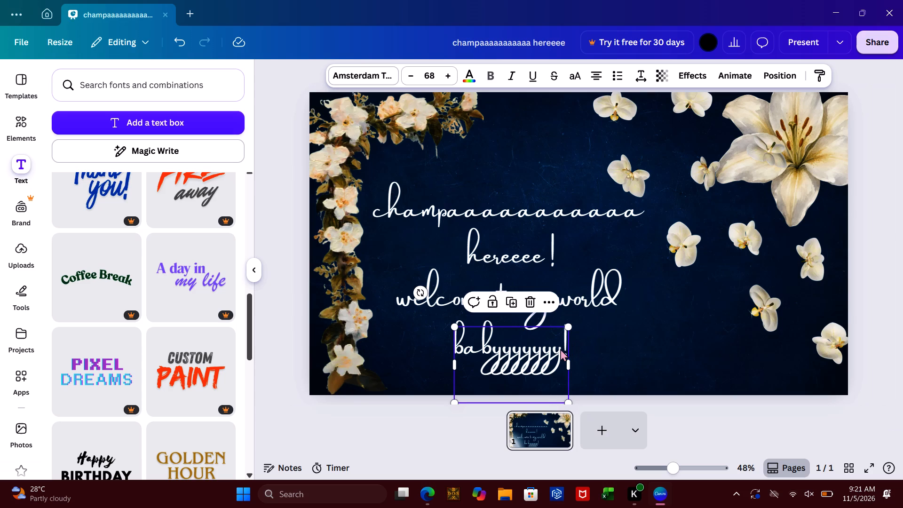
pyautogui.click(560, 349)
pyautogui.click(560, 349)
pyautogui.press('BackSpace')
pyautogui.press('BackSpace')
pyautogui.press('BackSpace')
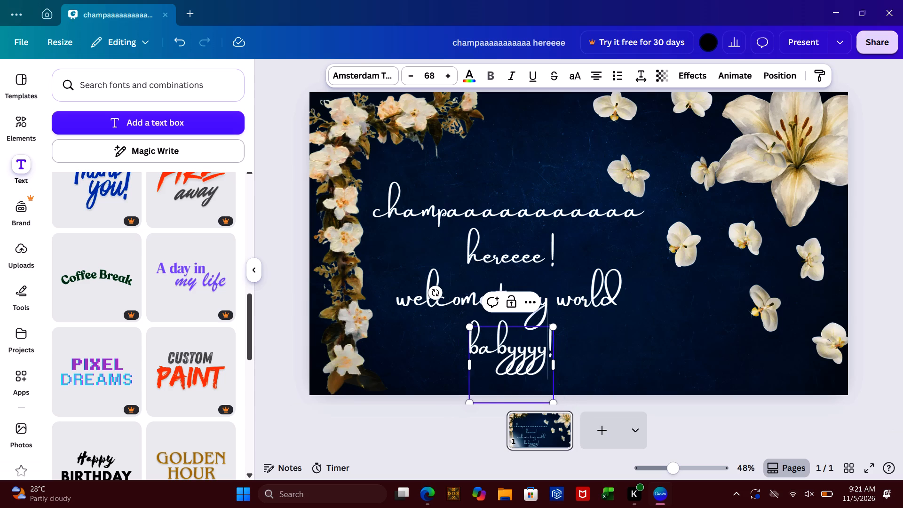
pyautogui.press('BackSpace')
pyautogui.press('BackSpace')
pyautogui.press('BackSpace')
pyautogui.press('BackSpace')
pyautogui.press('BackSpace')
pyautogui.write('buuuuuuuuuuuuu')
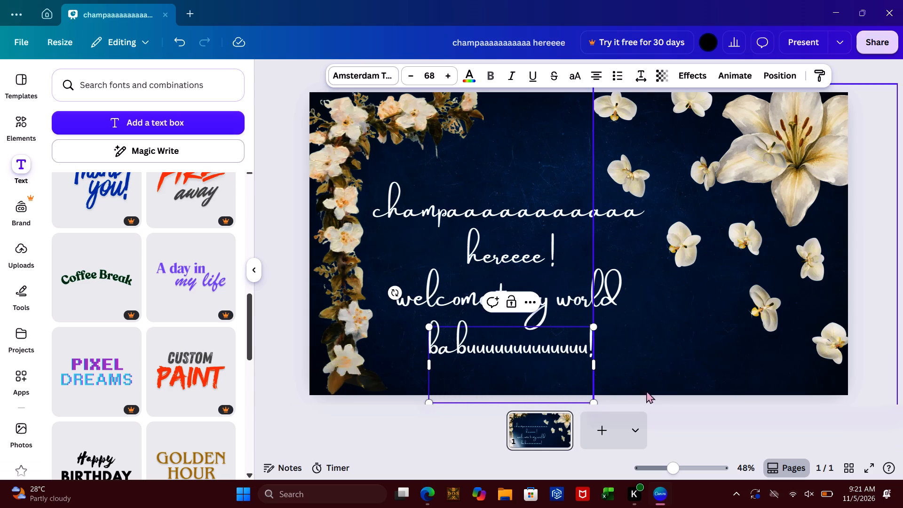
pyautogui.click(671, 410)
pyautogui.click(671, 408)
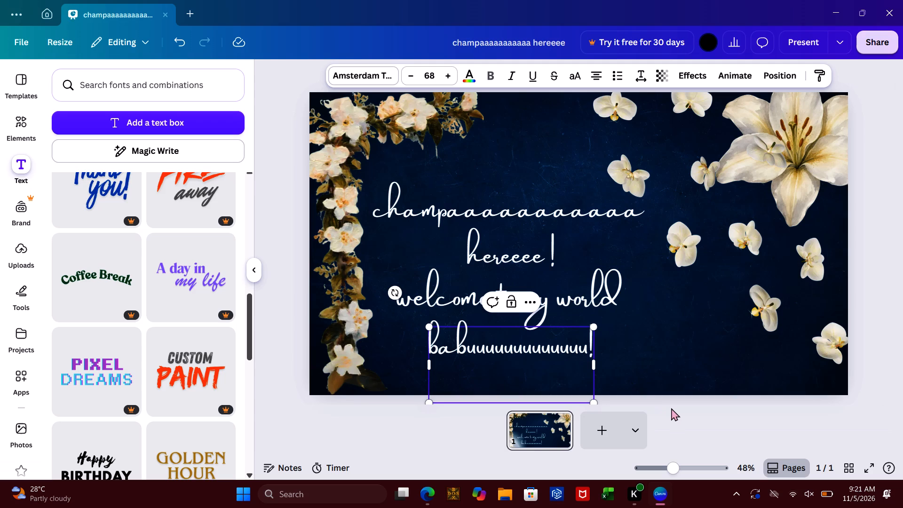
pyautogui.click(671, 408)
pyautogui.click(364, 433)
pyautogui.click(280, 373)
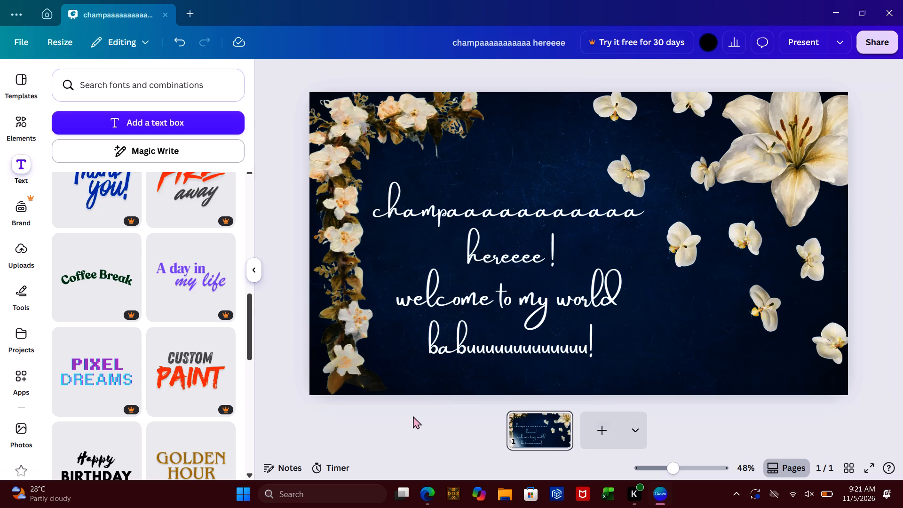
# Remove the exclamation mark from the end of "babuuuuuuuuuuuuu!" and deselect the text box.
pyautogui.click(592, 342)
pyautogui.click(592, 342)
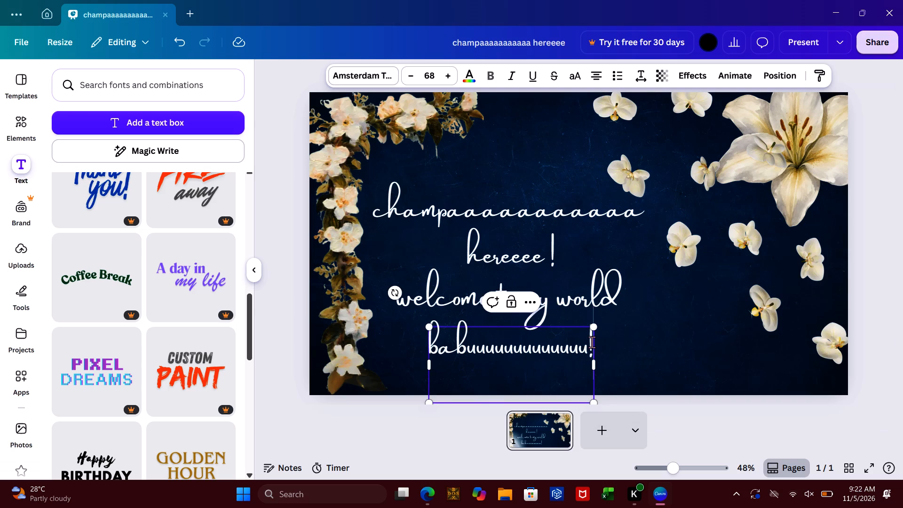
pyautogui.press('BackSpace')
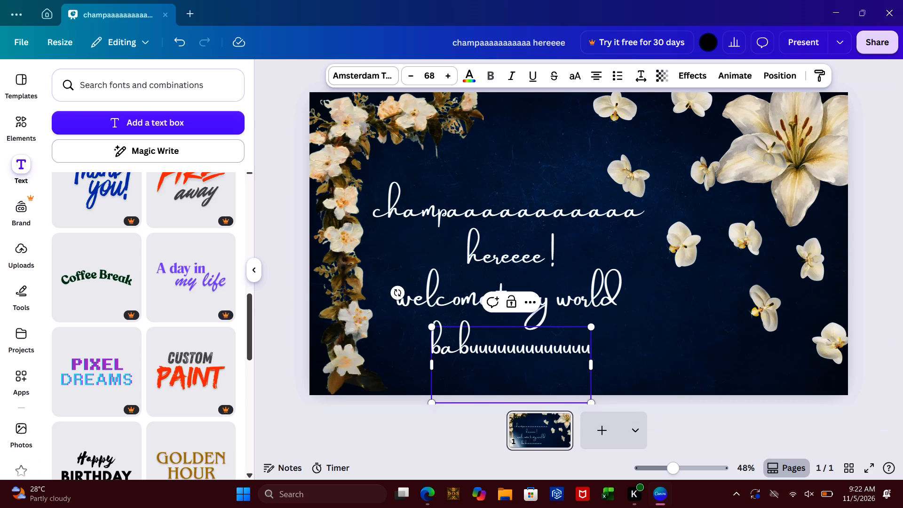
pyautogui.click(270, 386)
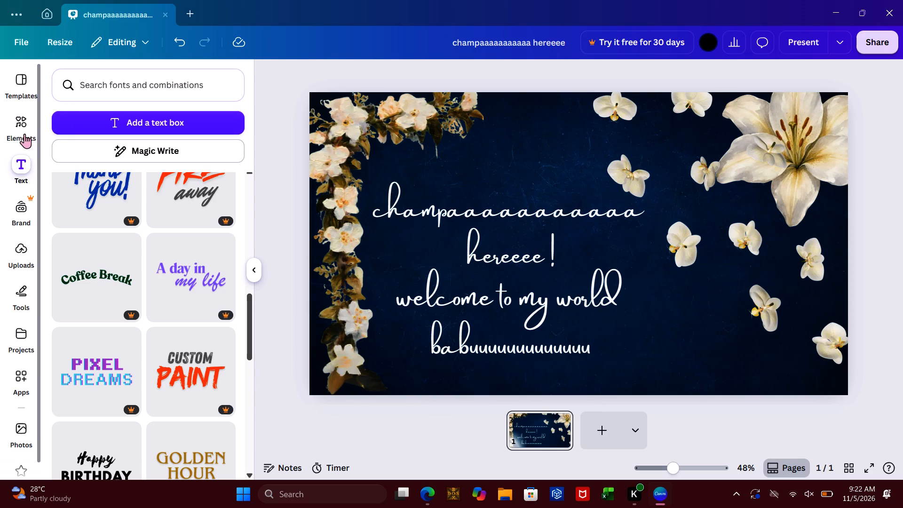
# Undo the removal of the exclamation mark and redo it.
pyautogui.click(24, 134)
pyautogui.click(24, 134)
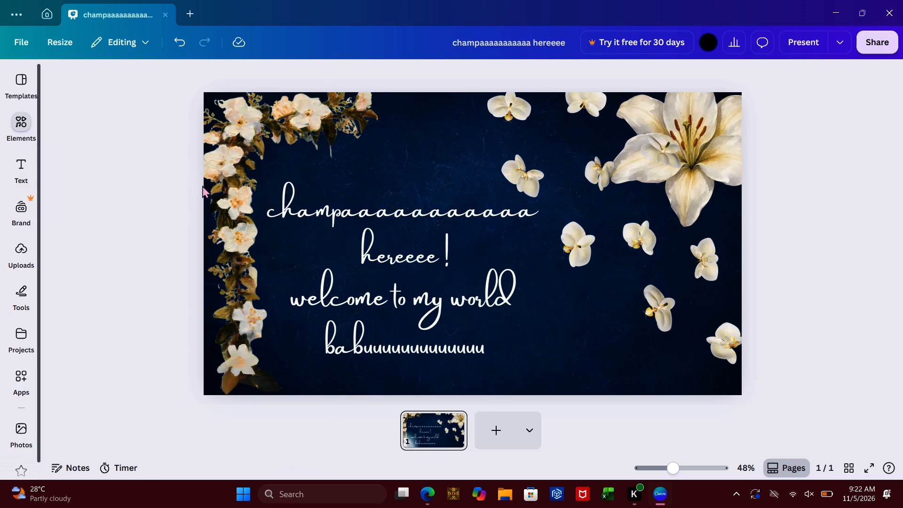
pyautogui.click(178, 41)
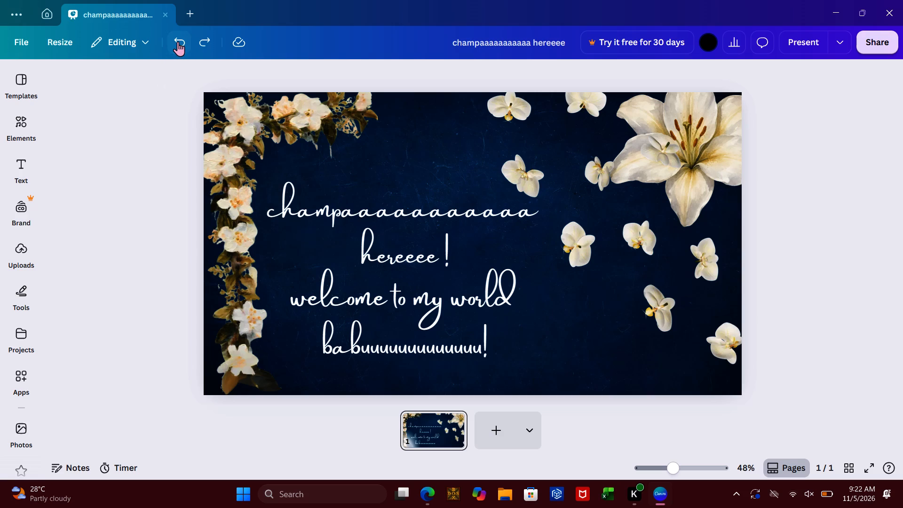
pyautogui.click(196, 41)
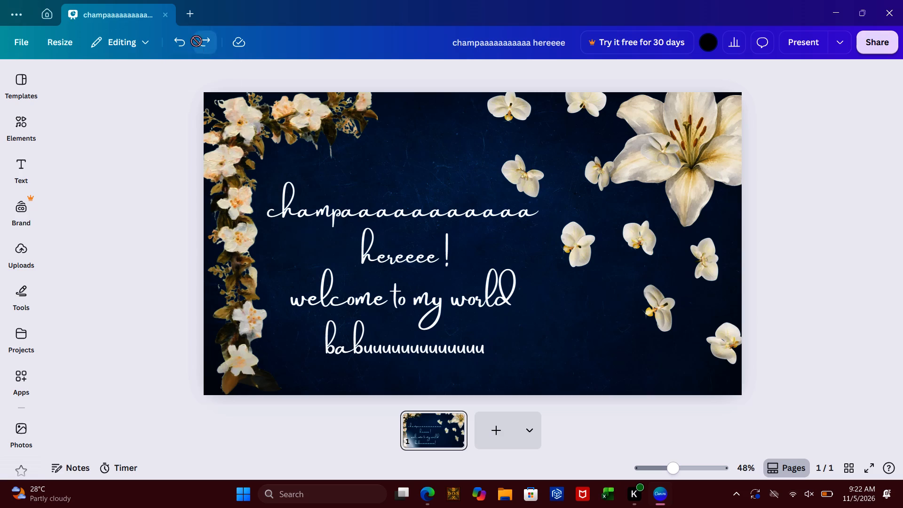
# Return to the "white design" element search and look through its graphics for a decoration that suits the slide.
pyautogui.click(22, 120)
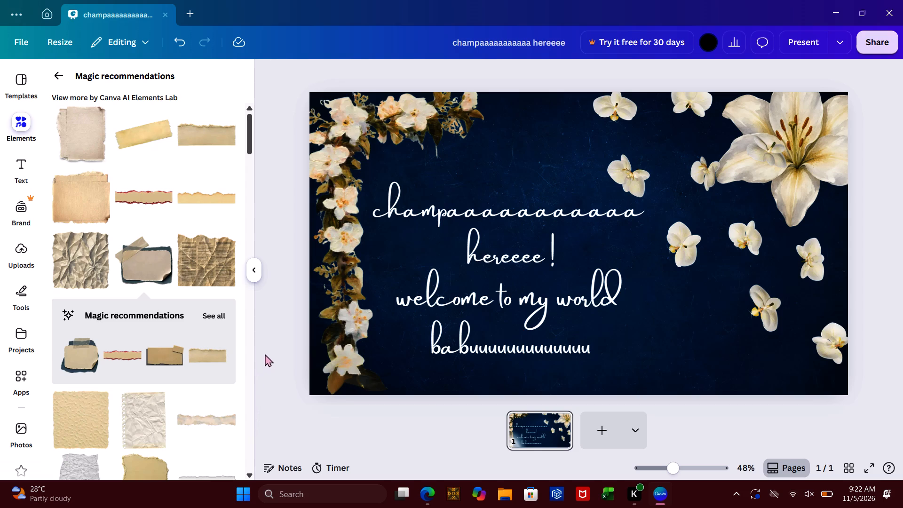
pyautogui.click(58, 70)
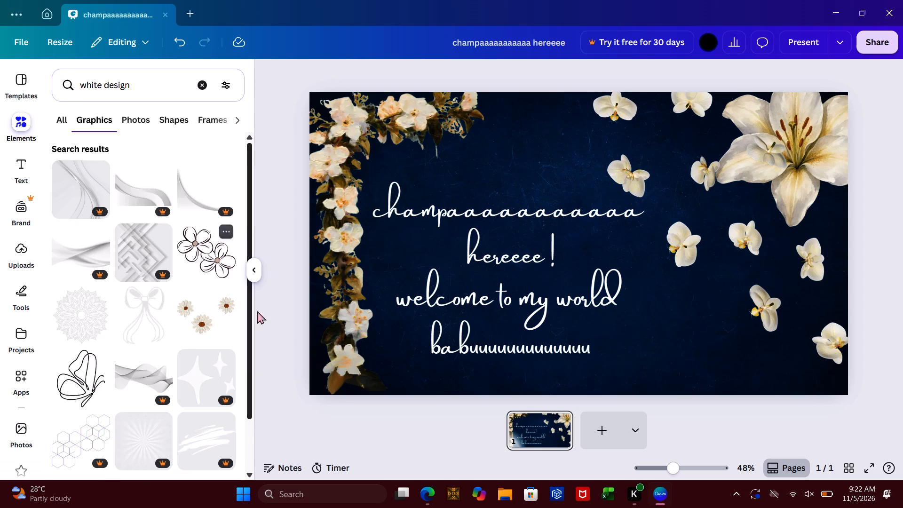
pyautogui.click(247, 429)
pyautogui.click(247, 429)
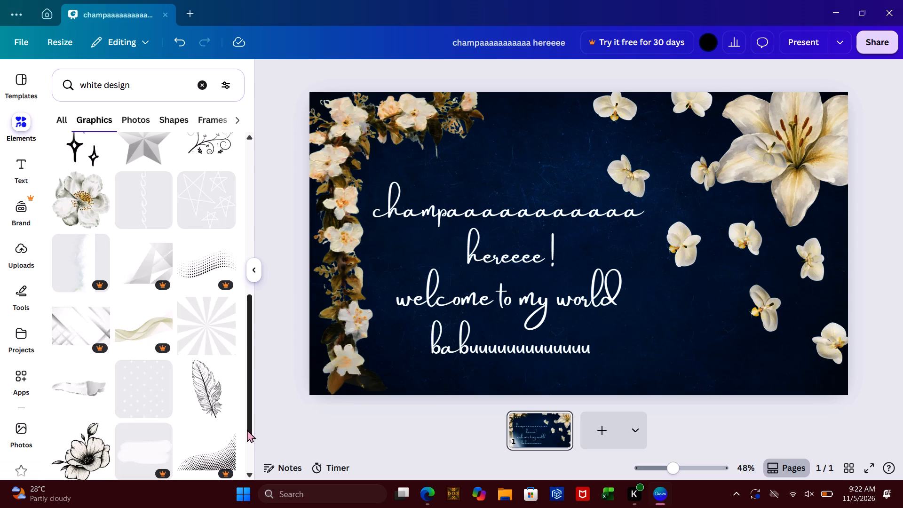
pyautogui.click(248, 446)
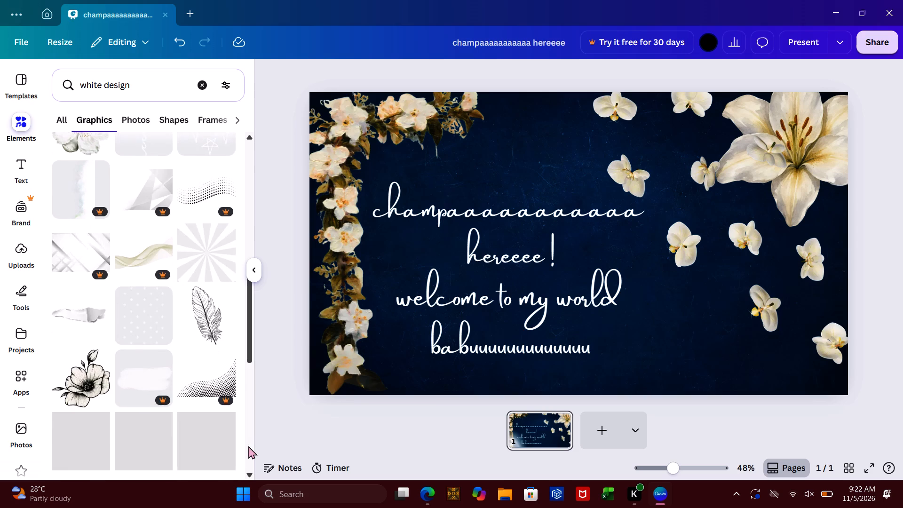
pyautogui.click(248, 446)
pyautogui.click(248, 446)
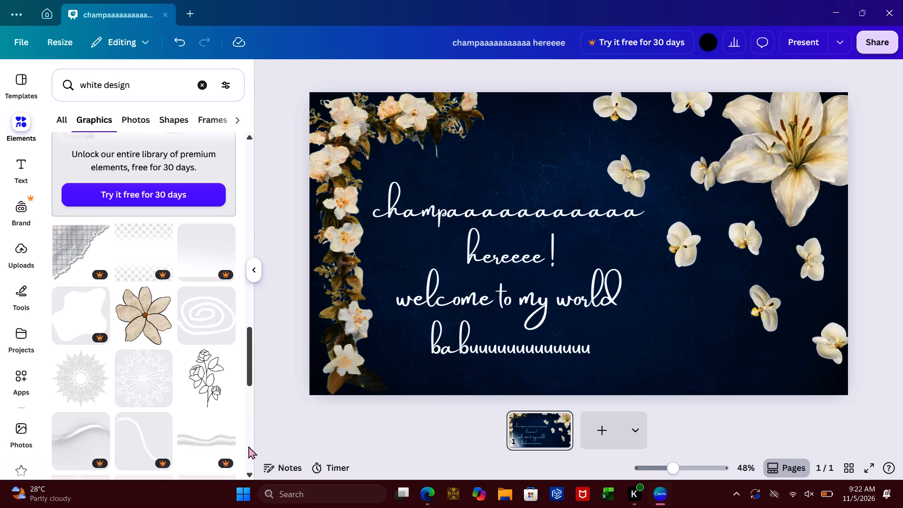
pyautogui.click(248, 446)
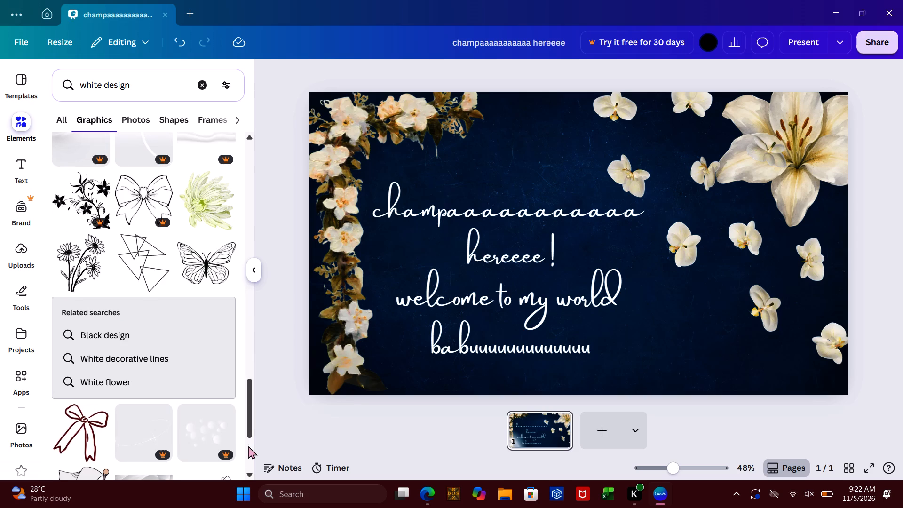
pyautogui.click(250, 453)
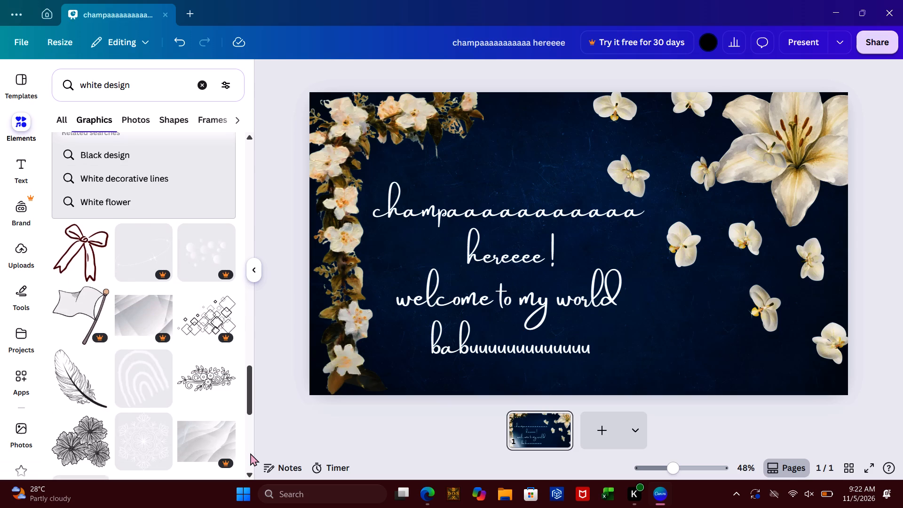
pyautogui.click(250, 453)
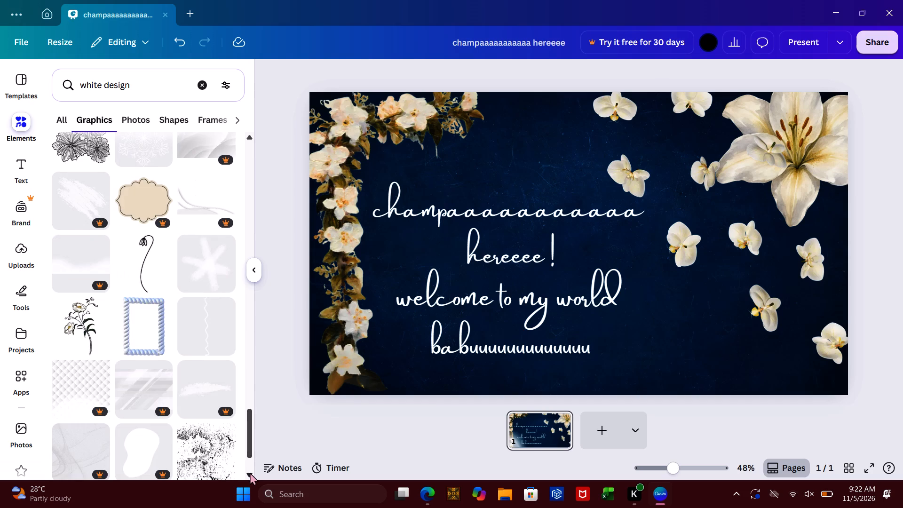
pyautogui.click(250, 472)
pyautogui.tripleClick(250, 472)
pyautogui.click(250, 472)
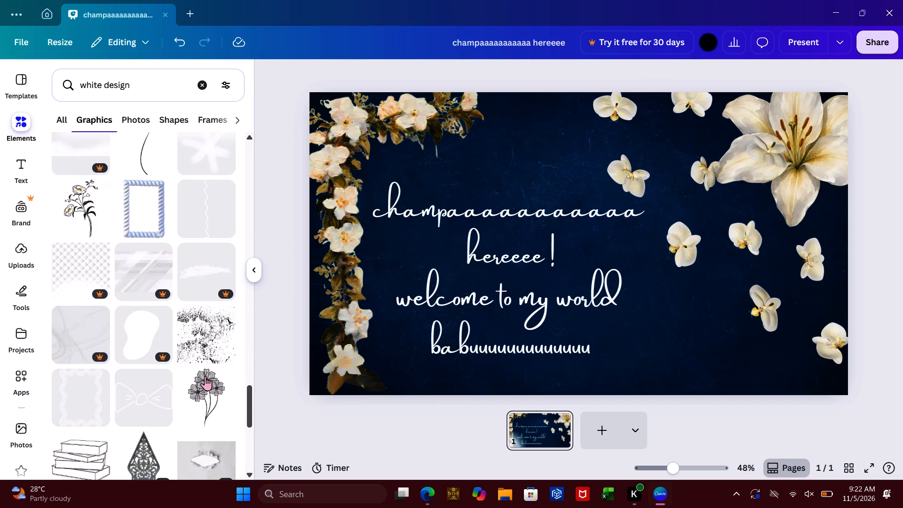
# Search the graphics for "white design heart".
pyautogui.click(154, 79)
pyautogui.press('space')
pyautogui.write('h')
pyautogui.write('eart')
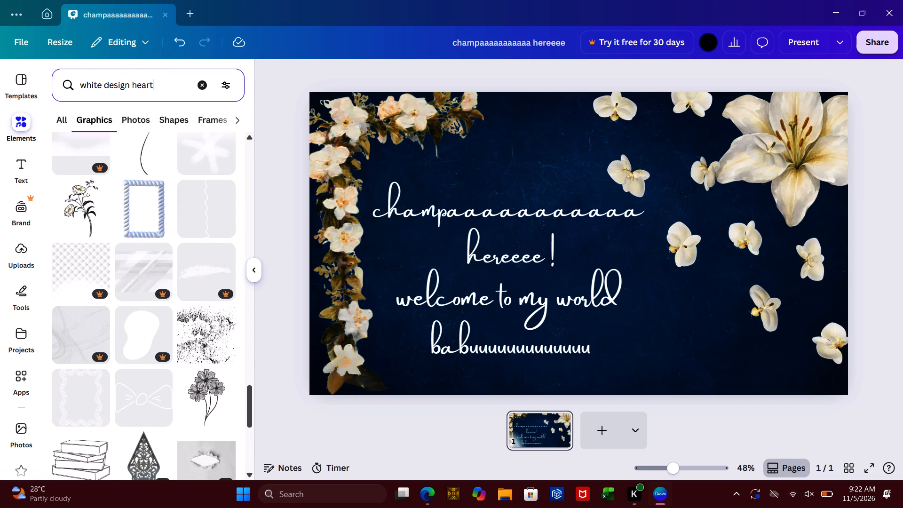
pyautogui.press('space')
pyautogui.press('Return')
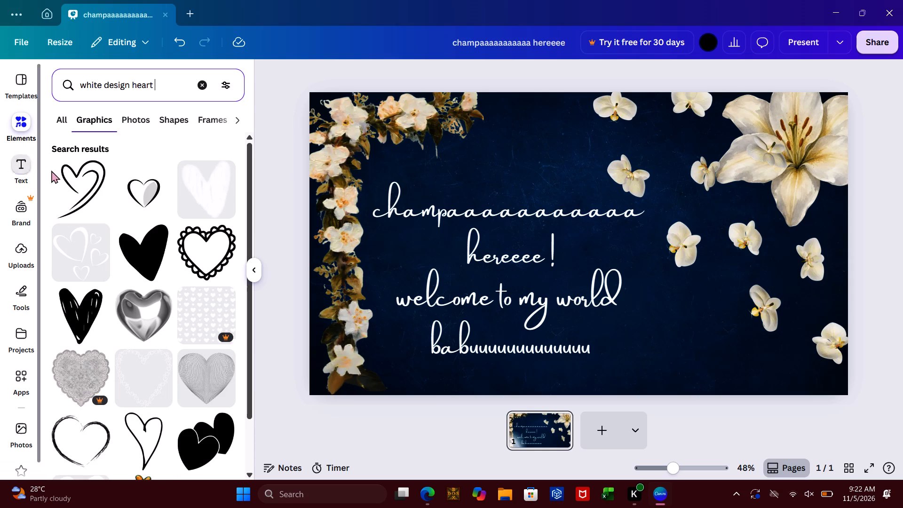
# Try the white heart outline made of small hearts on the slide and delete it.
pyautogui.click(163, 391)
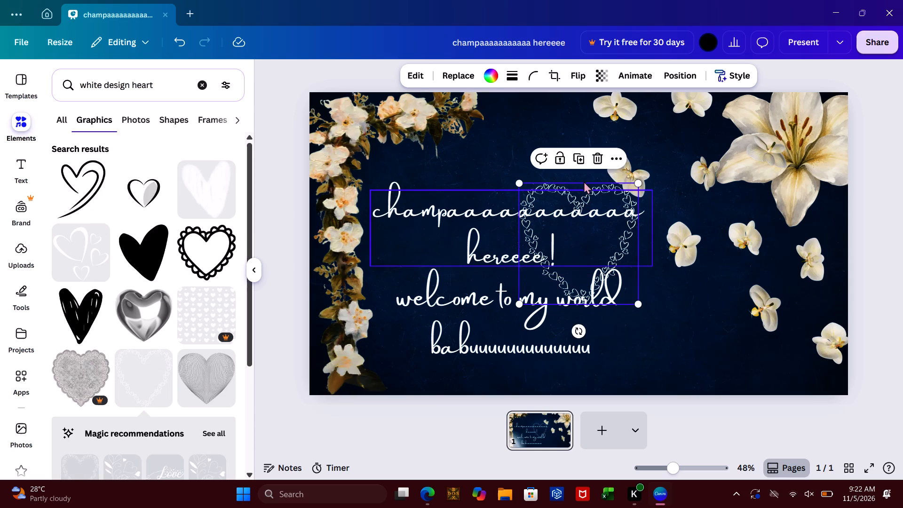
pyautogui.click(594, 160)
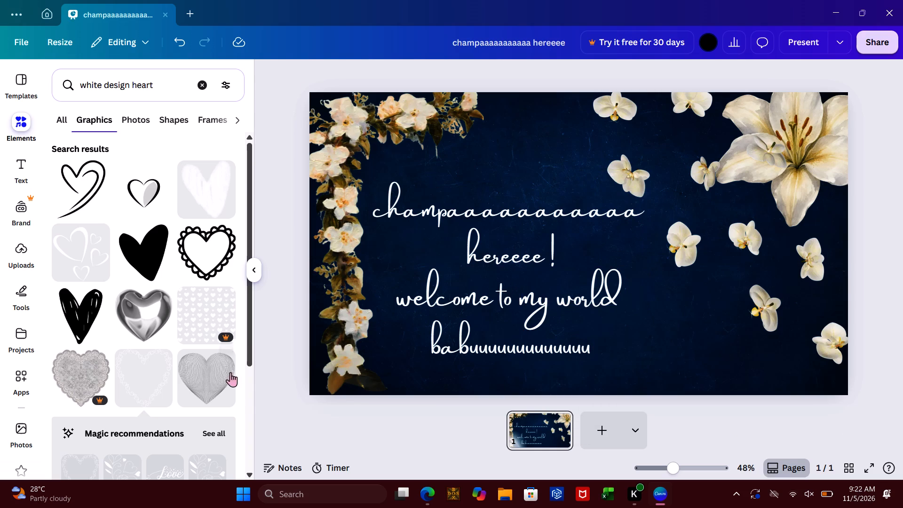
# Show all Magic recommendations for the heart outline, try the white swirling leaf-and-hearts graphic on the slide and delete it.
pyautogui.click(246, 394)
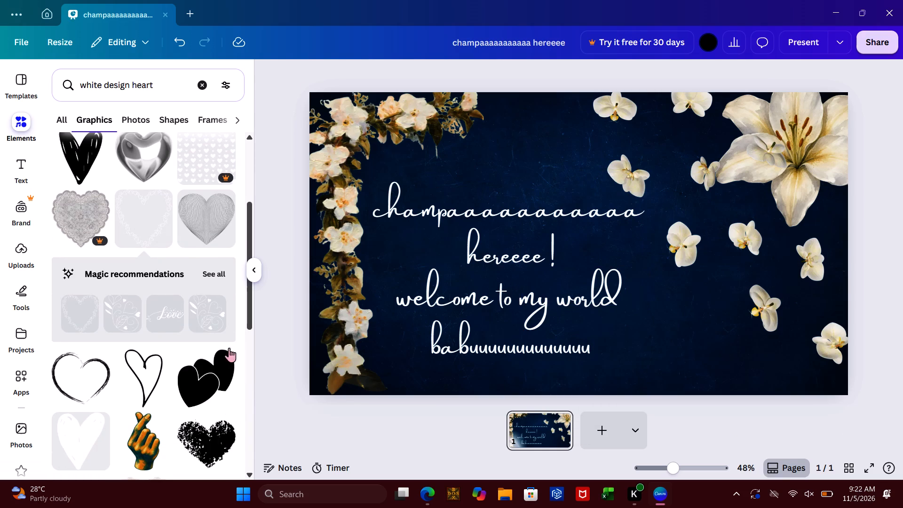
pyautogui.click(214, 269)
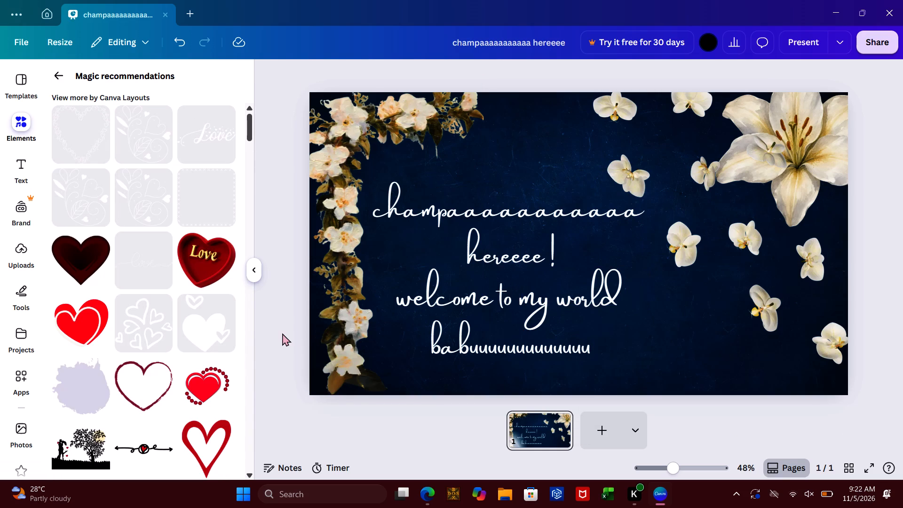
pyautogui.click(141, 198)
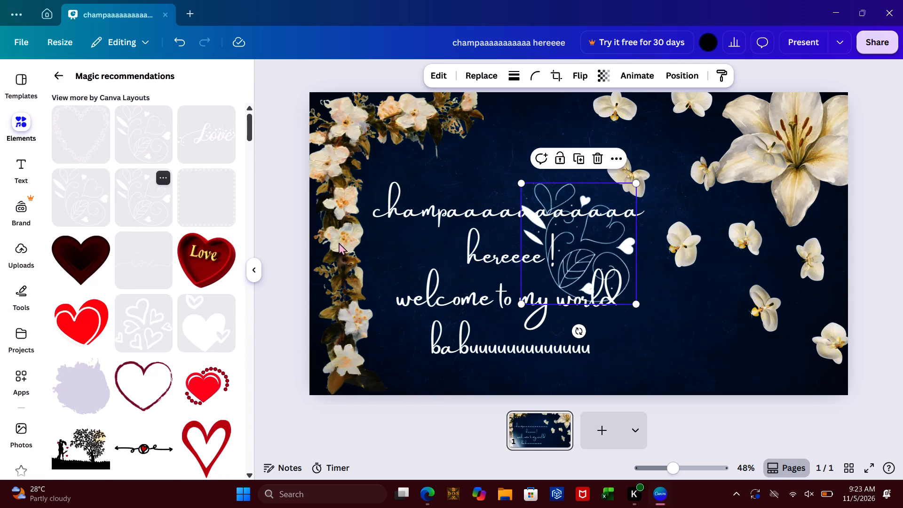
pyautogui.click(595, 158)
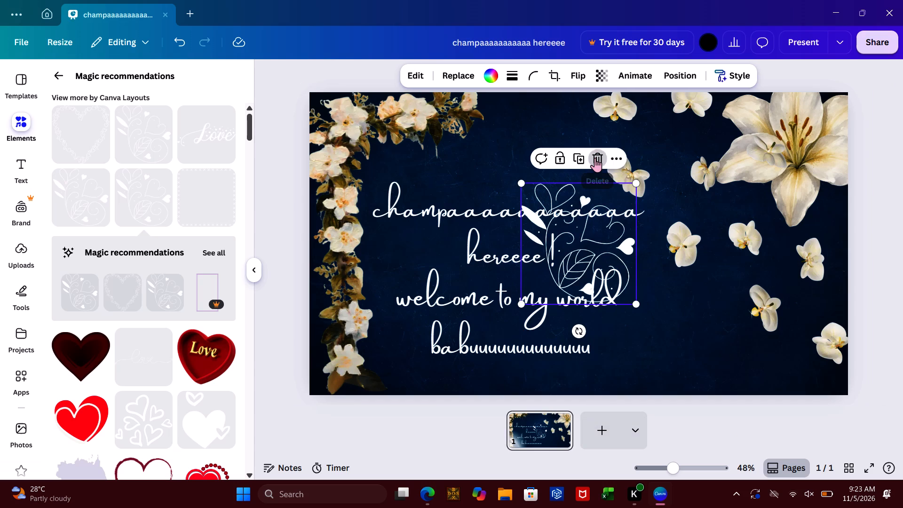
# Look through the Magic recommendations graphics for a heart or love decoration that suits the slide.
pyautogui.click(244, 415)
pyautogui.click(244, 415)
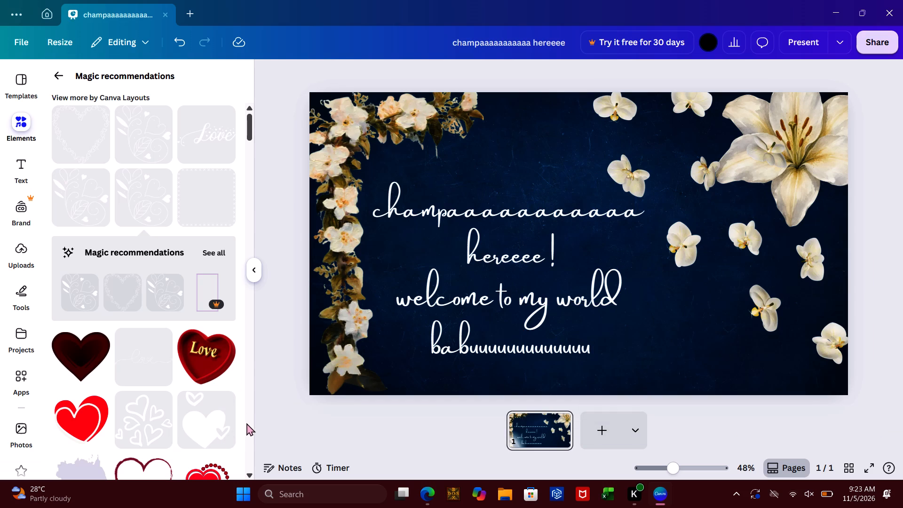
pyautogui.click(249, 427)
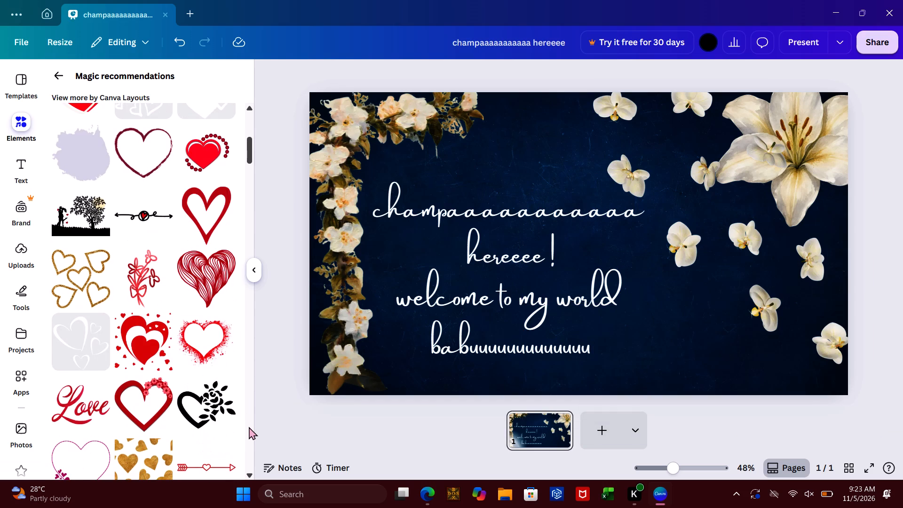
pyautogui.click(249, 427)
pyautogui.click(249, 427)
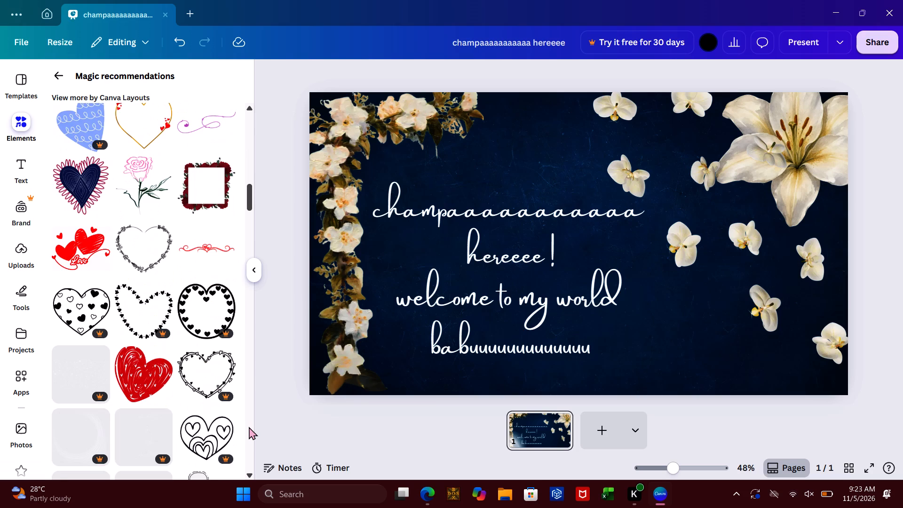
pyautogui.click(249, 427)
pyautogui.click(249, 427)
pyautogui.click(249, 427)
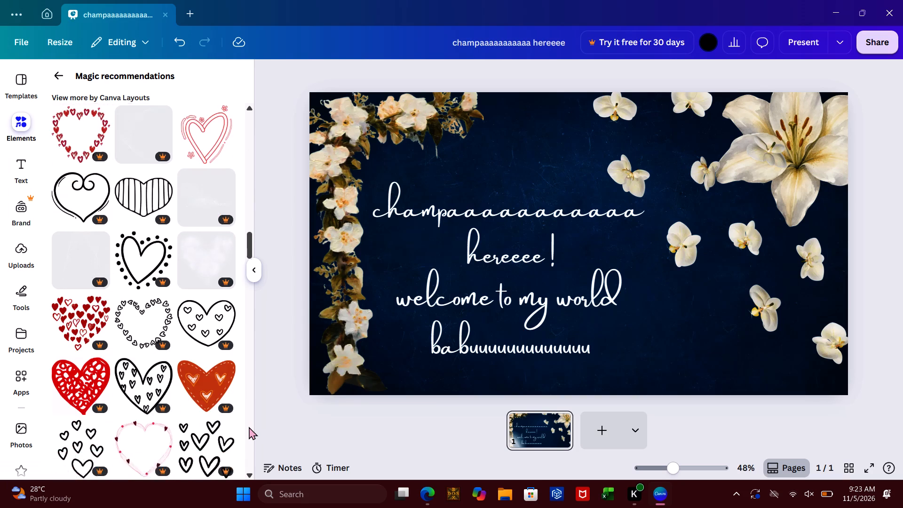
pyautogui.click(249, 427)
pyautogui.click(249, 427)
pyautogui.click(249, 427)
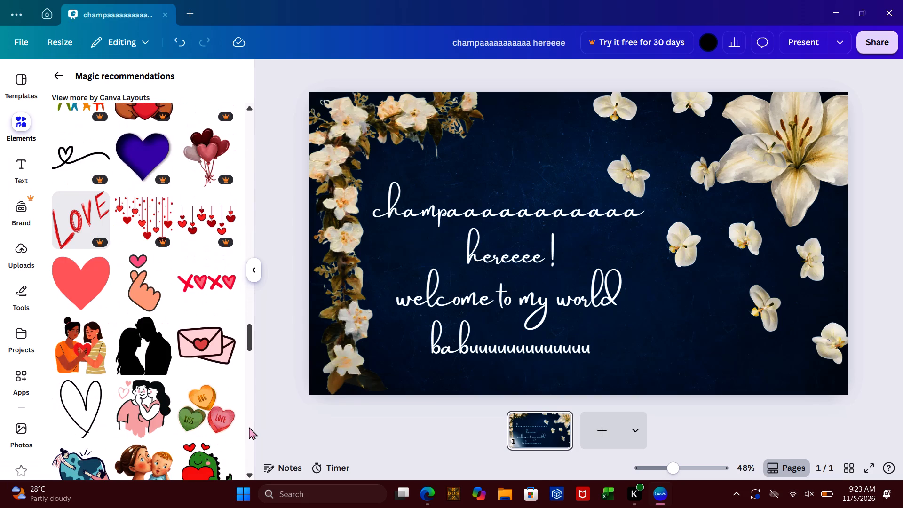
pyautogui.click(249, 427)
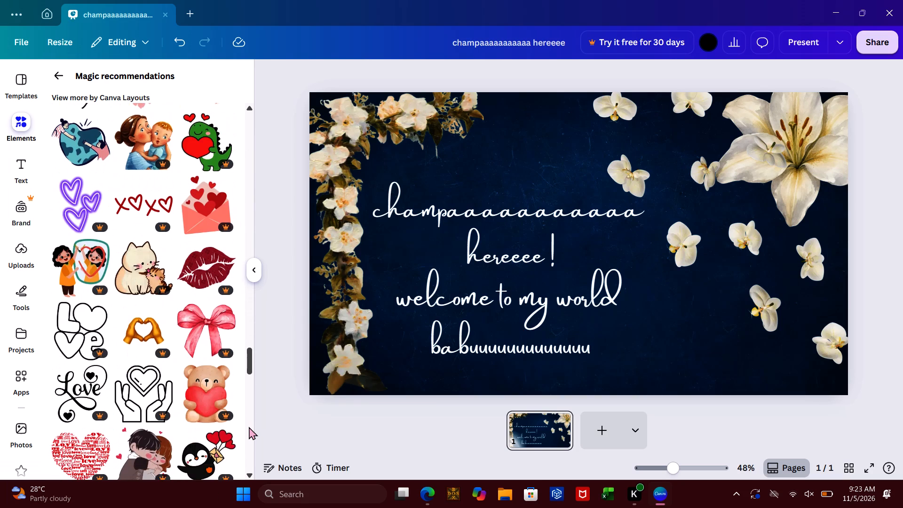
pyautogui.click(249, 427)
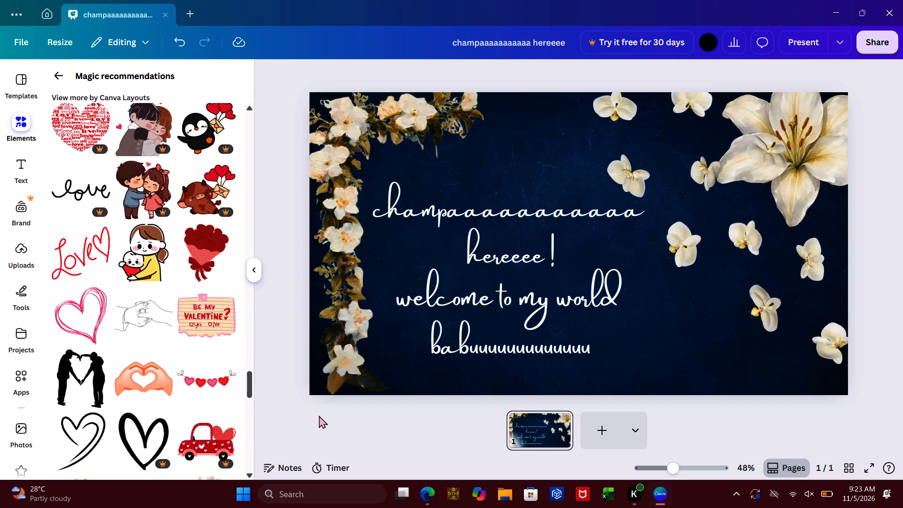
# Delete the "babuuuuuuuuuuuuu" text line beneath "welcome to my world".
pyautogui.click(501, 339)
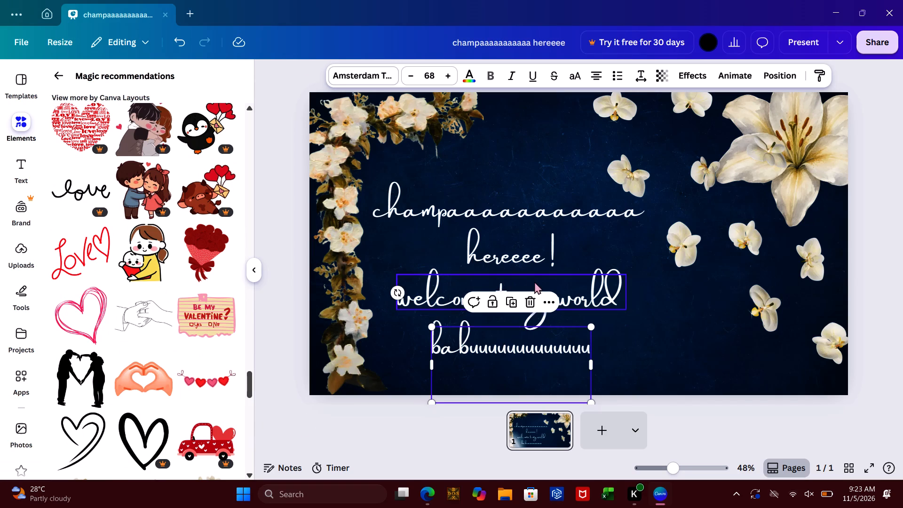
pyautogui.click(532, 301)
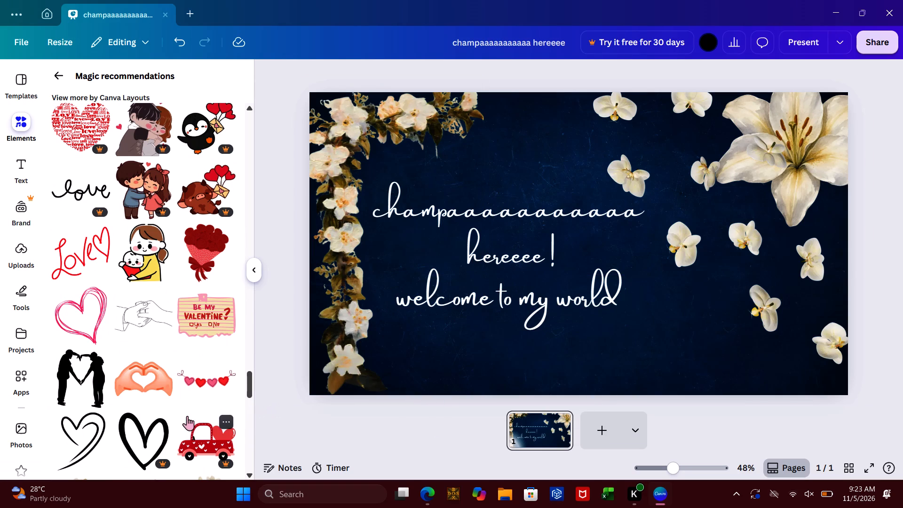
# Look further through the Magic recommendations, examining the flower and butterfly graphics for a matching decoration.
pyautogui.click(248, 418)
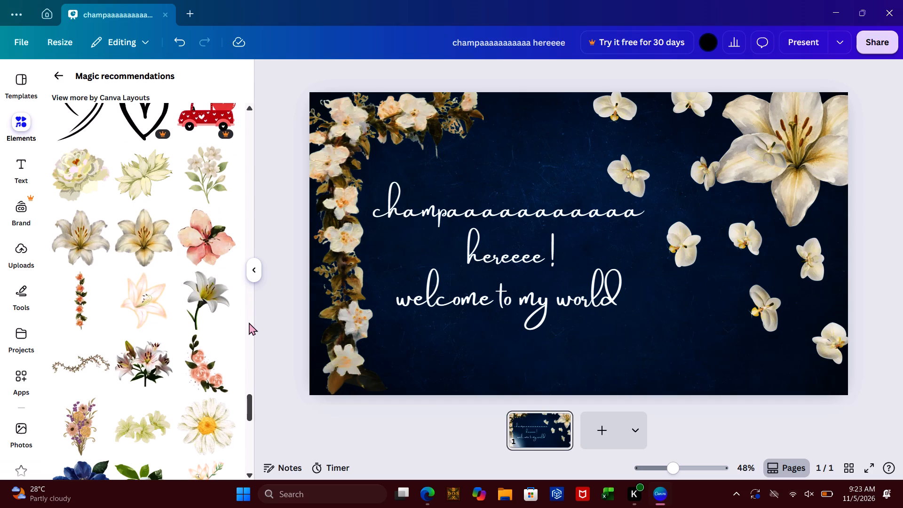
pyautogui.click(247, 439)
pyautogui.click(247, 439)
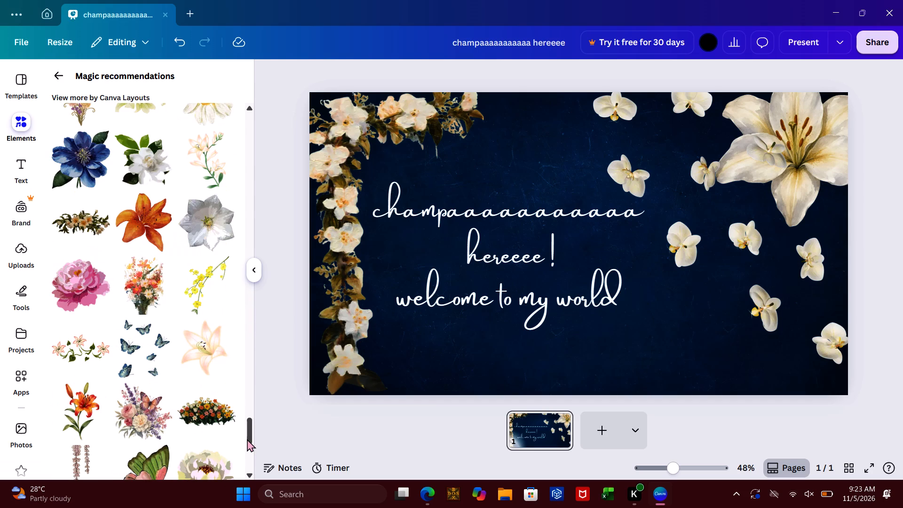
pyautogui.click(248, 451)
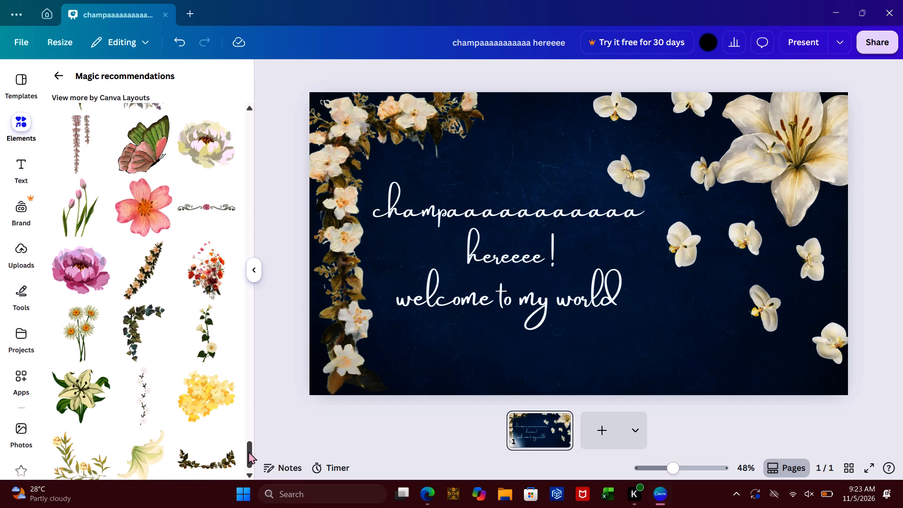
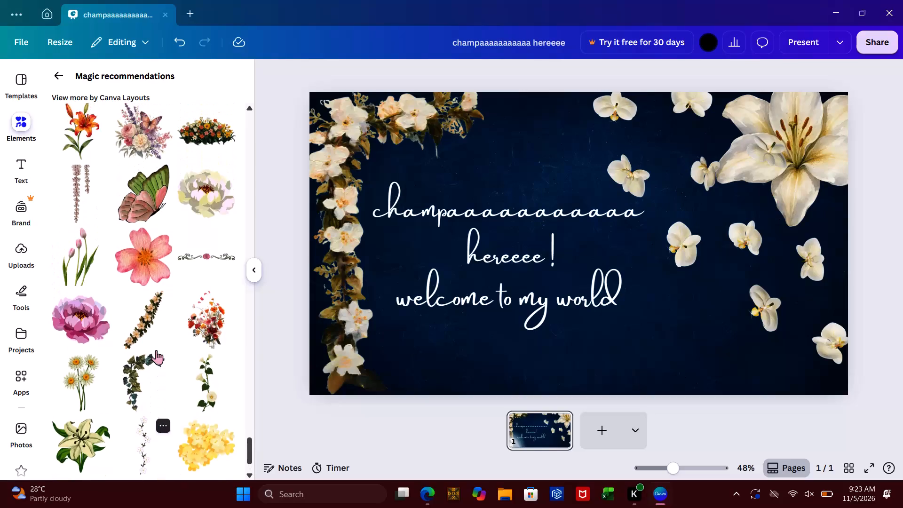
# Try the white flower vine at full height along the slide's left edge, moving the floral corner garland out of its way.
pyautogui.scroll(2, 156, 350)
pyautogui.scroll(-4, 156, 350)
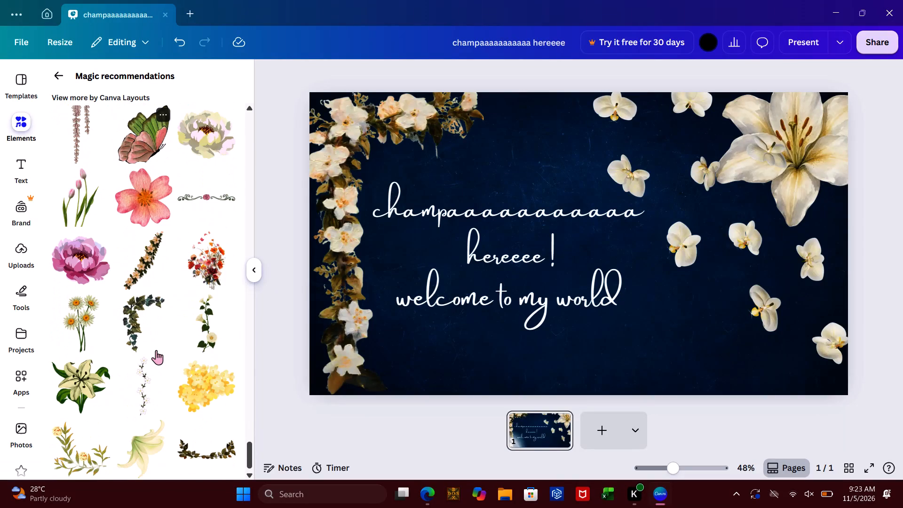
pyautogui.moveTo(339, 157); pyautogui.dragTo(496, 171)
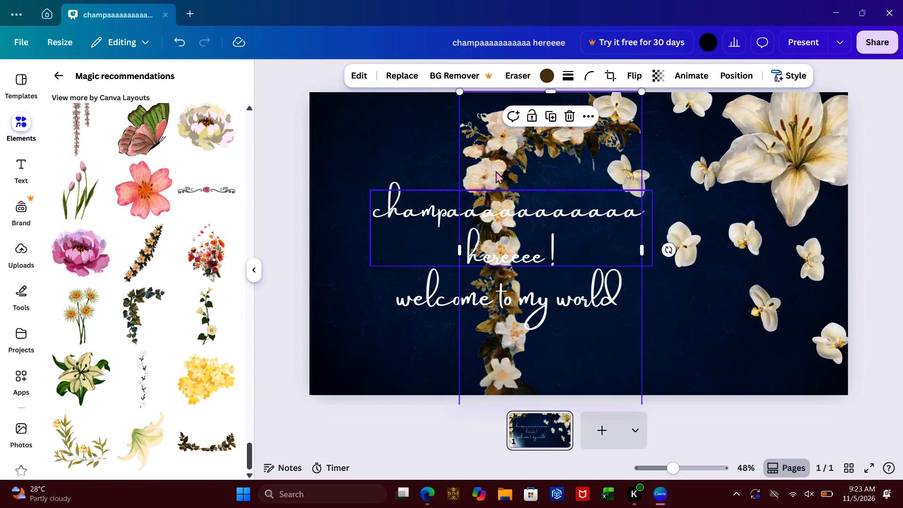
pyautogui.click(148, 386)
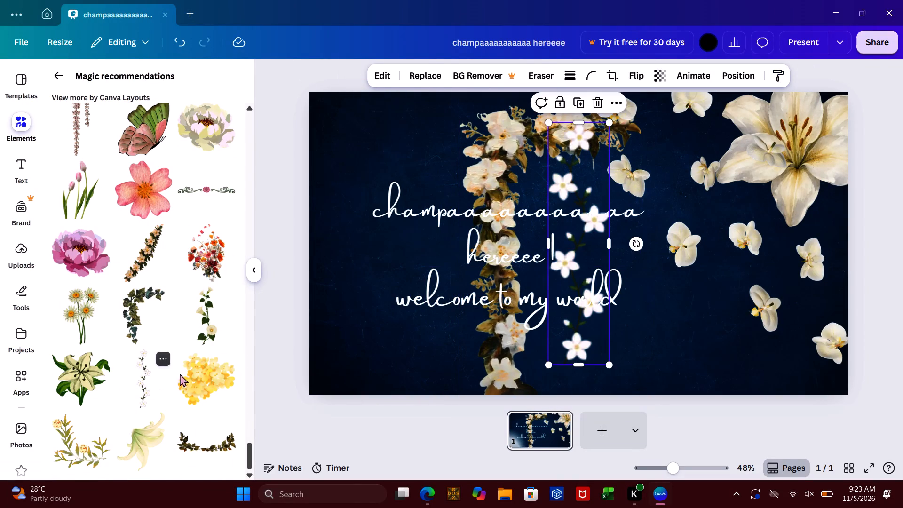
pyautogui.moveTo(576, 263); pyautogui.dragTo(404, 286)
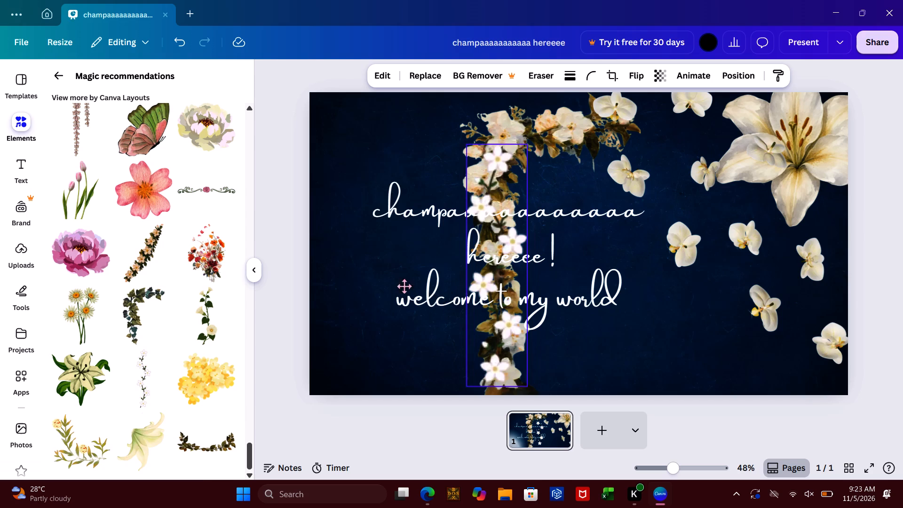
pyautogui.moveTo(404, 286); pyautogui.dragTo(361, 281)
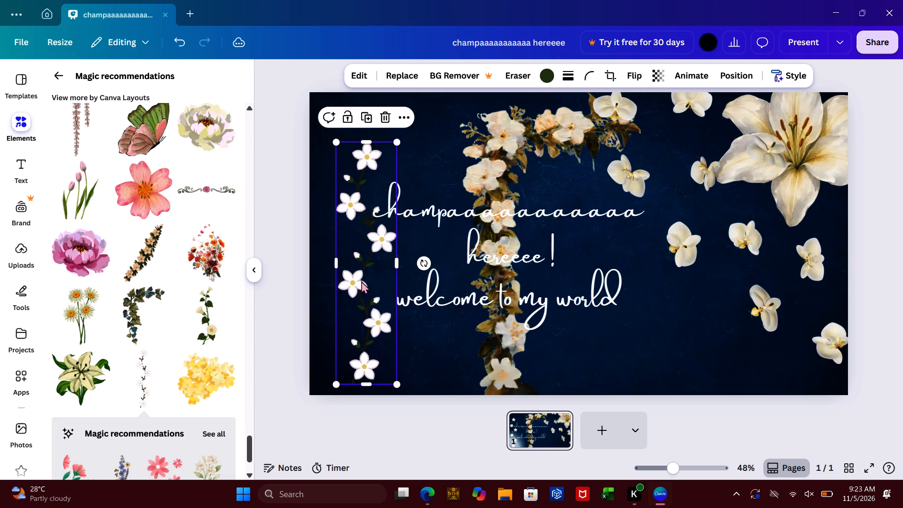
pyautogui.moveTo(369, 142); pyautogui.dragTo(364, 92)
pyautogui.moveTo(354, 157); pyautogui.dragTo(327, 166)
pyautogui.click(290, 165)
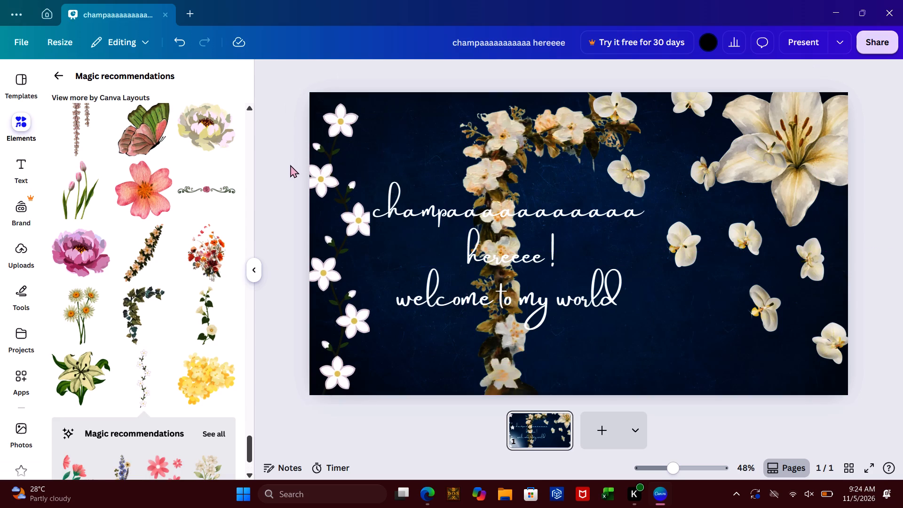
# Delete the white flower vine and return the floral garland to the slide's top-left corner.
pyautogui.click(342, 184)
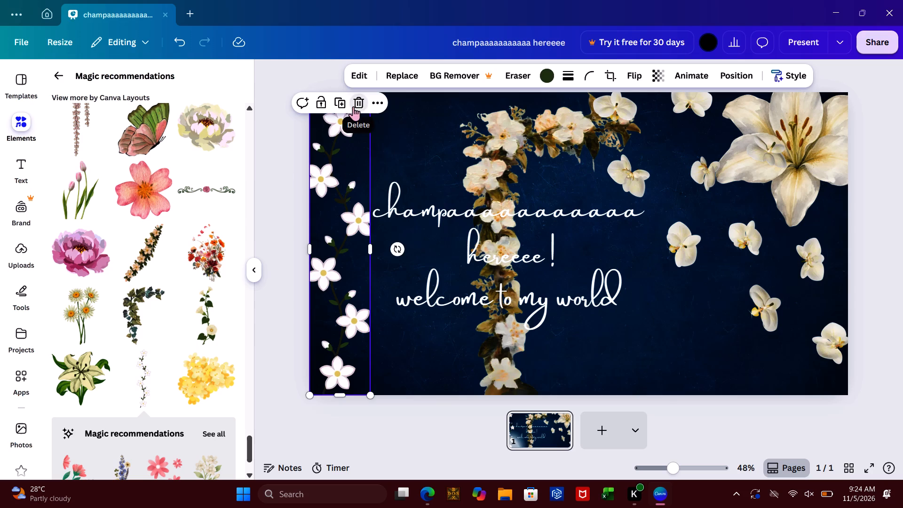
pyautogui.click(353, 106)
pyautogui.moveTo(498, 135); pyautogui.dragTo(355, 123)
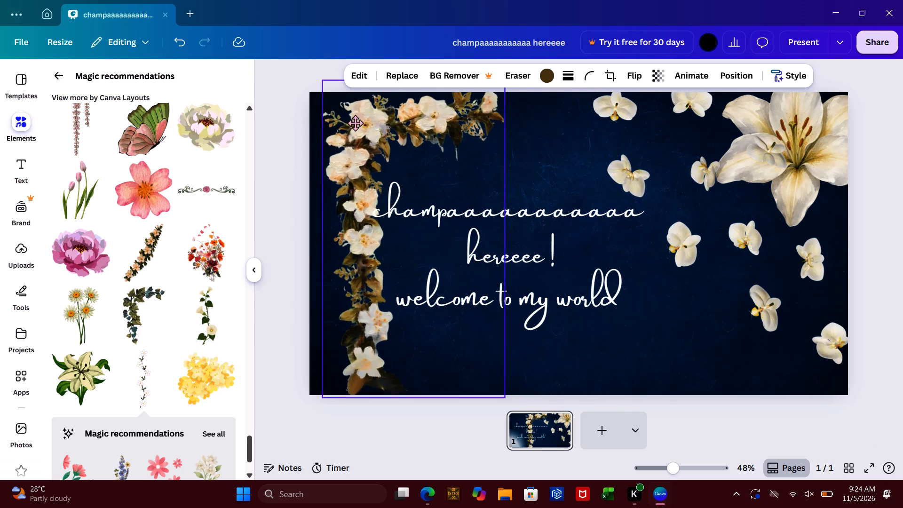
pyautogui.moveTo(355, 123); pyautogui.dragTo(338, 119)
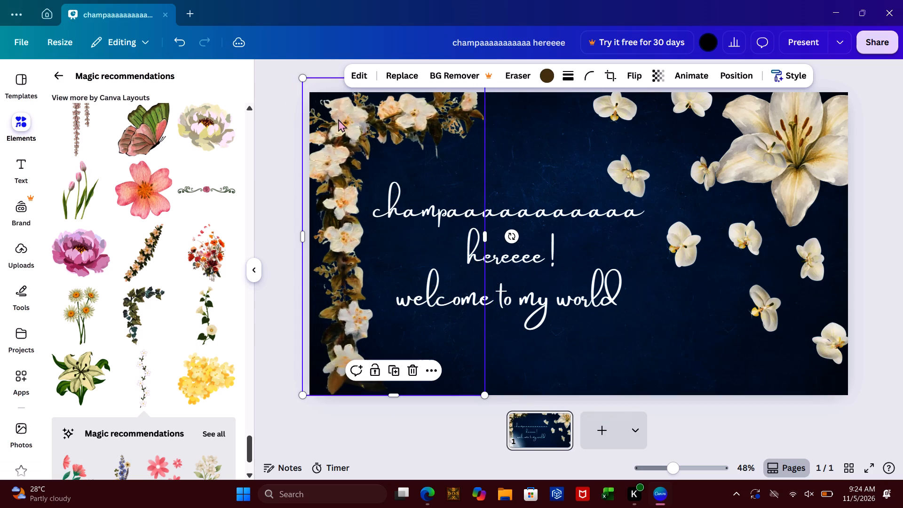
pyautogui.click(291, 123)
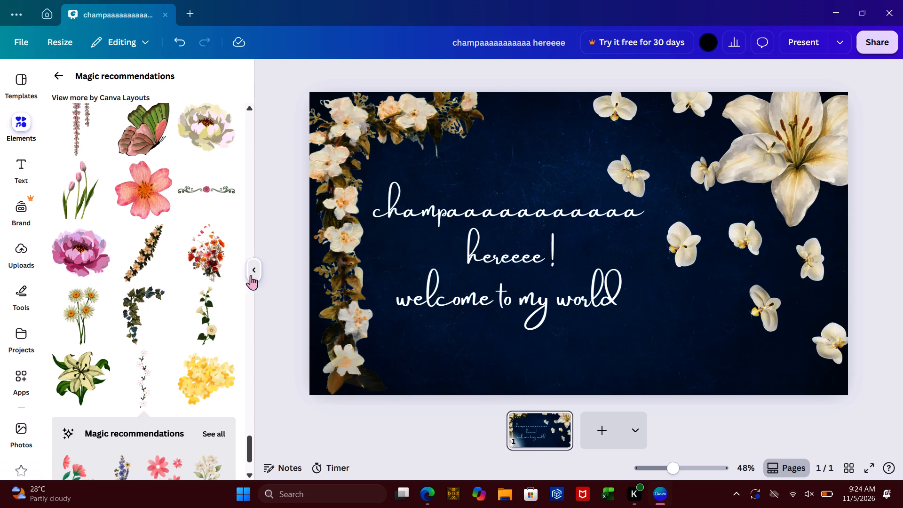
# From all Magic recommendations for the flower vine, add the thin line-drawn bow and place it at the slide's bottom edge, below the text.
pyautogui.click(218, 432)
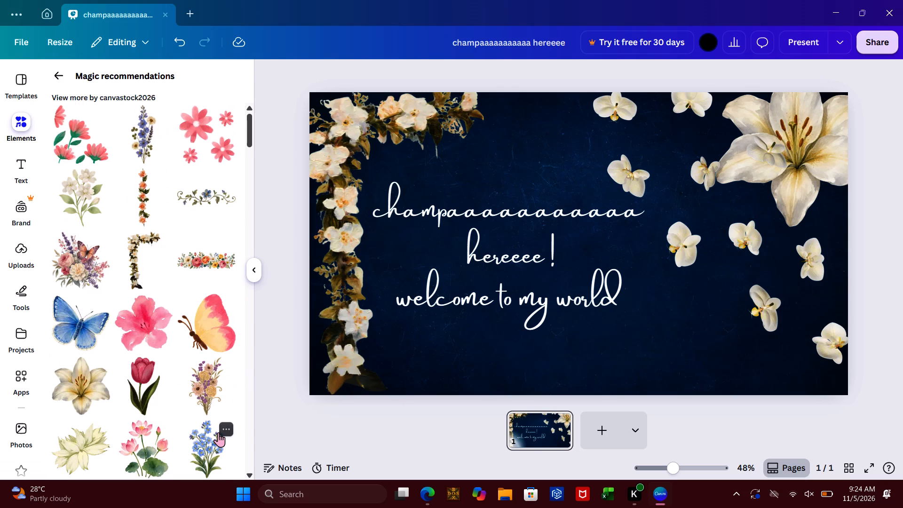
pyautogui.click(243, 399)
pyautogui.moveTo(243, 399); pyautogui.dragTo(248, 410)
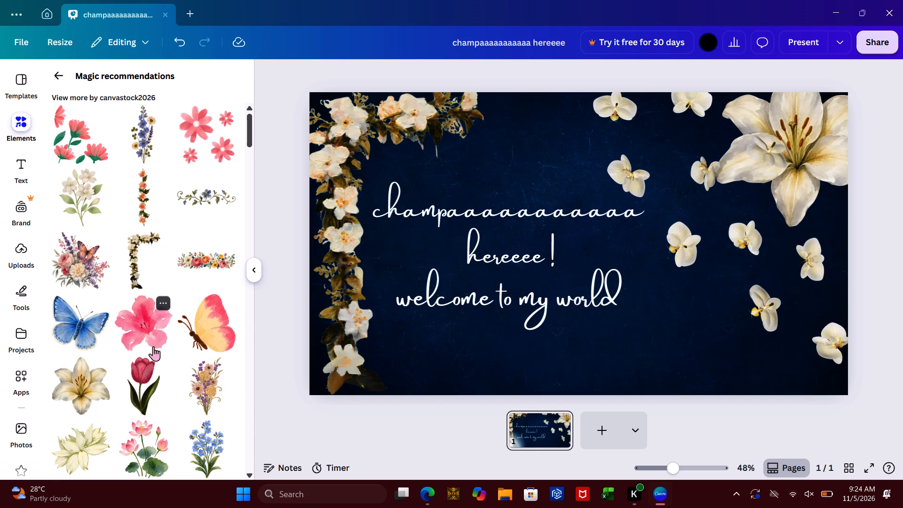
pyautogui.scroll(-4, 153, 346)
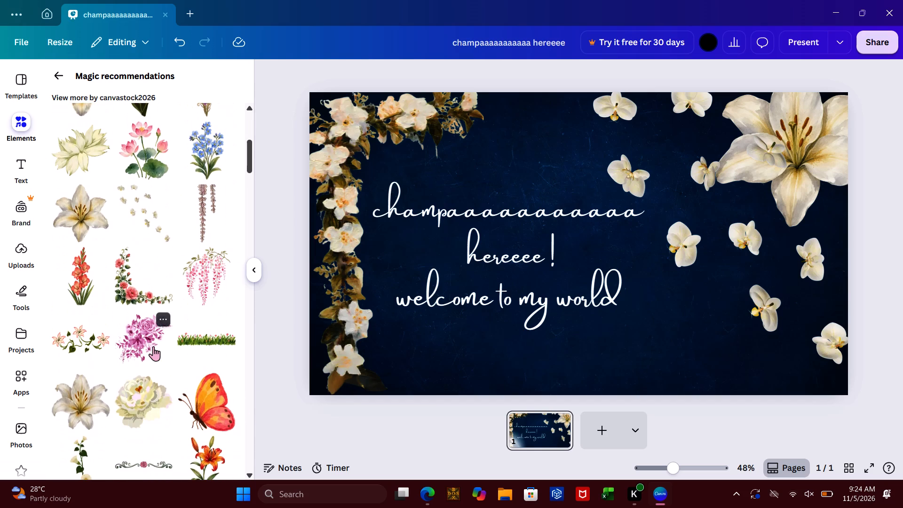
pyautogui.scroll(-4, 153, 346)
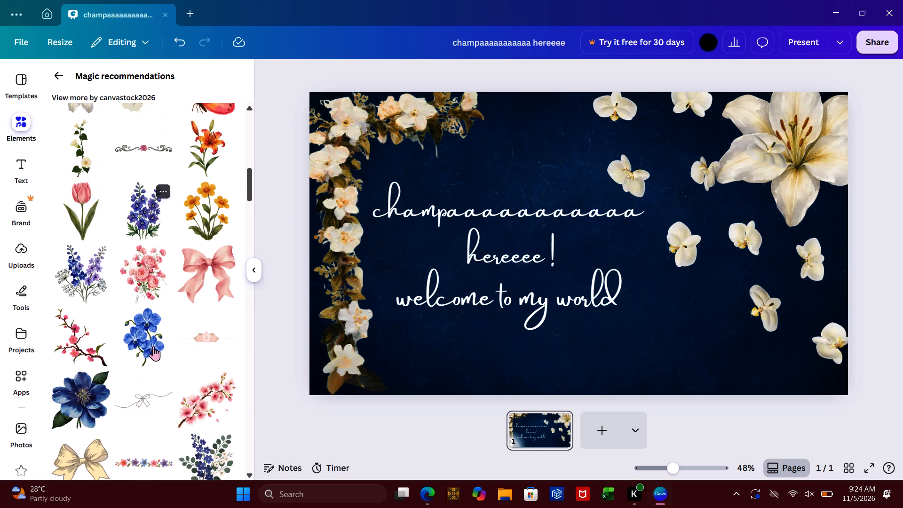
pyautogui.scroll(-1, 153, 346)
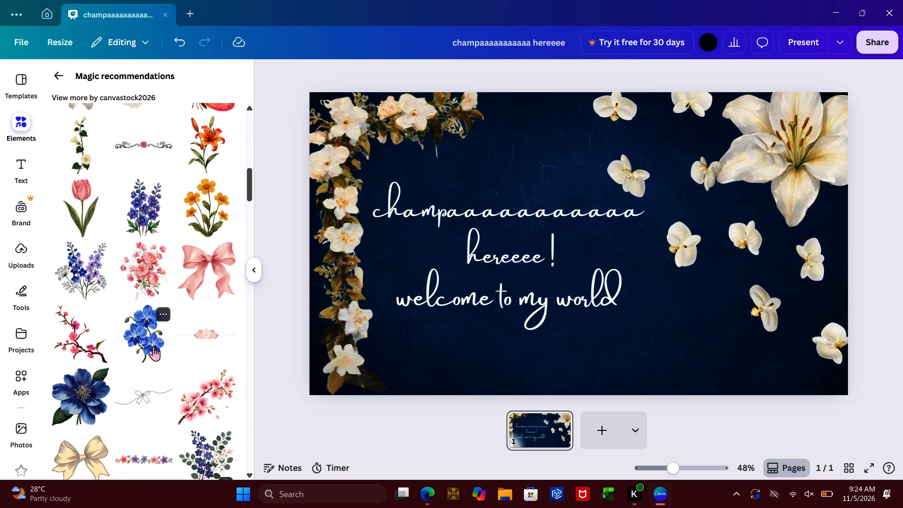
pyautogui.click(147, 408)
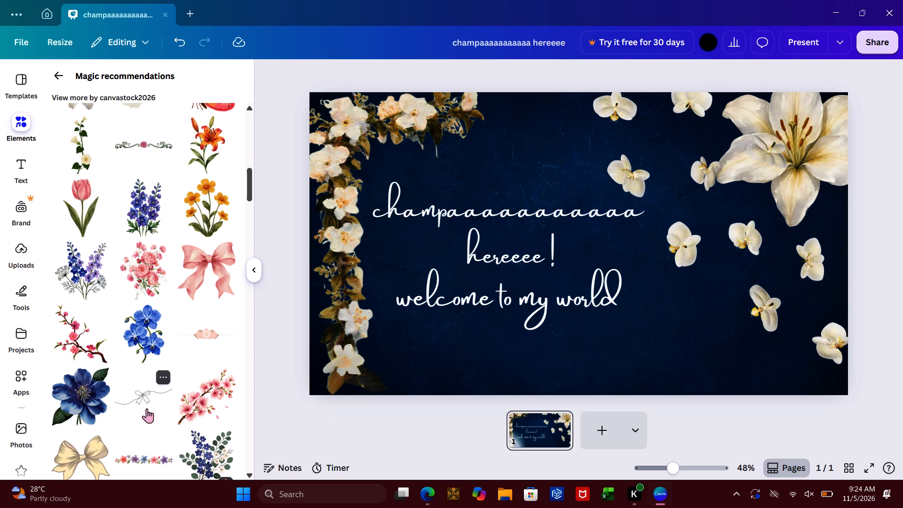
pyautogui.moveTo(578, 231); pyautogui.dragTo(564, 271)
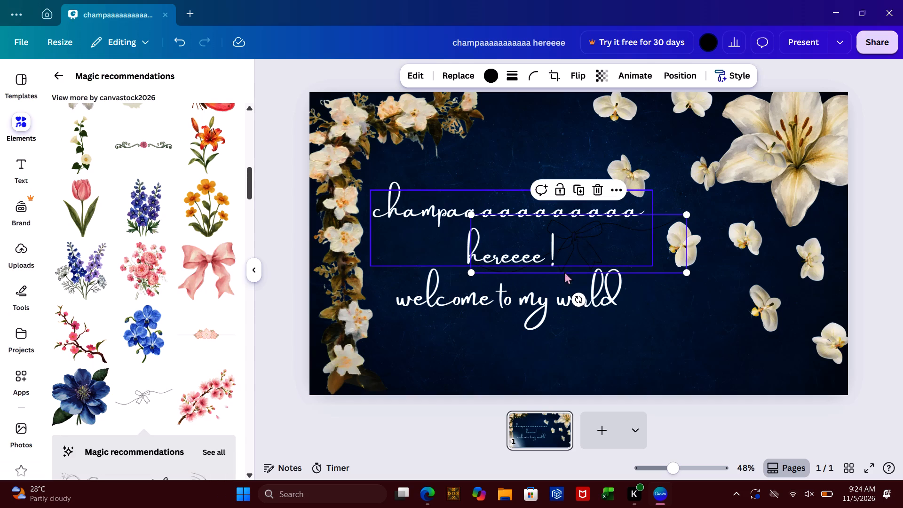
pyautogui.moveTo(564, 271); pyautogui.dragTo(658, 340)
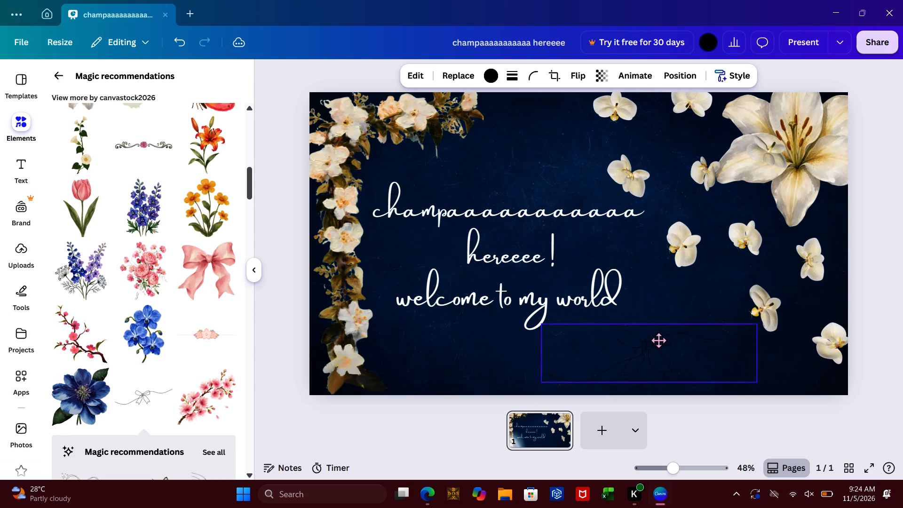
pyautogui.moveTo(658, 340); pyautogui.dragTo(623, 356)
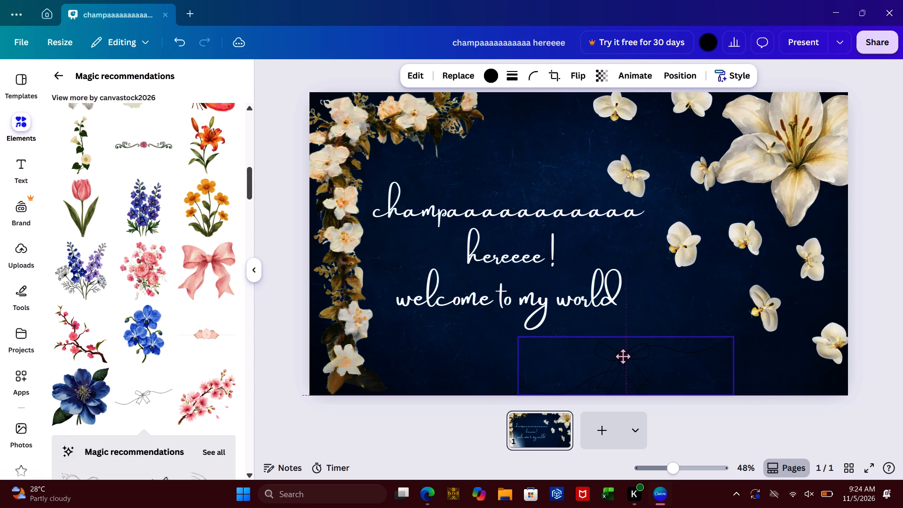
pyautogui.moveTo(623, 356); pyautogui.dragTo(622, 355)
pyautogui.click(646, 314)
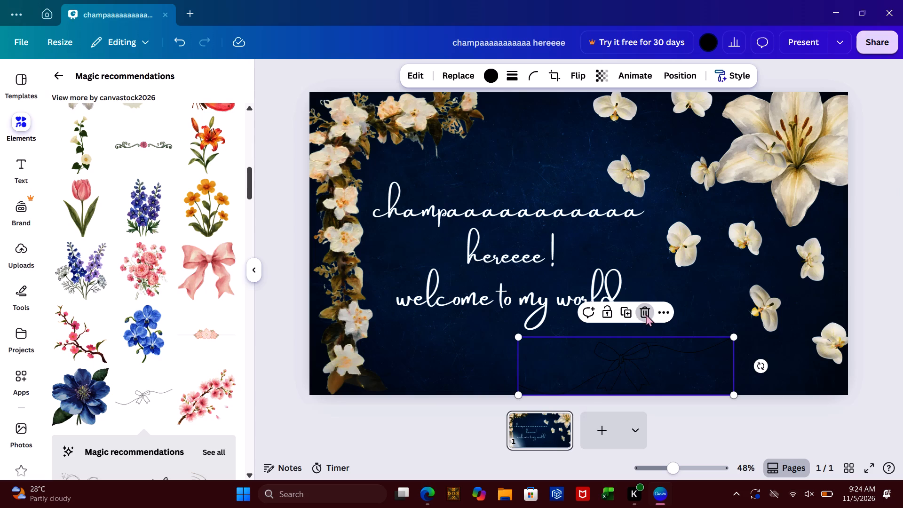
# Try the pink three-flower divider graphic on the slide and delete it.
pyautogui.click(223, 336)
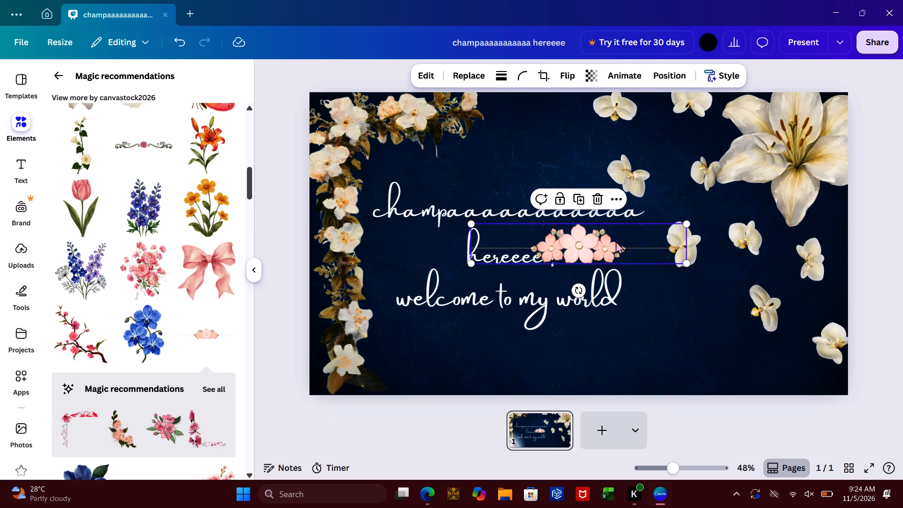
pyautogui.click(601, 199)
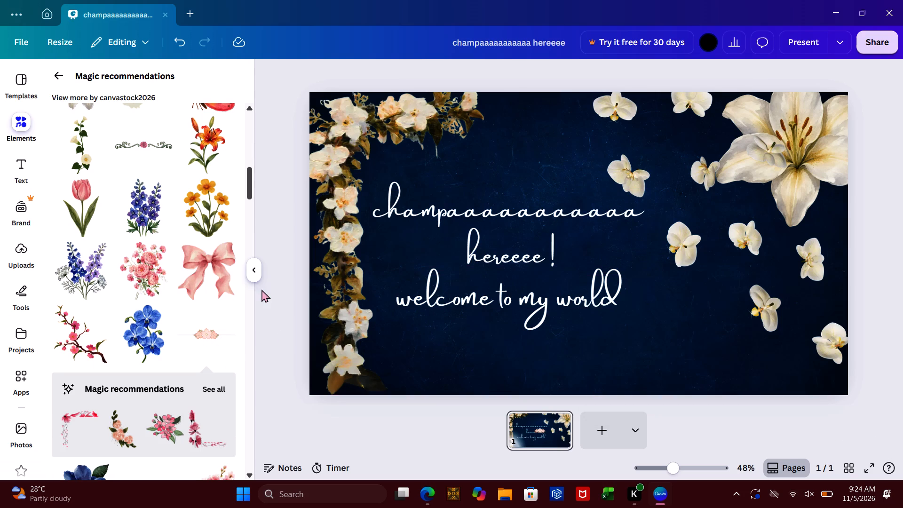
# Look through the rest of the Magic recommendations, examining the flower, vine and petal graphics for a decoration that matches the slide.
pyautogui.scroll(-3, 148, 341)
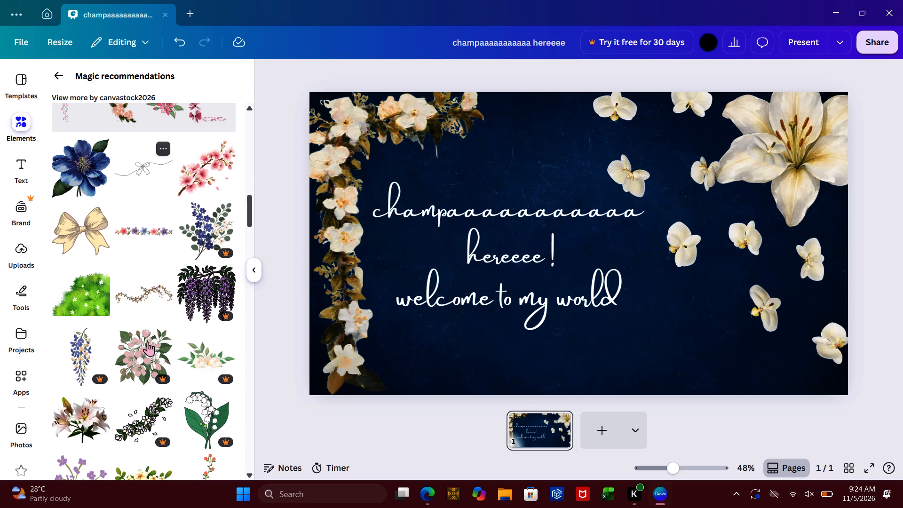
pyautogui.scroll(-2, 148, 341)
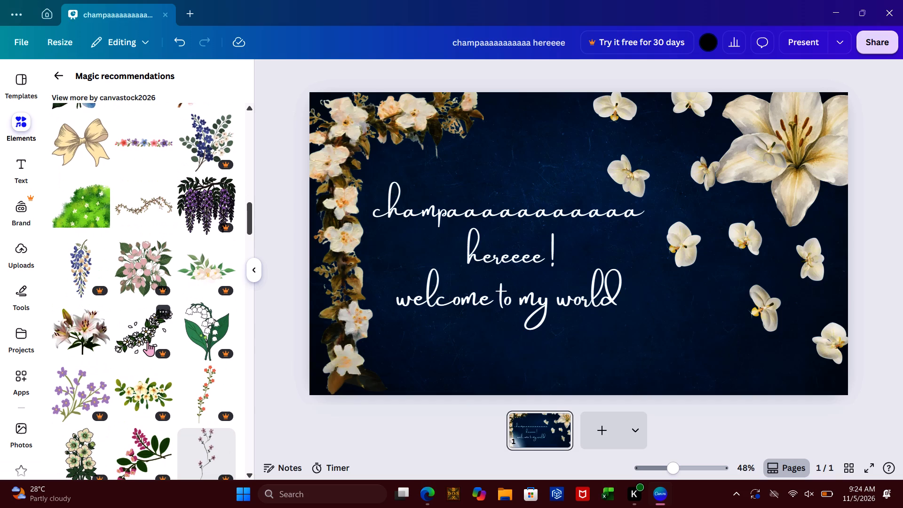
pyautogui.scroll(-4, 148, 341)
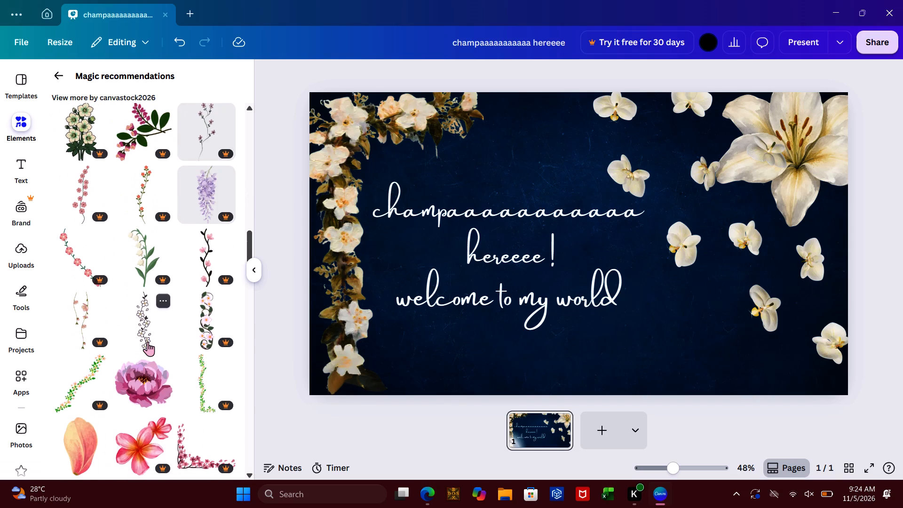
pyautogui.scroll(-4, 148, 341)
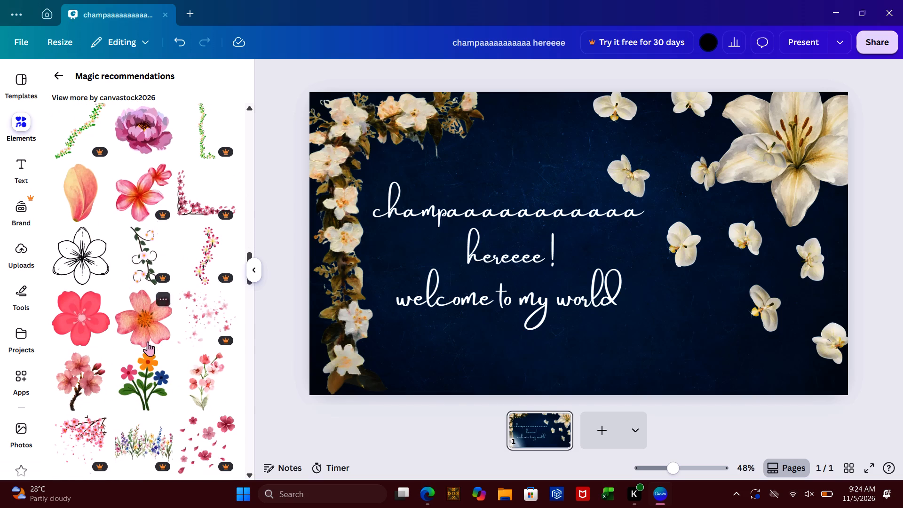
pyautogui.scroll(-5, 148, 341)
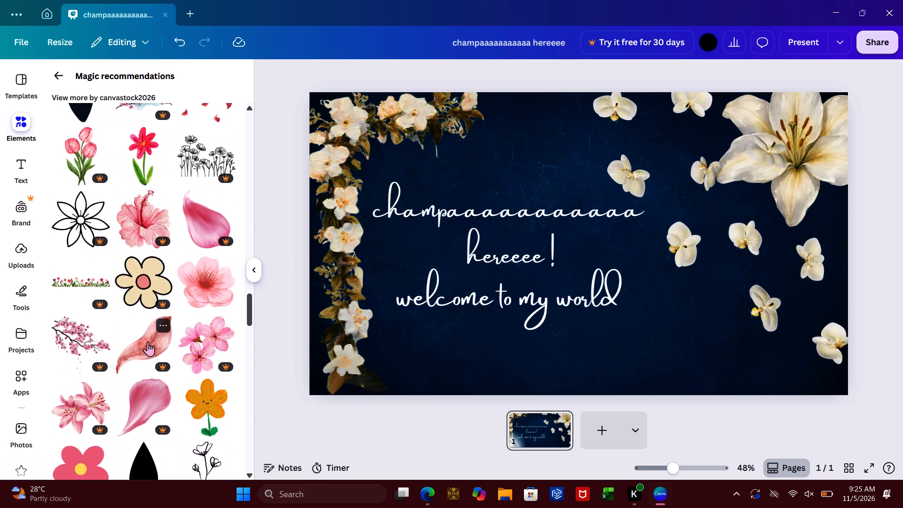
pyautogui.scroll(-7, 148, 341)
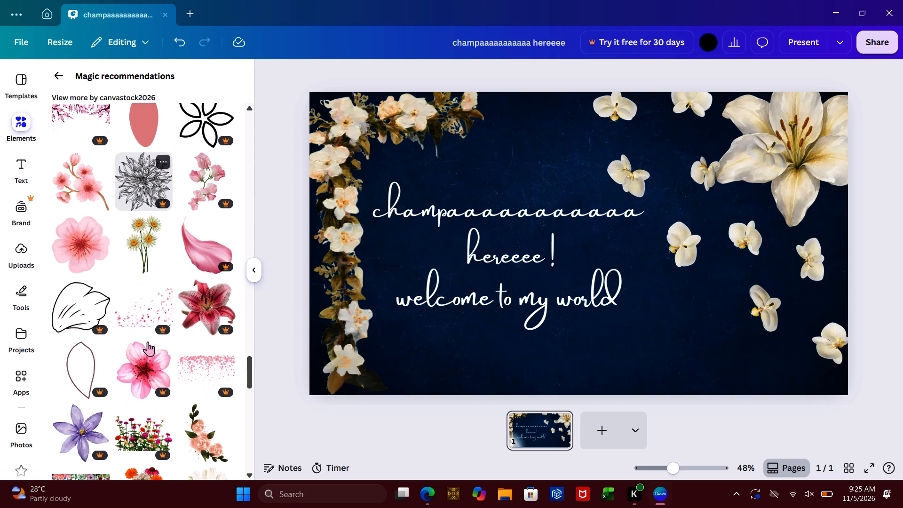
pyautogui.scroll(-4, 148, 341)
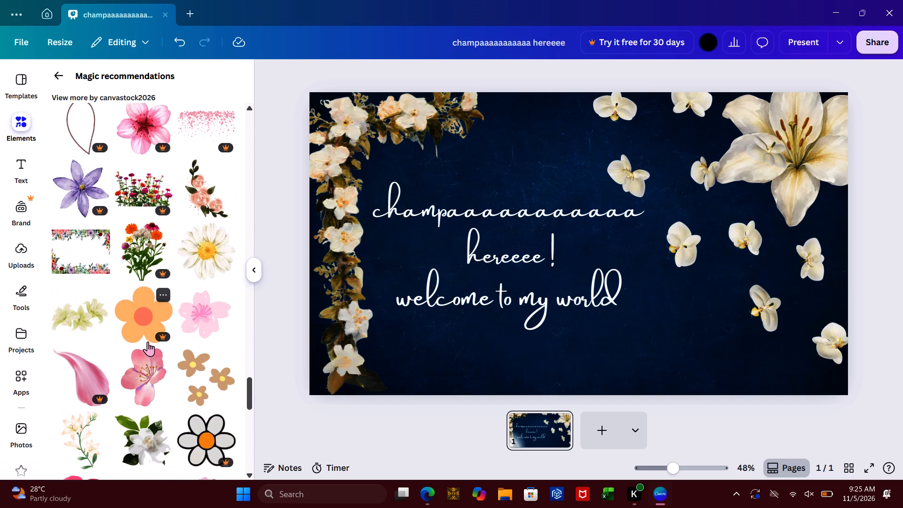
pyautogui.scroll(-2, 148, 341)
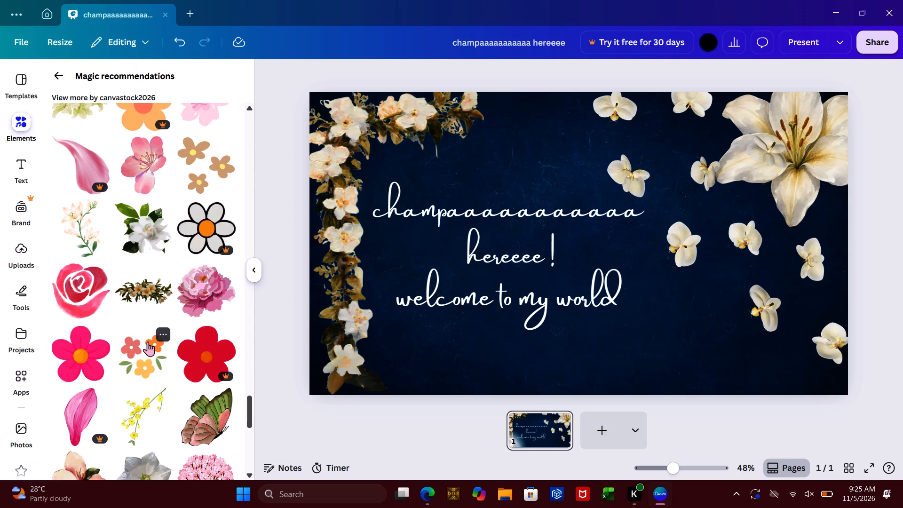
pyautogui.scroll(-2, 148, 341)
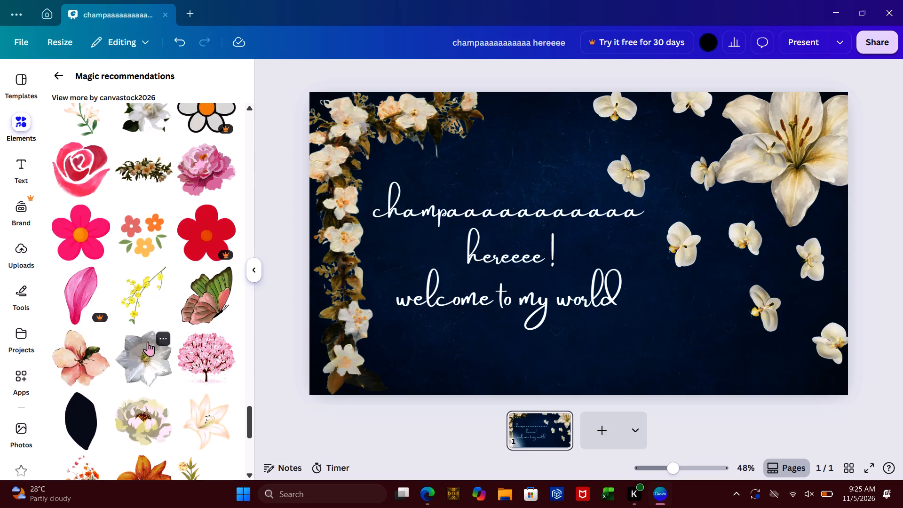
pyautogui.scroll(-1, 148, 341)
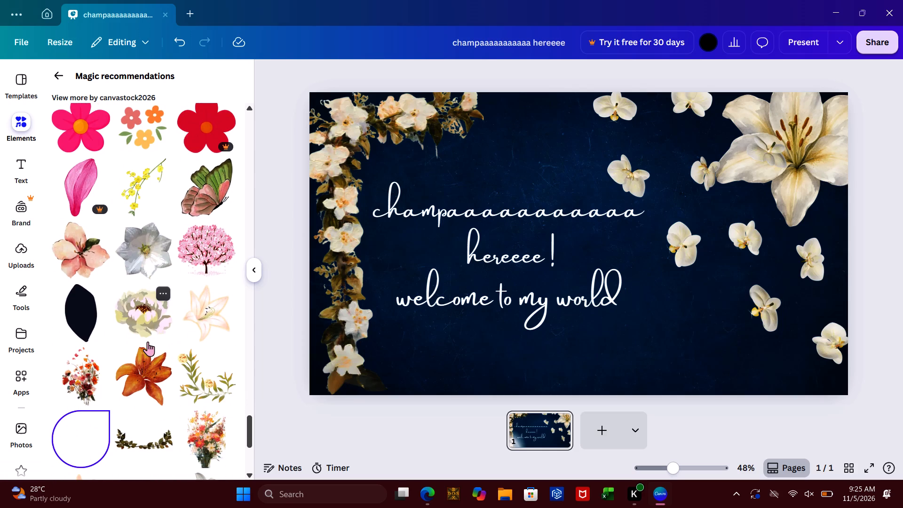
pyautogui.scroll(-5, 148, 341)
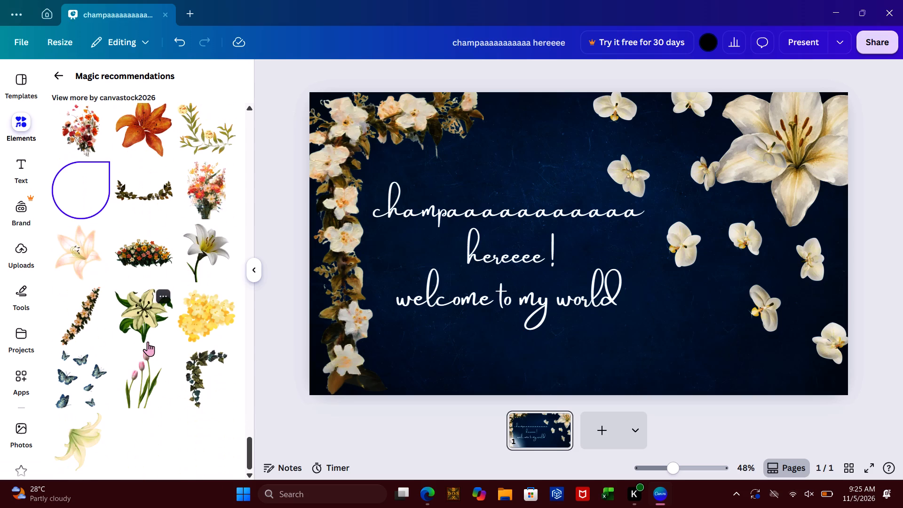
pyautogui.scroll(-2, 148, 341)
pyautogui.scroll(6, 148, 341)
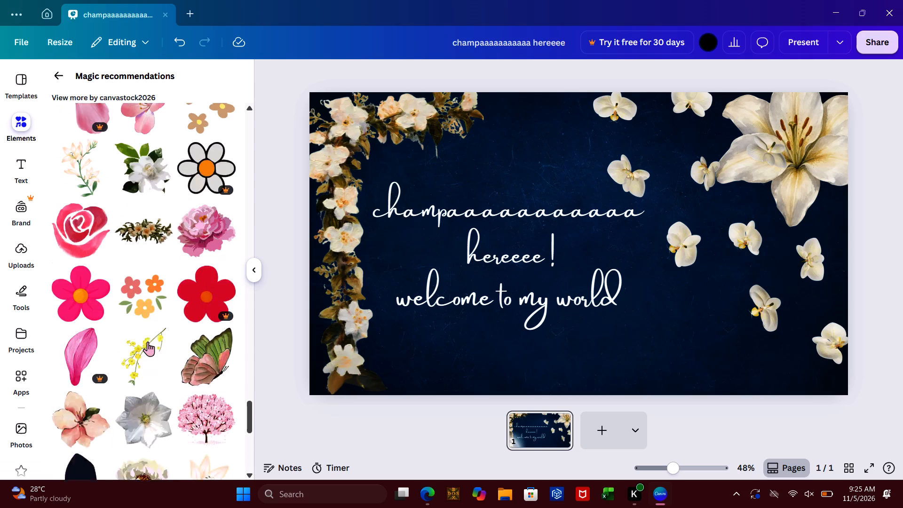
pyautogui.scroll(11, 148, 341)
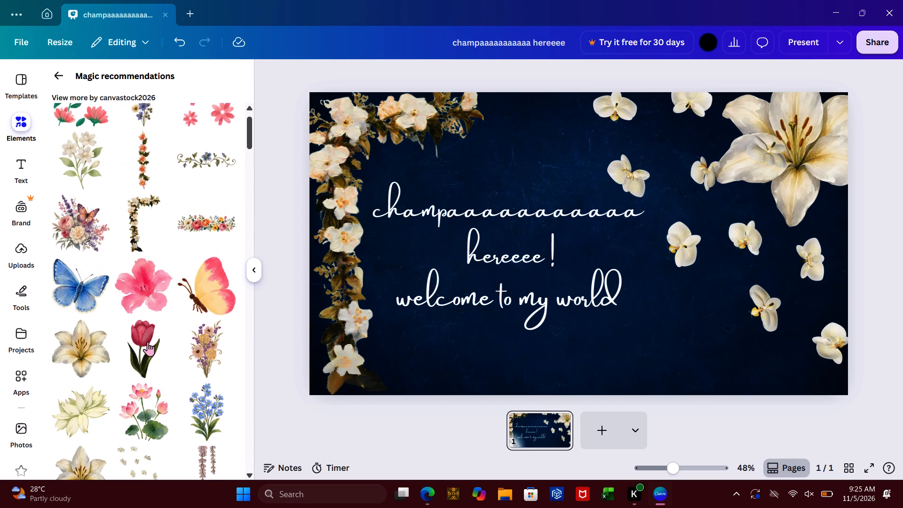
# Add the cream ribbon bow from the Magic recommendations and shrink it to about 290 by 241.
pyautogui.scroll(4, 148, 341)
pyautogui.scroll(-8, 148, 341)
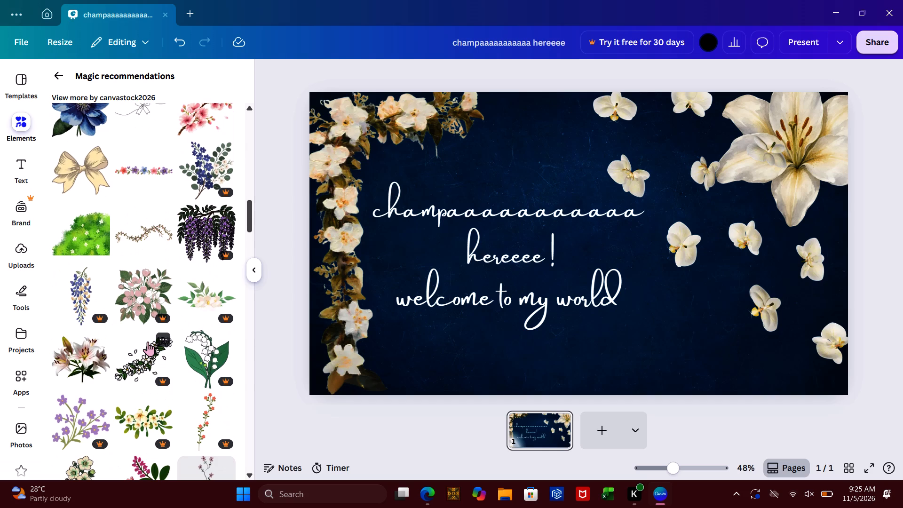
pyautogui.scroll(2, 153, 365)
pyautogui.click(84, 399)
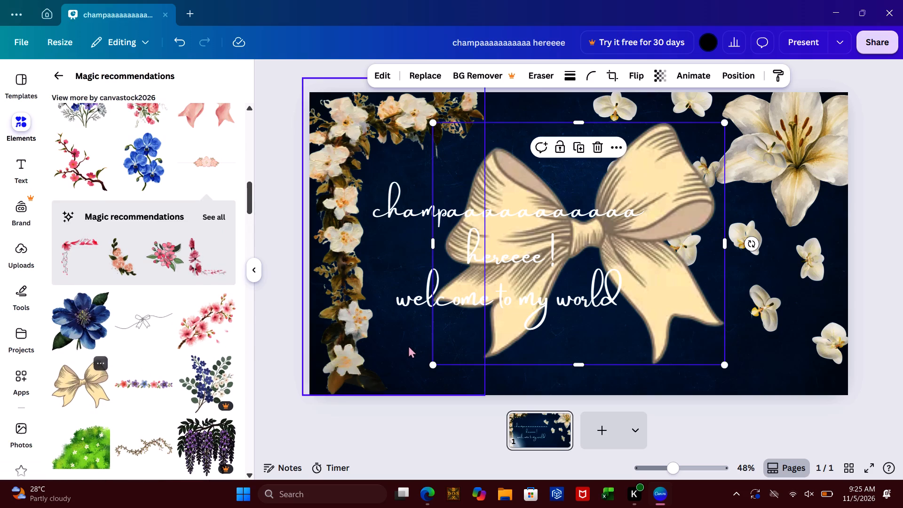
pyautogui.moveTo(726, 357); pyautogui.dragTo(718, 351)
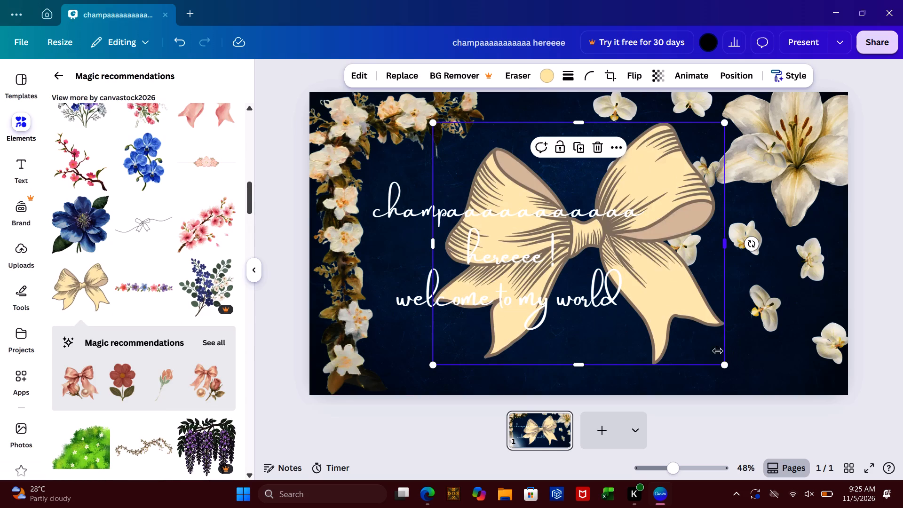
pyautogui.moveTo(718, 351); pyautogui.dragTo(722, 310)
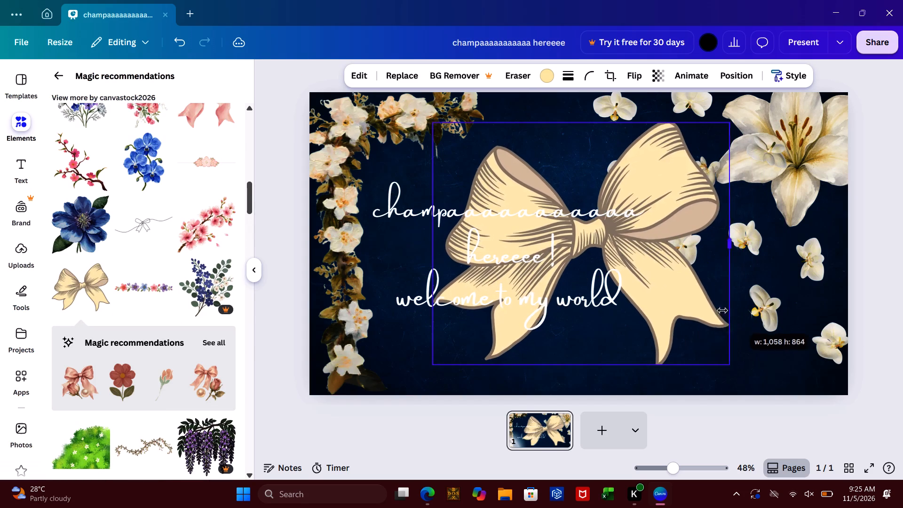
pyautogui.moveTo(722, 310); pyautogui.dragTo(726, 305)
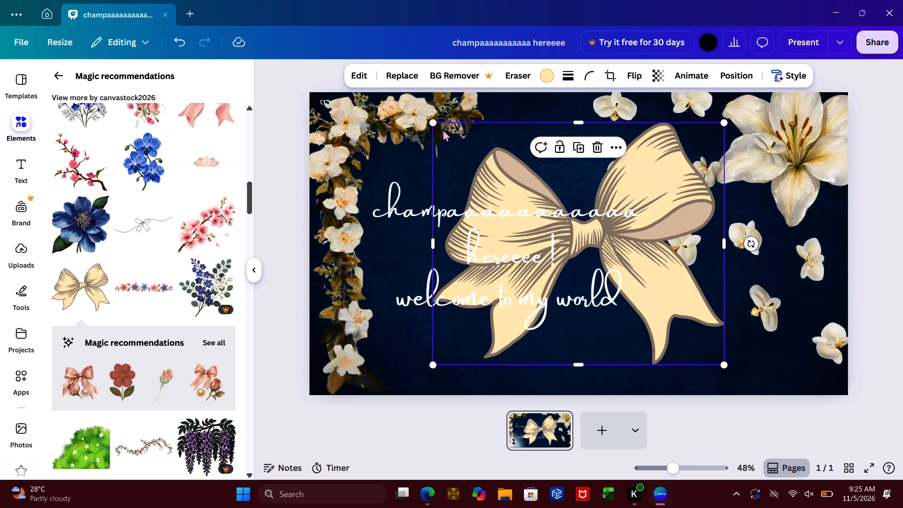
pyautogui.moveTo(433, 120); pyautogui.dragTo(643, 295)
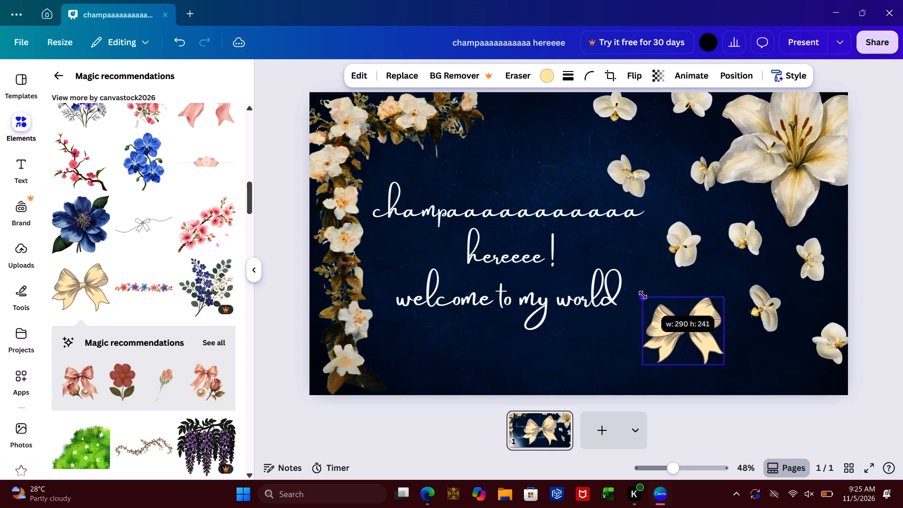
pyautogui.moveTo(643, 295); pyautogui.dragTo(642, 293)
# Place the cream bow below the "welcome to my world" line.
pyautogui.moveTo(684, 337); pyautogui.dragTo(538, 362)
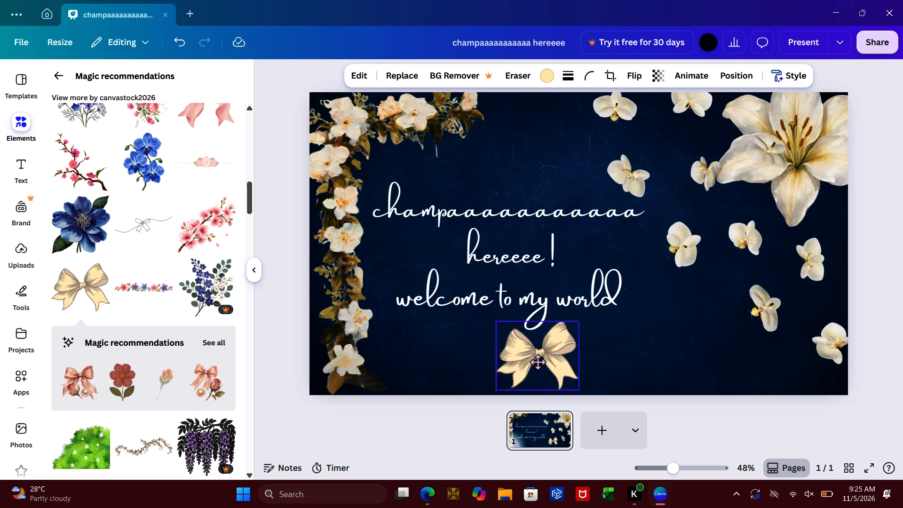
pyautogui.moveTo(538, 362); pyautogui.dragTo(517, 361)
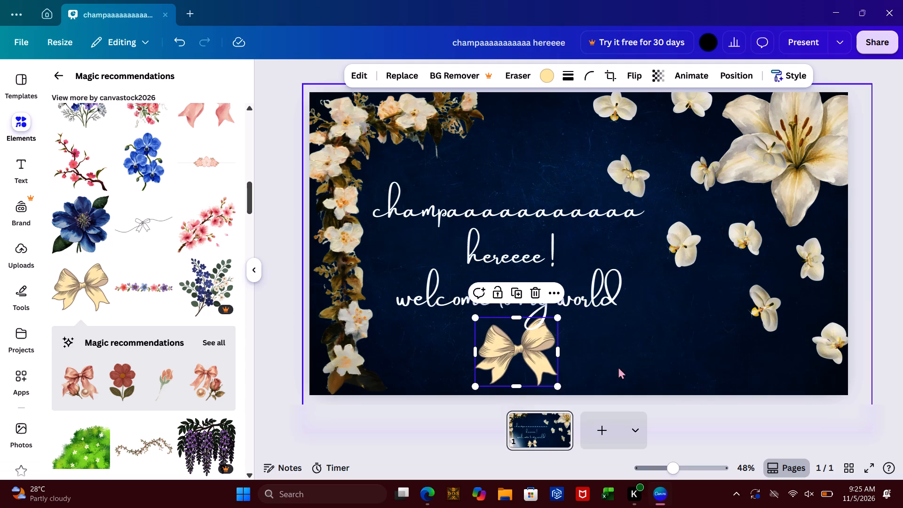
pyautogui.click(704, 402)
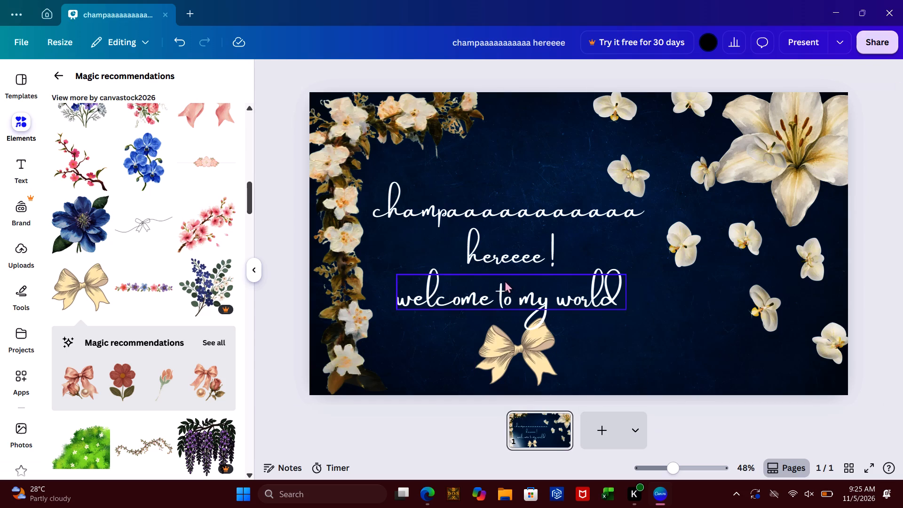
# Move the "champaaaaaaaaaaa hereeee !" heading and the "welcome to my world" line slightly up and to the left.
pyautogui.moveTo(573, 218); pyautogui.dragTo(566, 208)
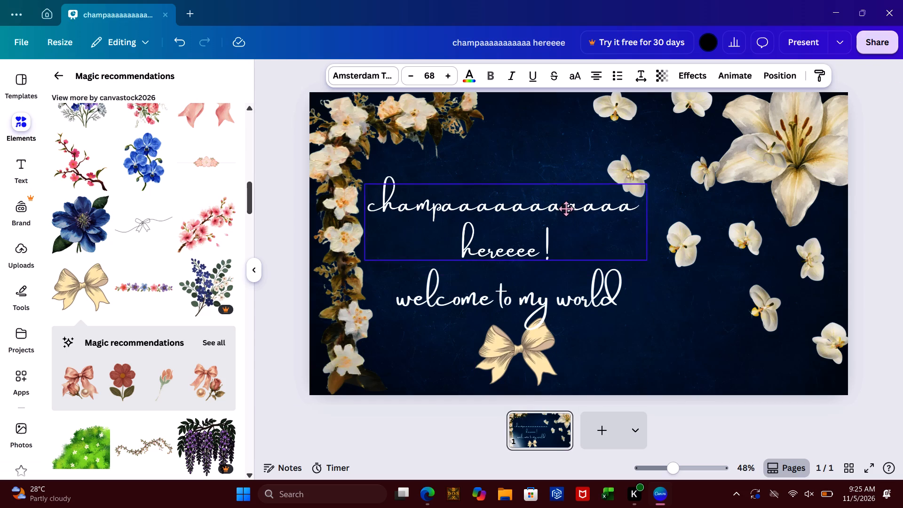
pyautogui.moveTo(566, 208); pyautogui.dragTo(561, 208)
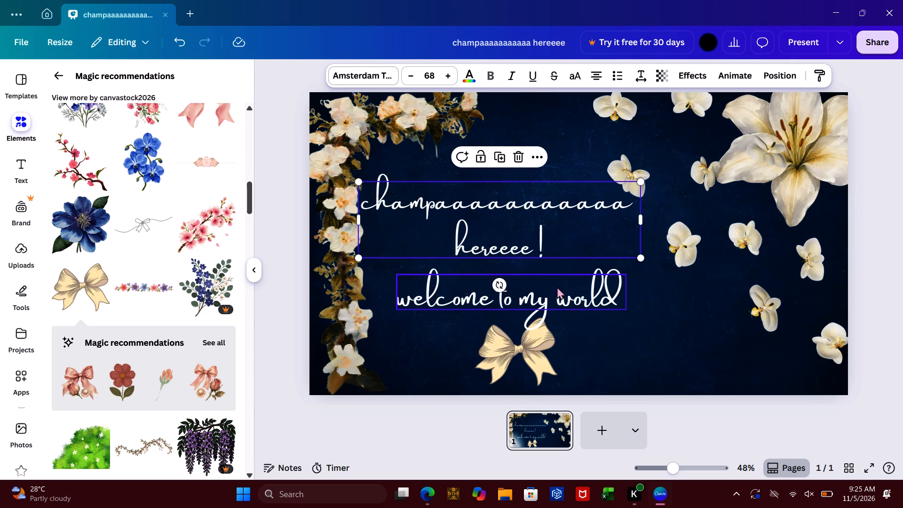
pyautogui.moveTo(545, 271); pyautogui.dragTo(563, 293)
pyautogui.moveTo(563, 293); pyautogui.dragTo(552, 275)
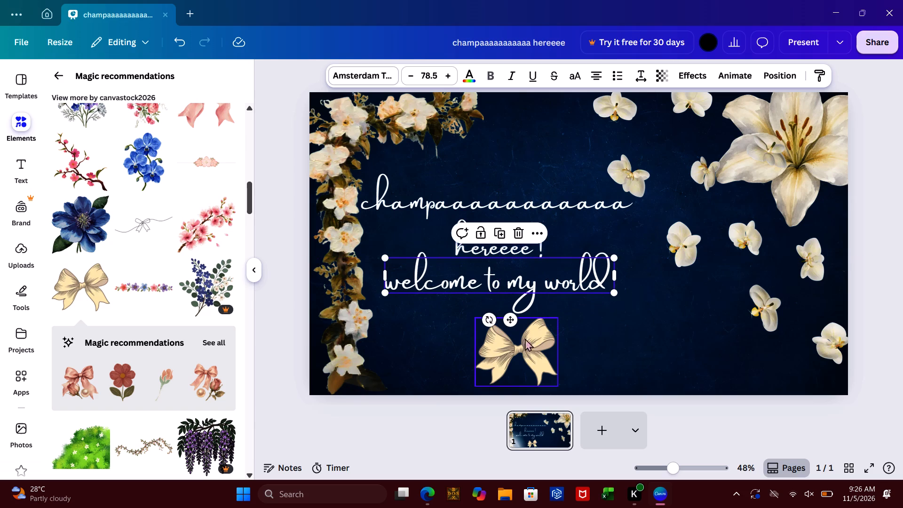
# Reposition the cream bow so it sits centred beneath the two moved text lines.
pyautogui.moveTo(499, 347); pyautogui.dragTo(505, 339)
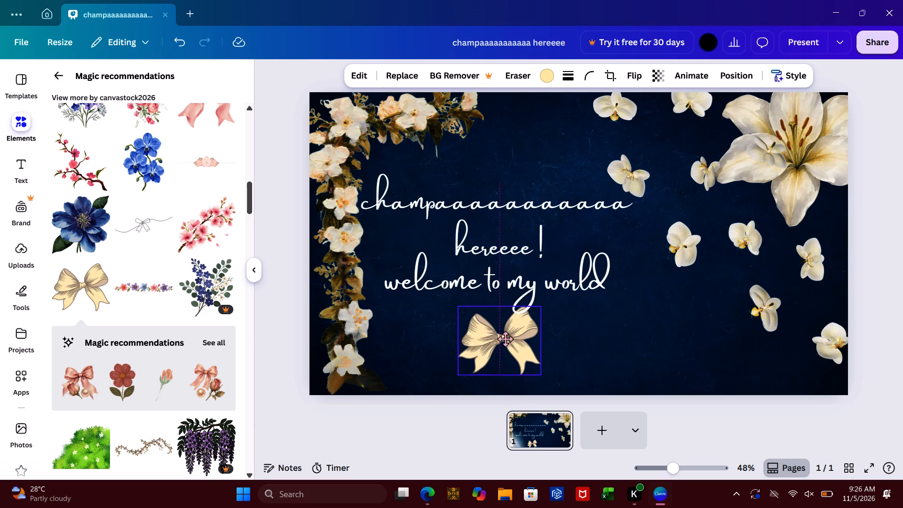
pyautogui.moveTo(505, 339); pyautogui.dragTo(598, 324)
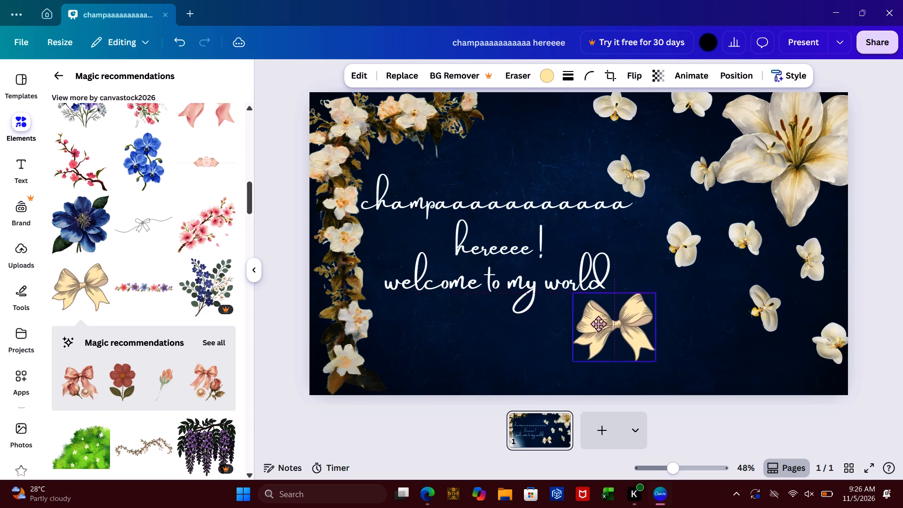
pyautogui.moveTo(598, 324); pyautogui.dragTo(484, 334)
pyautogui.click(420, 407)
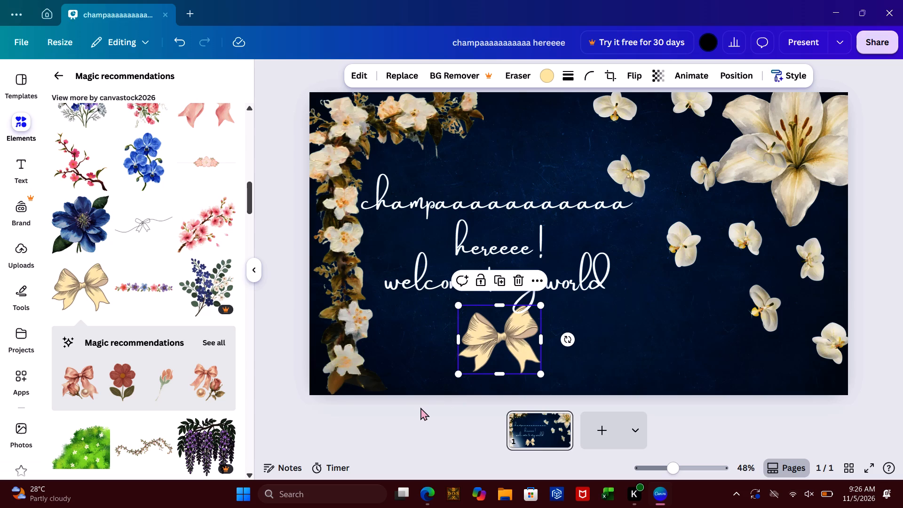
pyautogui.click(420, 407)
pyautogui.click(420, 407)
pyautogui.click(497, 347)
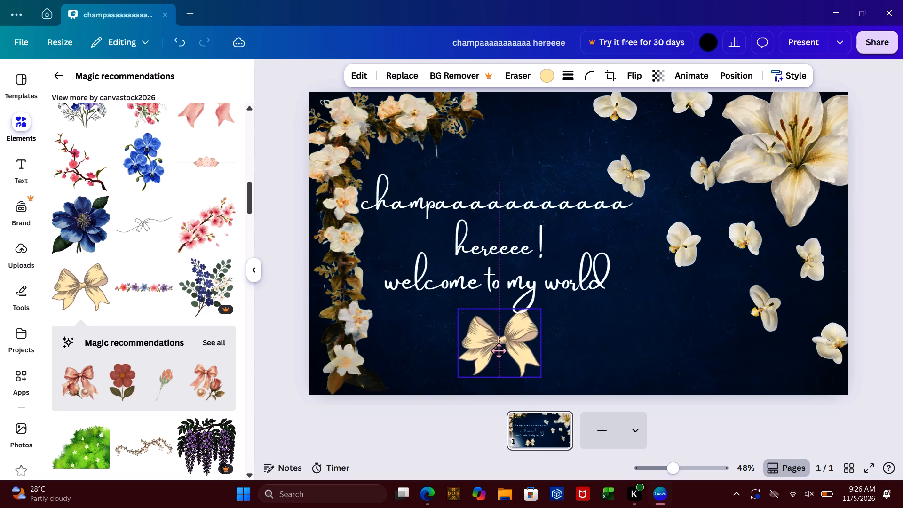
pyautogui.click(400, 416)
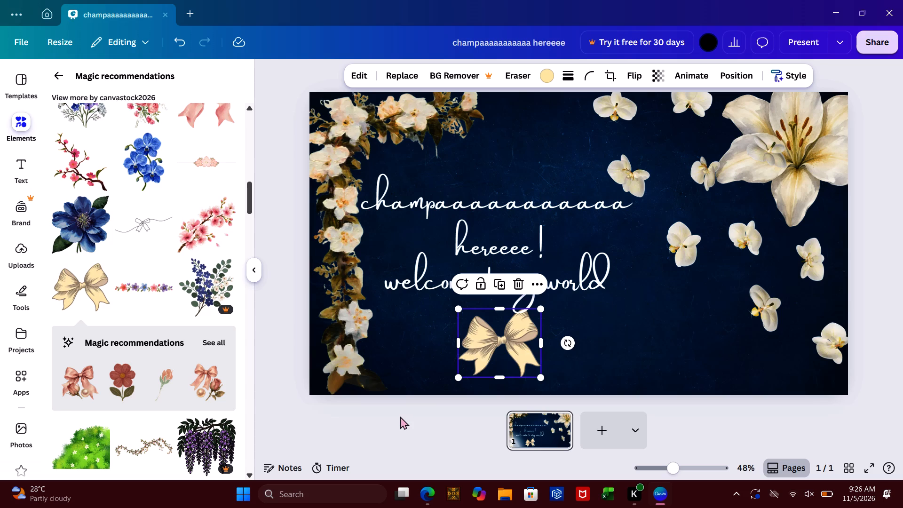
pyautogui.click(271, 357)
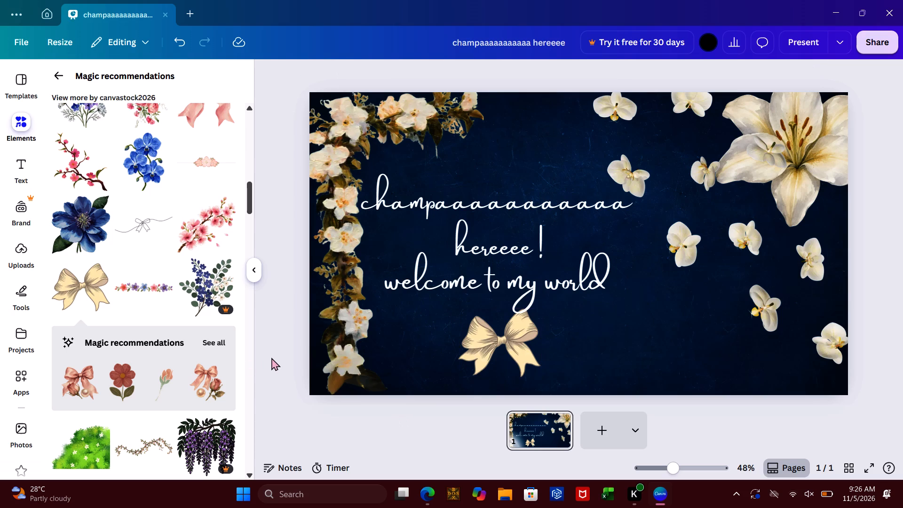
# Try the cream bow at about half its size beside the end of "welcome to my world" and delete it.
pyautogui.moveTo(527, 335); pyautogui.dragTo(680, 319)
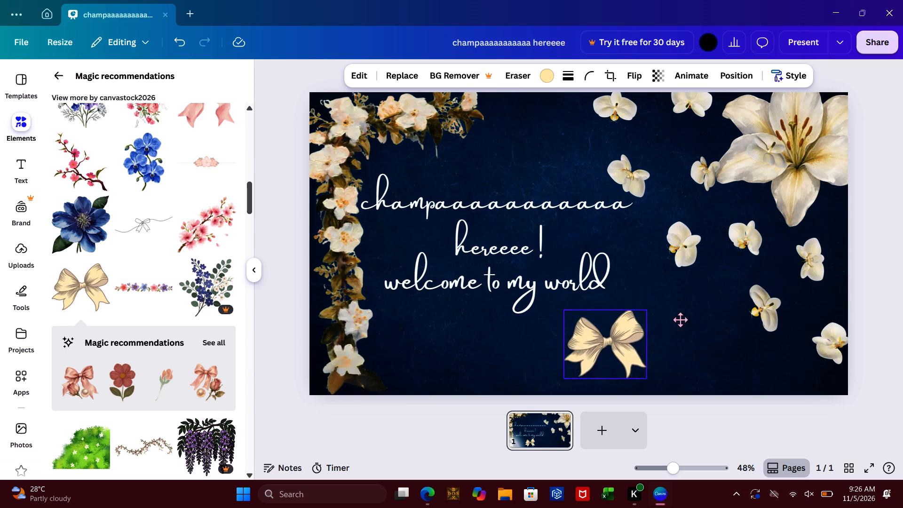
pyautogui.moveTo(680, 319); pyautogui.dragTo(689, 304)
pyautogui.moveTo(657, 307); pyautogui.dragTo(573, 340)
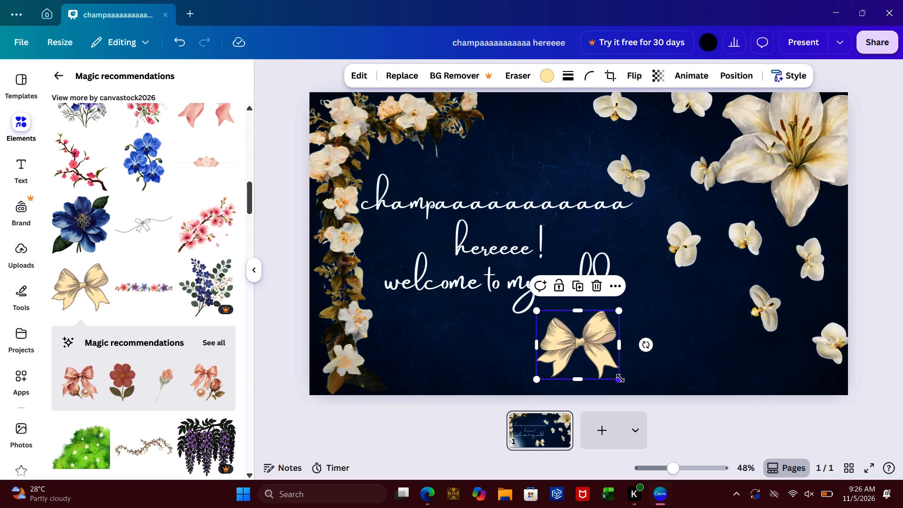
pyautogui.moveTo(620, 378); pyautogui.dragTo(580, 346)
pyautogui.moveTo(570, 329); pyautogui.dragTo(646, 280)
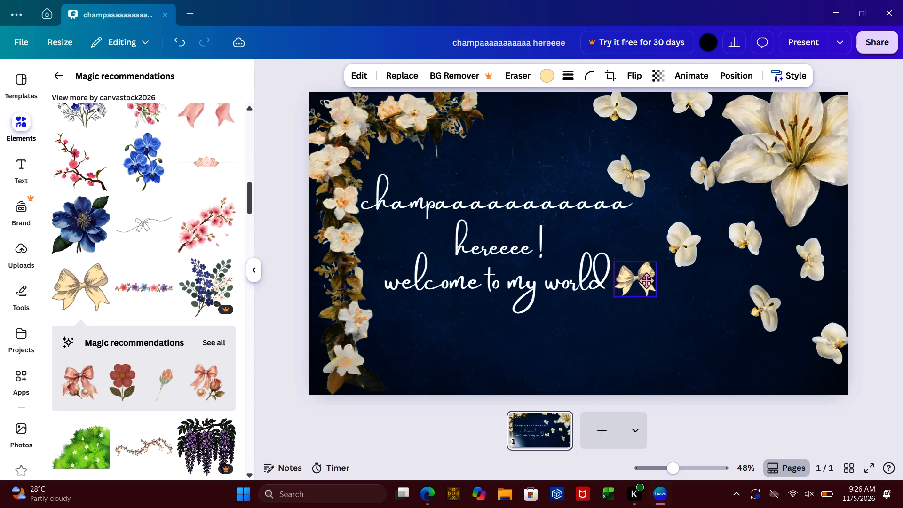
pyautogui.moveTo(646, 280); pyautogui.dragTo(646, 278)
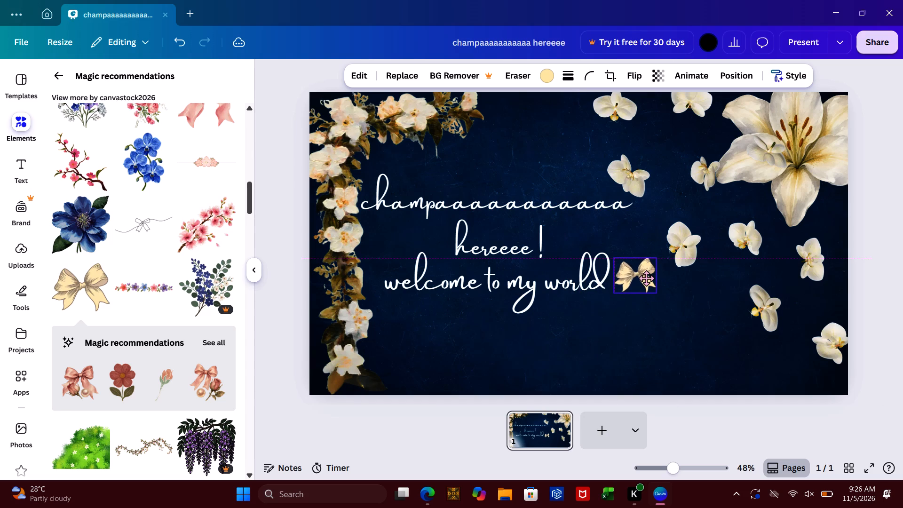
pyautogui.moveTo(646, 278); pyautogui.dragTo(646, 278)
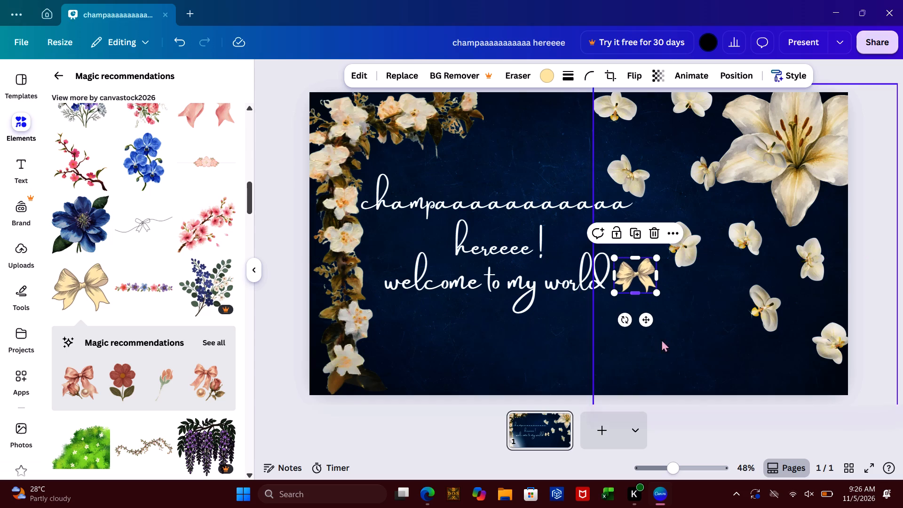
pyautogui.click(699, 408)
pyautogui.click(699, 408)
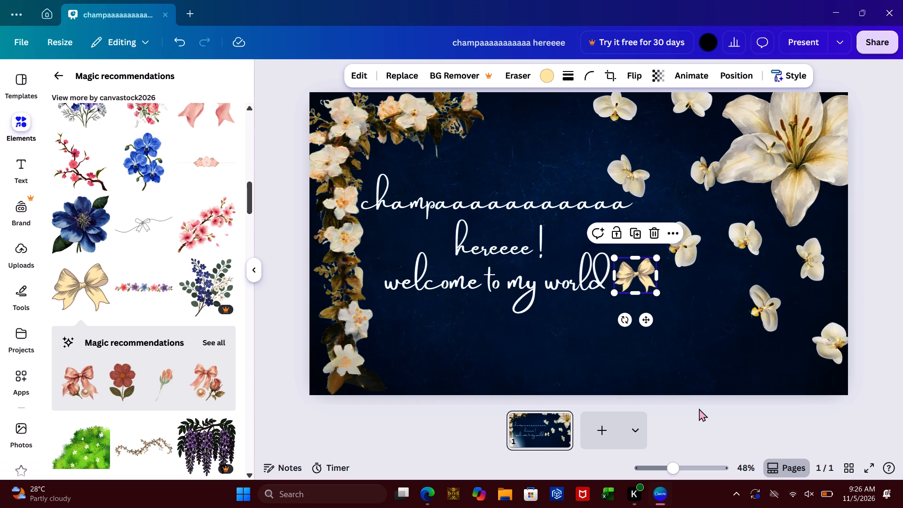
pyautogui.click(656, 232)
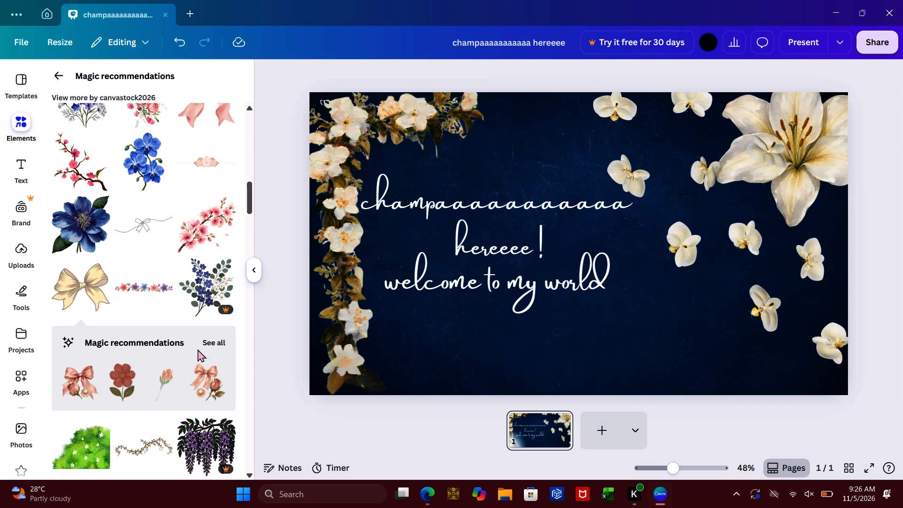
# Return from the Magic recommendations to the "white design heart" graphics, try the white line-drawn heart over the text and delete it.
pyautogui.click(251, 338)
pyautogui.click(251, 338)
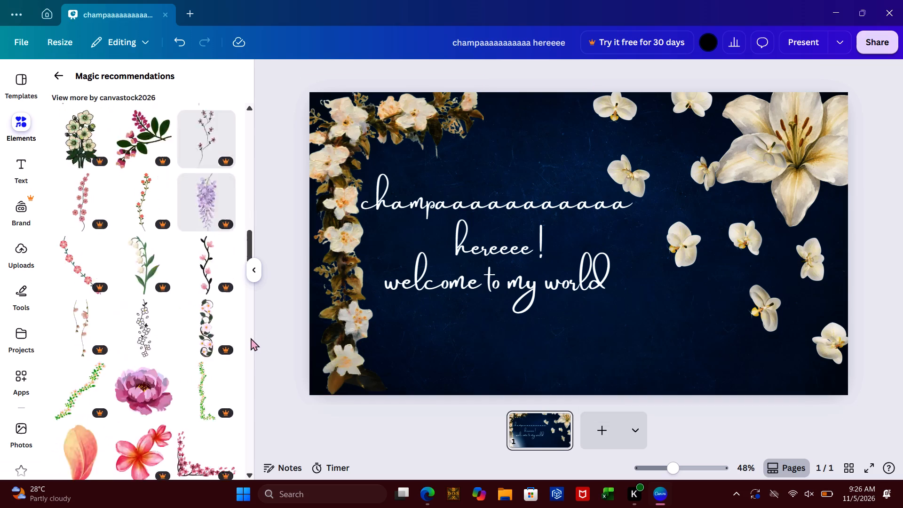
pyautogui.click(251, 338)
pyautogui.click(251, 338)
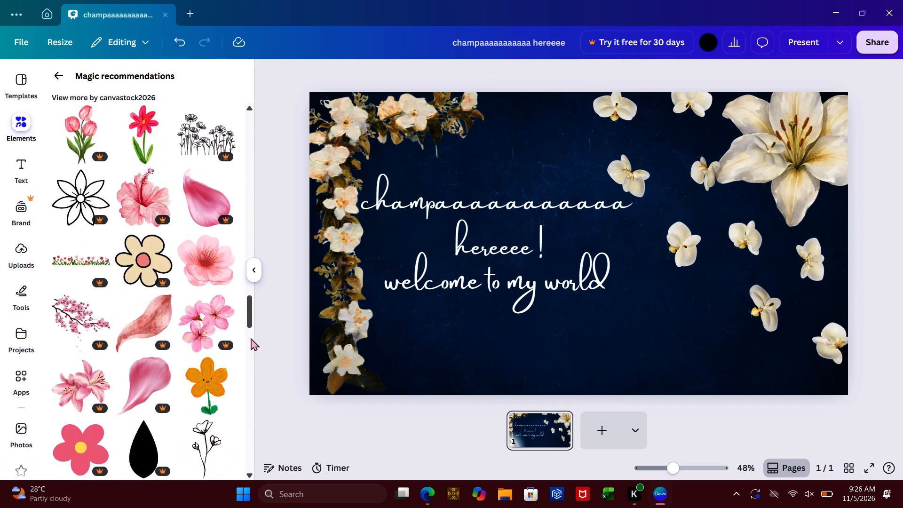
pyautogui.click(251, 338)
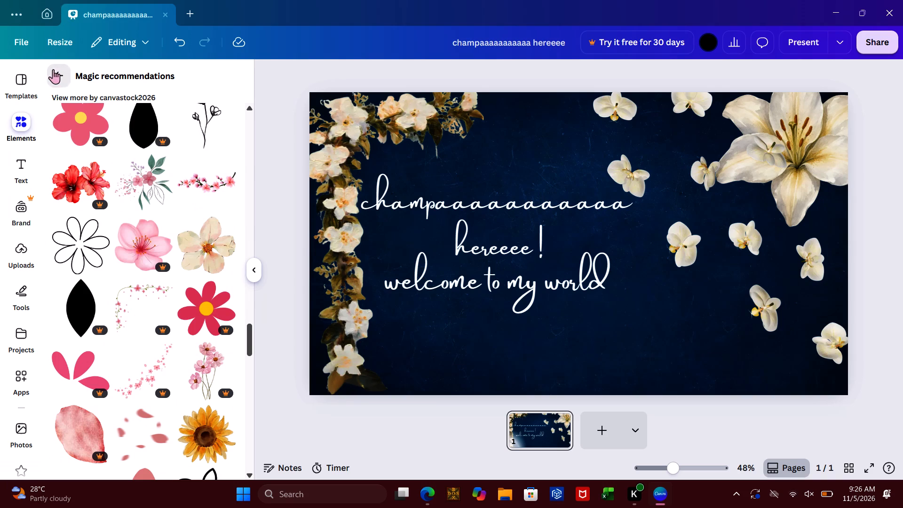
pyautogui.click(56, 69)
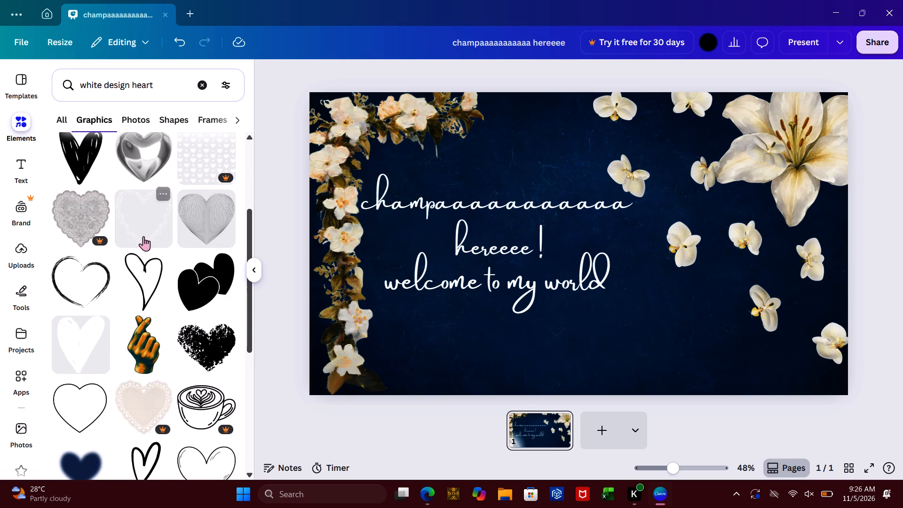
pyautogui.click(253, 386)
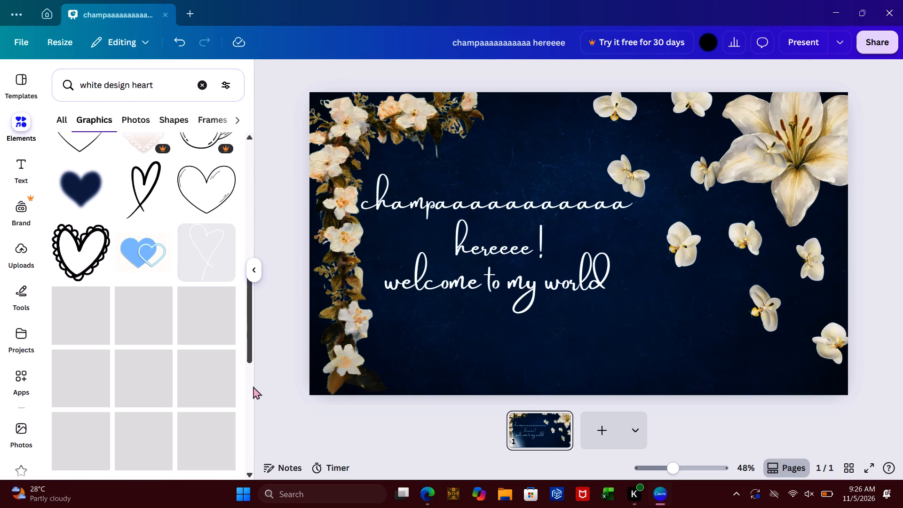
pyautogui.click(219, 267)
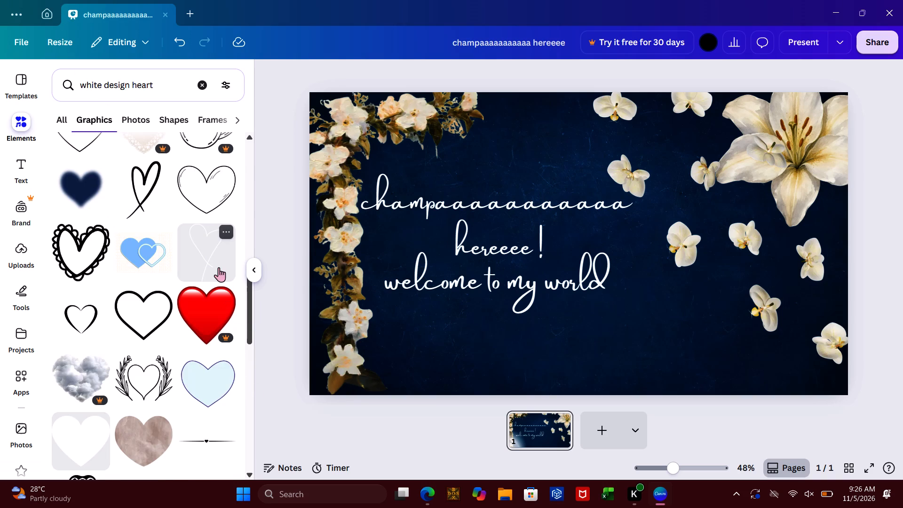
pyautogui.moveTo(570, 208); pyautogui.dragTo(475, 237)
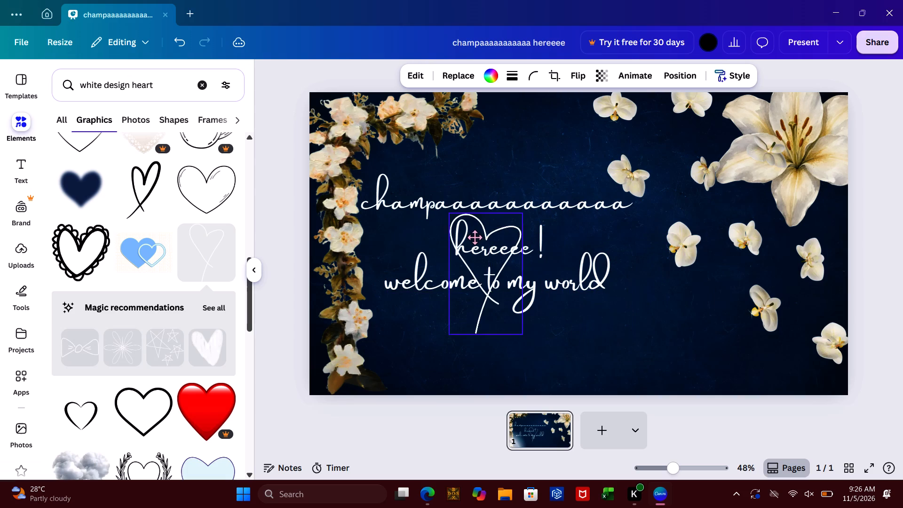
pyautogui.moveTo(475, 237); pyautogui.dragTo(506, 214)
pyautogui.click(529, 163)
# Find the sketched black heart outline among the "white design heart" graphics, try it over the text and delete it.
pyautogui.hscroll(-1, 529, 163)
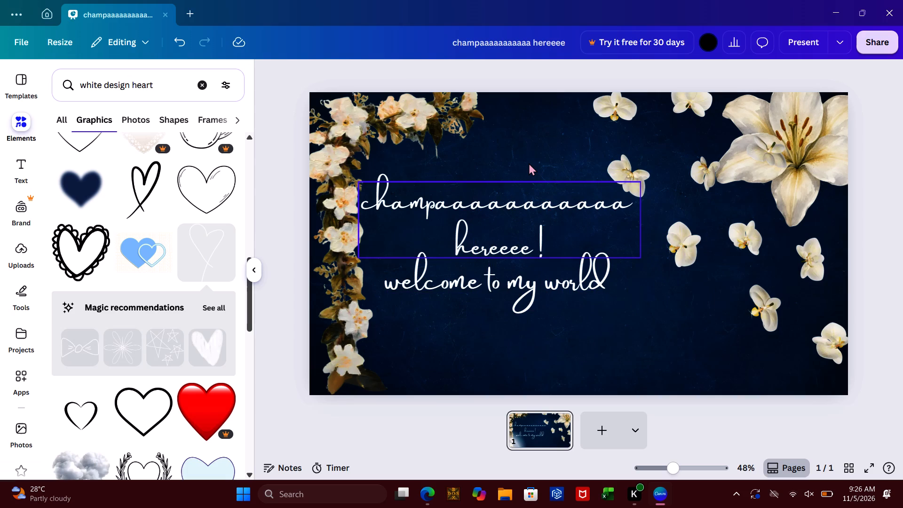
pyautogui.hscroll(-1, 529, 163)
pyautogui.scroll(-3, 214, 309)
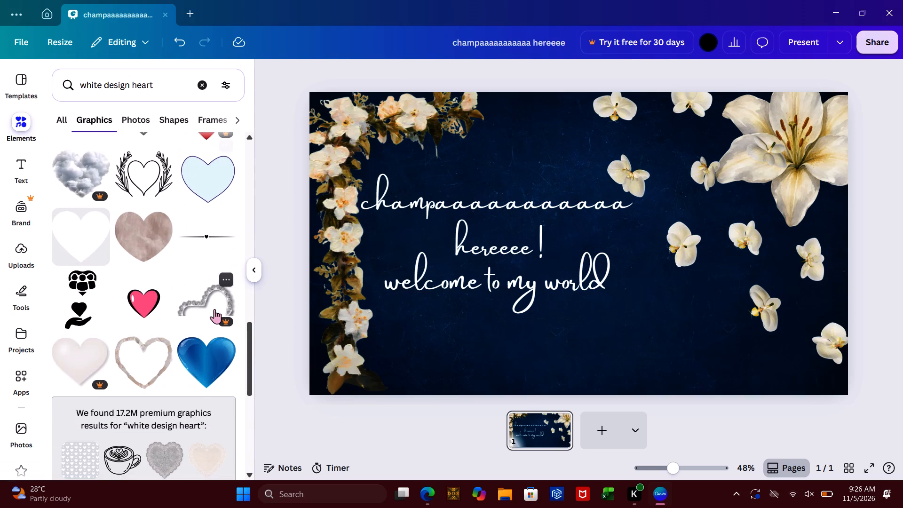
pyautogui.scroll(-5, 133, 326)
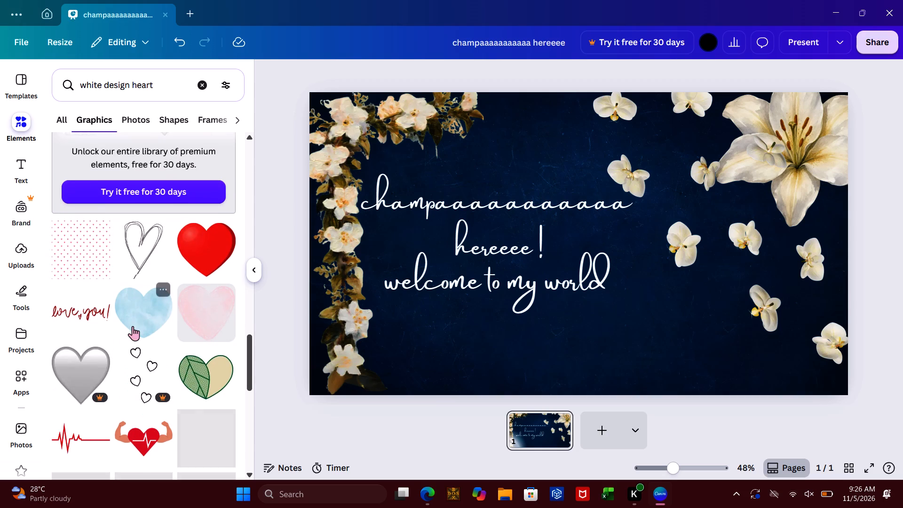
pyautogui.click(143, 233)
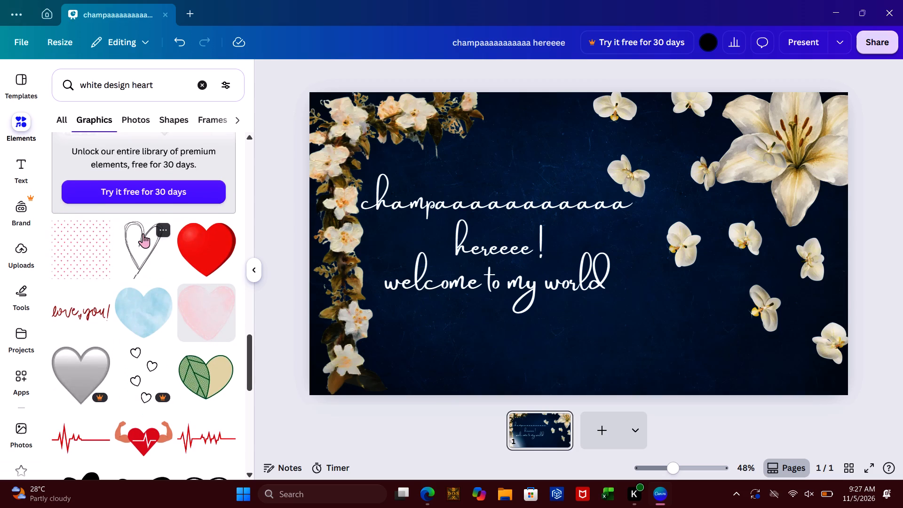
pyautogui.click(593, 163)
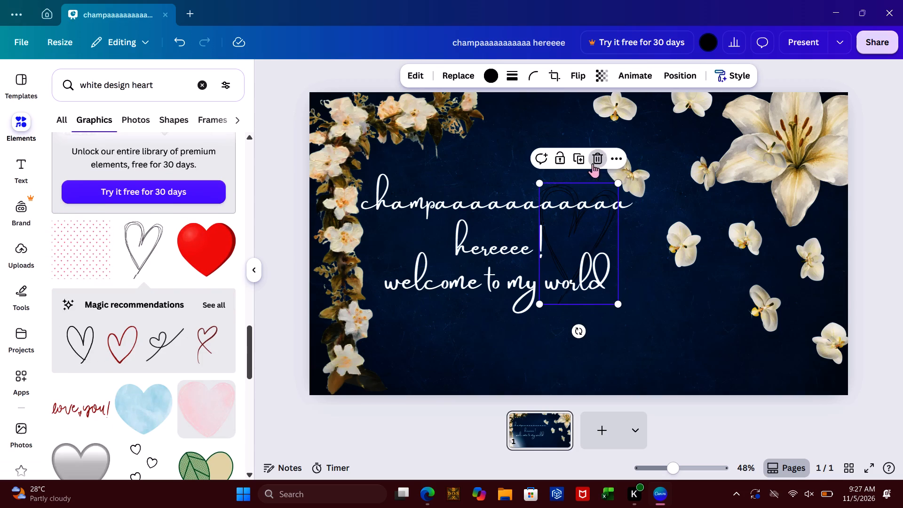
# Add the torn-paper heart outline from the "white design heart" graphics to the slide and shrink it to about a third of its size.
pyautogui.hscroll(-6, 593, 163)
pyautogui.scroll(-3, 99, 307)
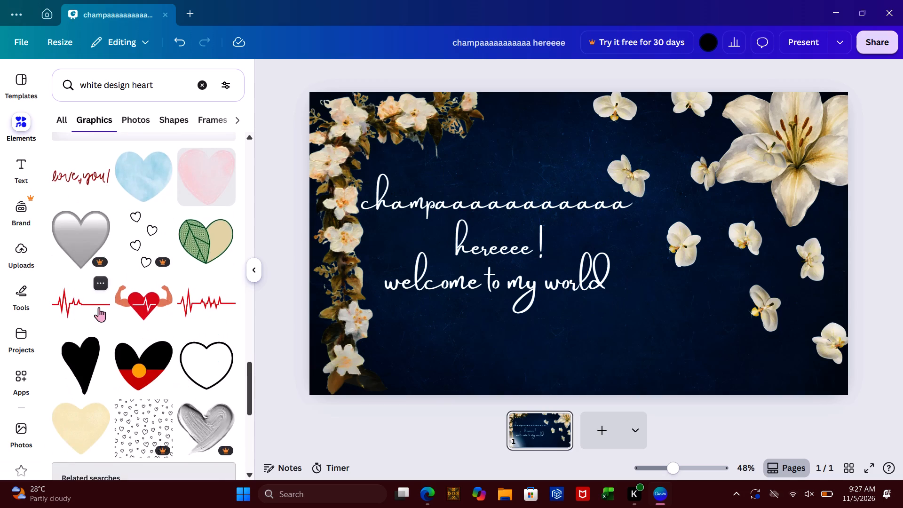
pyautogui.scroll(-3, 99, 307)
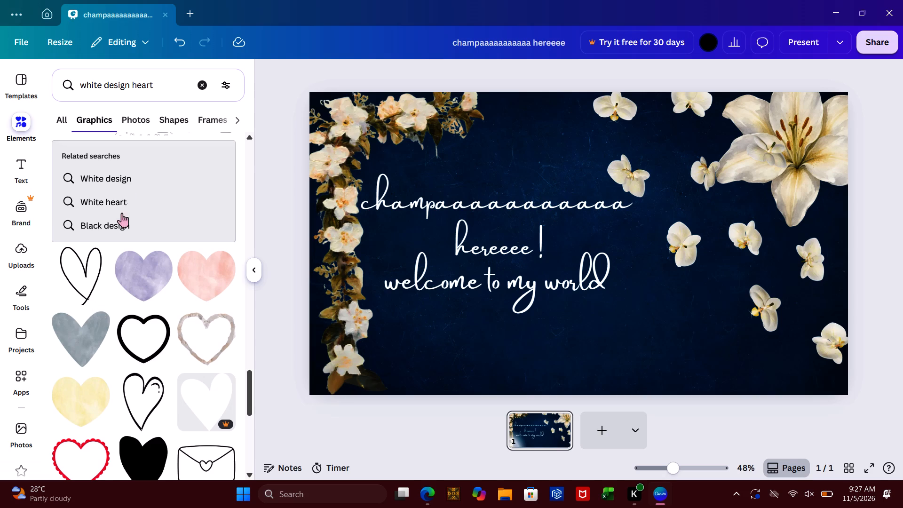
pyautogui.scroll(-2, 127, 189)
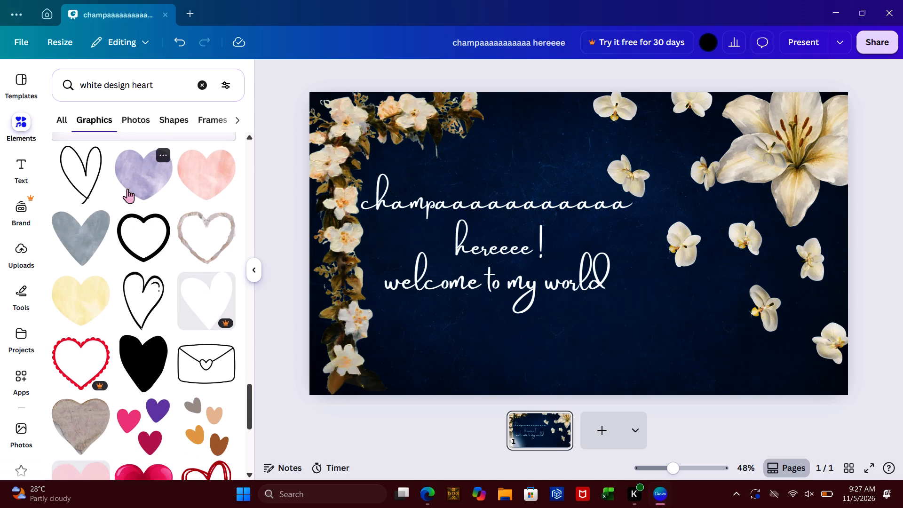
pyautogui.click(195, 226)
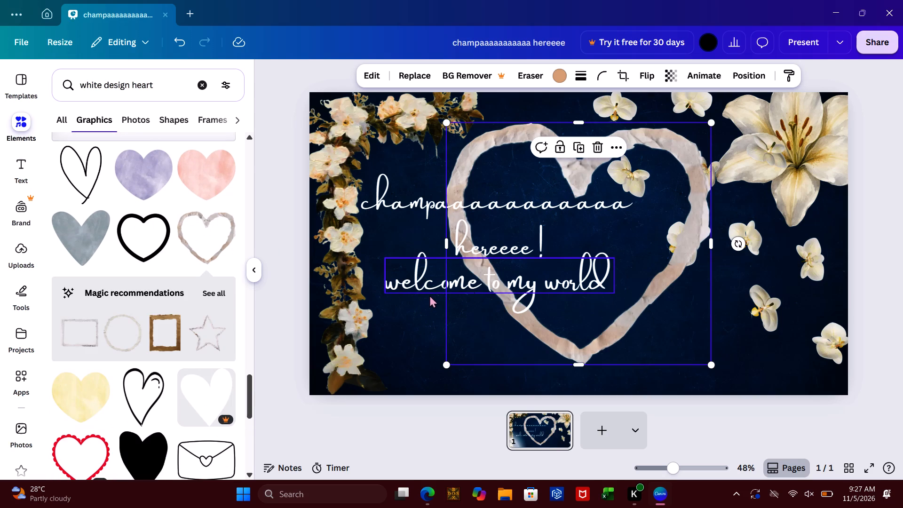
pyautogui.moveTo(712, 361); pyautogui.dragTo(595, 235)
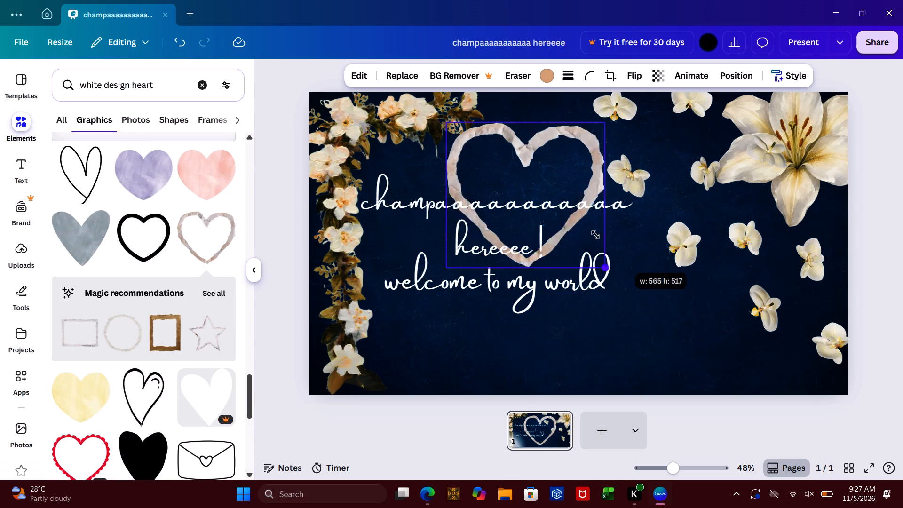
pyautogui.moveTo(595, 235); pyautogui.dragTo(545, 183)
# Shrink the paper heart further and place it just after the end of "welcome to my world".
pyautogui.moveTo(508, 161); pyautogui.dragTo(504, 215)
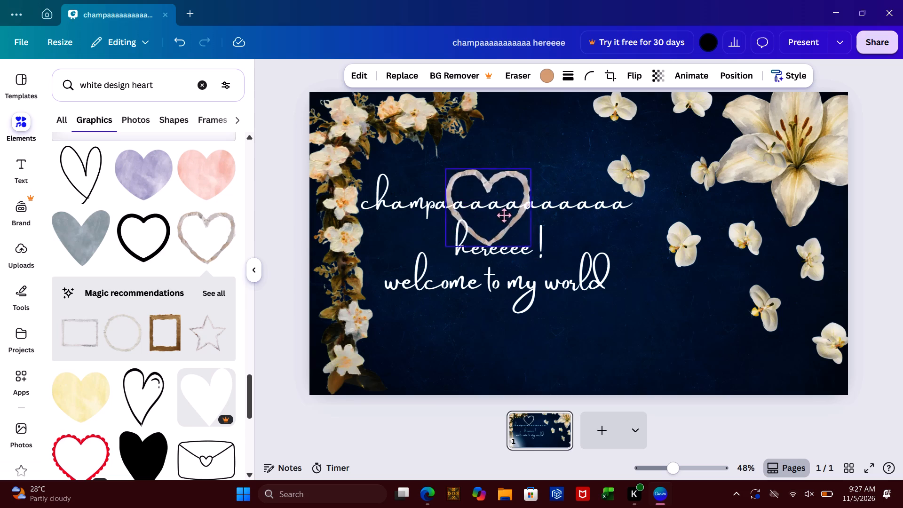
pyautogui.moveTo(504, 215); pyautogui.dragTo(646, 309)
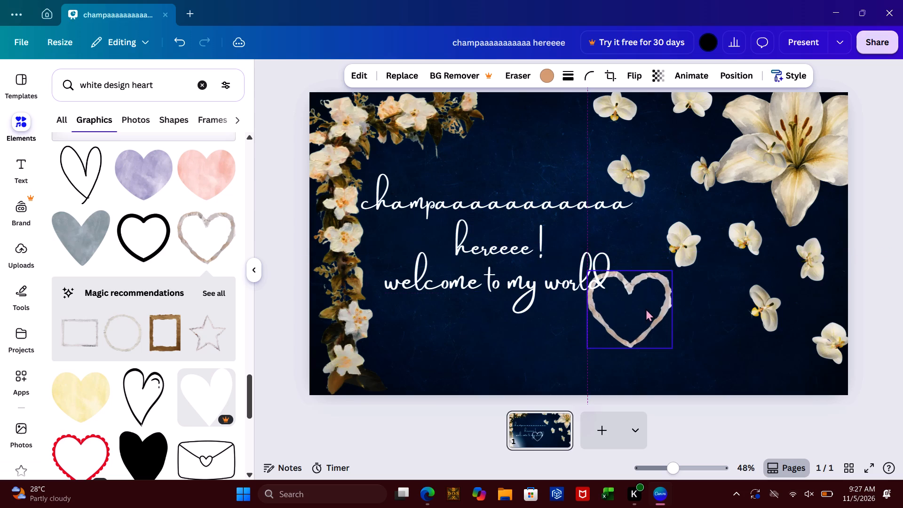
pyautogui.moveTo(669, 350); pyautogui.dragTo(616, 291)
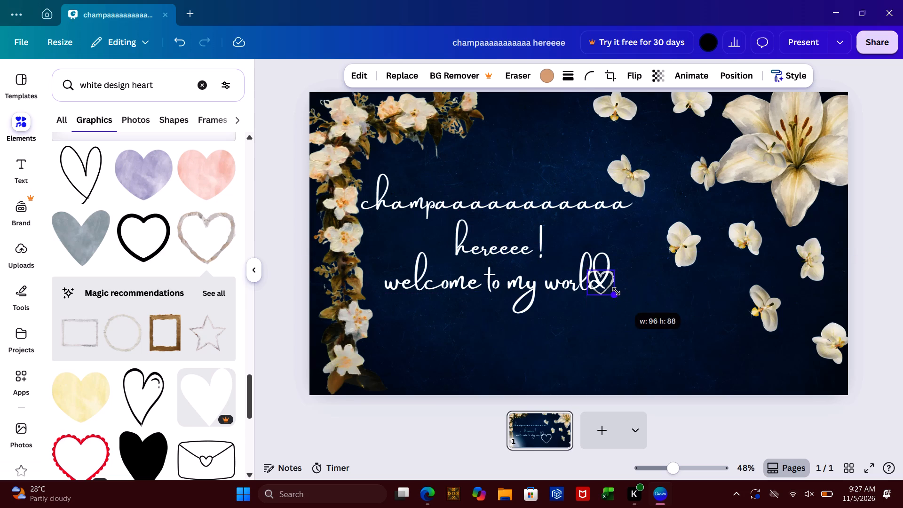
pyautogui.moveTo(616, 291); pyautogui.dragTo(630, 300)
pyautogui.moveTo(617, 287); pyautogui.dragTo(649, 277)
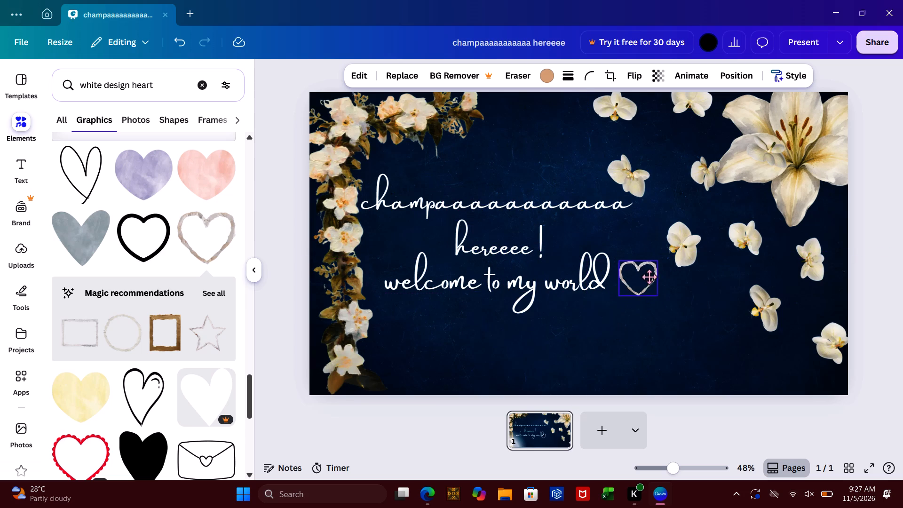
pyautogui.moveTo(649, 277); pyautogui.dragTo(649, 277)
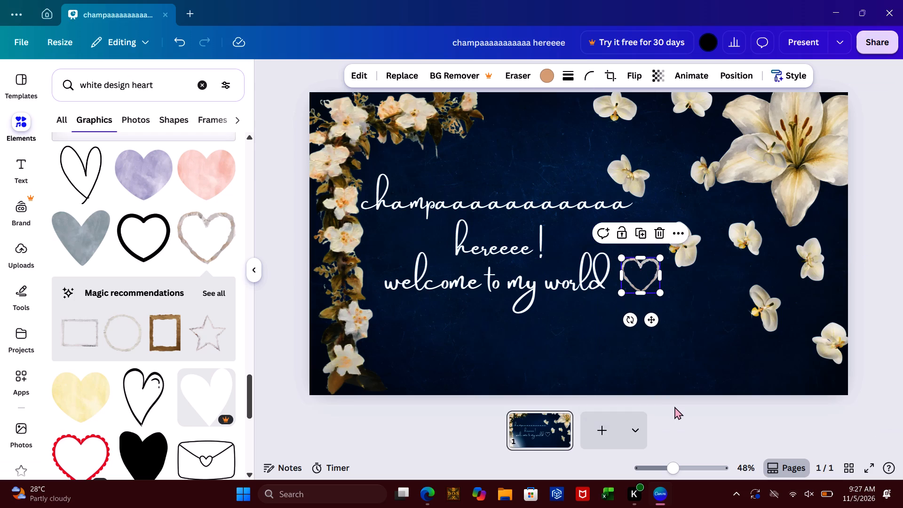
pyautogui.click(674, 406)
pyautogui.click(674, 406)
pyautogui.click(688, 416)
pyautogui.click(692, 339)
pyautogui.click(540, 359)
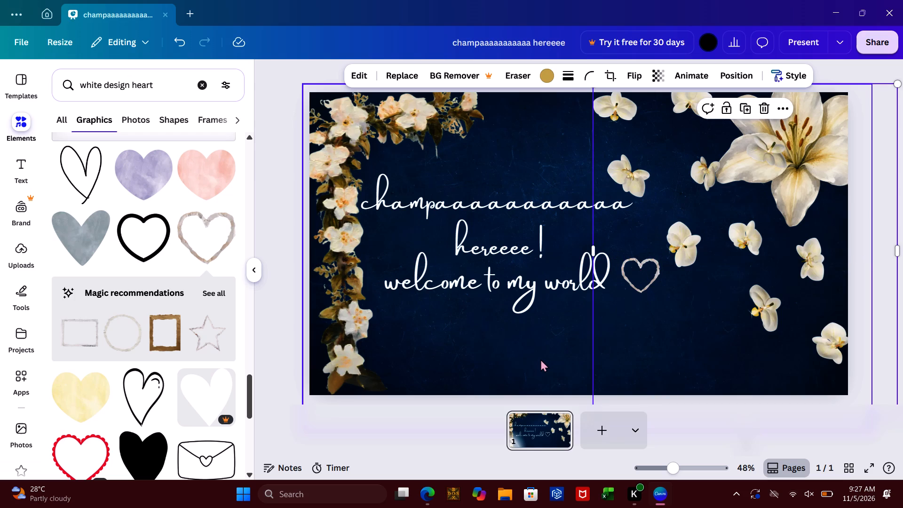
# Reduce the paper heart to about 97 by 88 and lower it slightly so it lines up with "welcome to my world".
pyautogui.click(647, 284)
pyautogui.moveTo(661, 293); pyautogui.dragTo(643, 289)
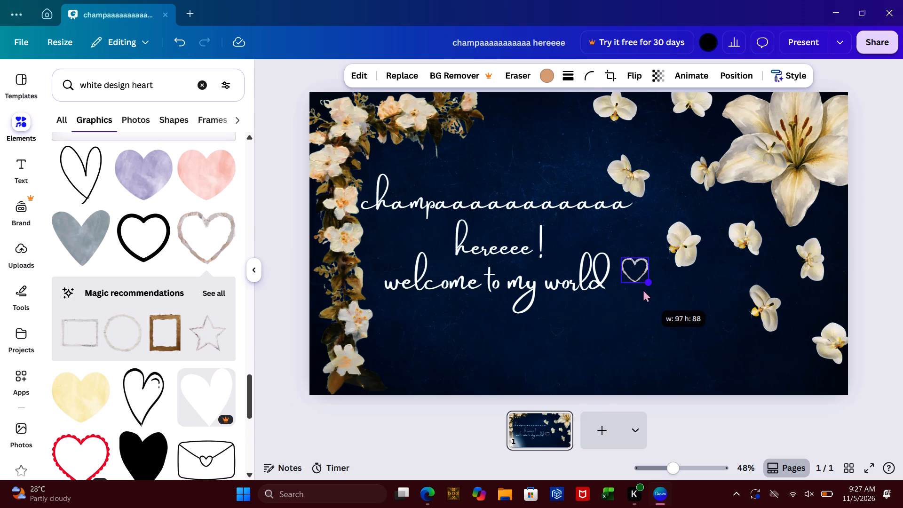
pyautogui.moveTo(642, 273); pyautogui.dragTo(641, 287)
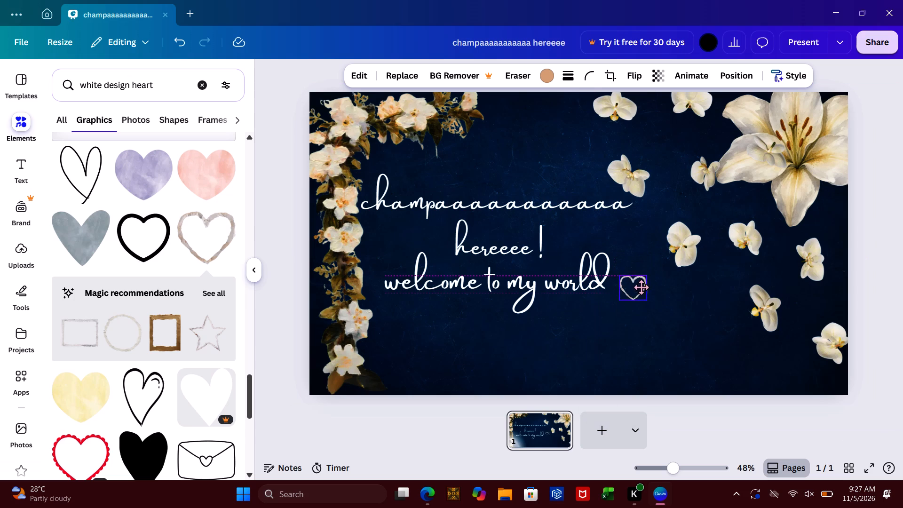
pyautogui.moveTo(641, 287); pyautogui.dragTo(643, 284)
pyautogui.click(467, 420)
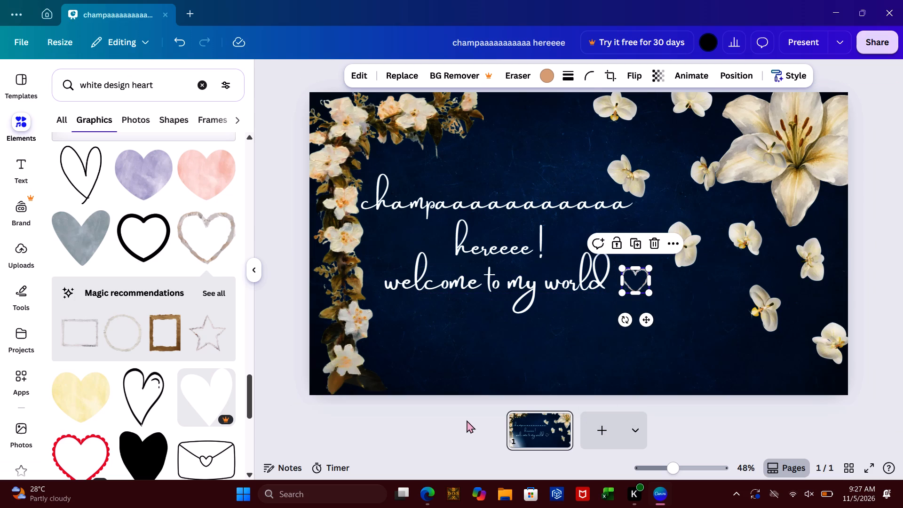
pyautogui.click(424, 445)
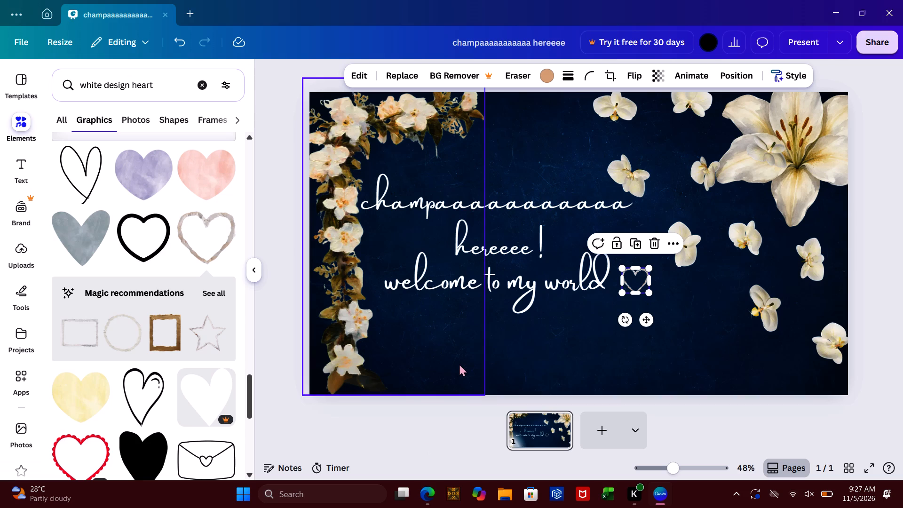
pyautogui.click(459, 364)
pyautogui.click(469, 425)
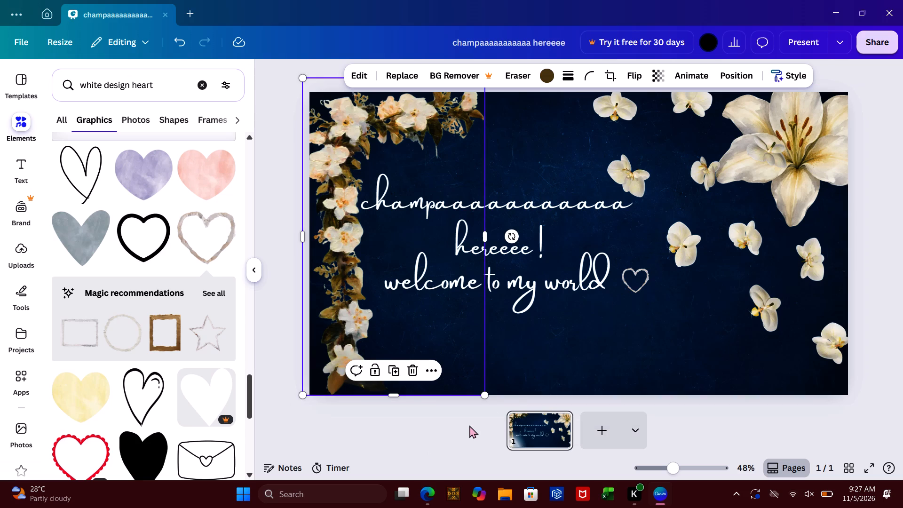
pyautogui.click(534, 364)
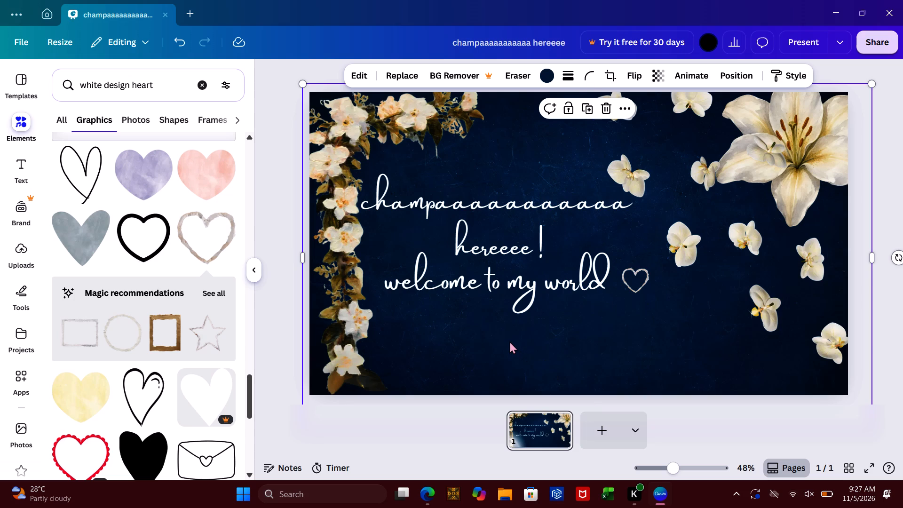
# Add a blank second page to the design.
pyautogui.click(605, 428)
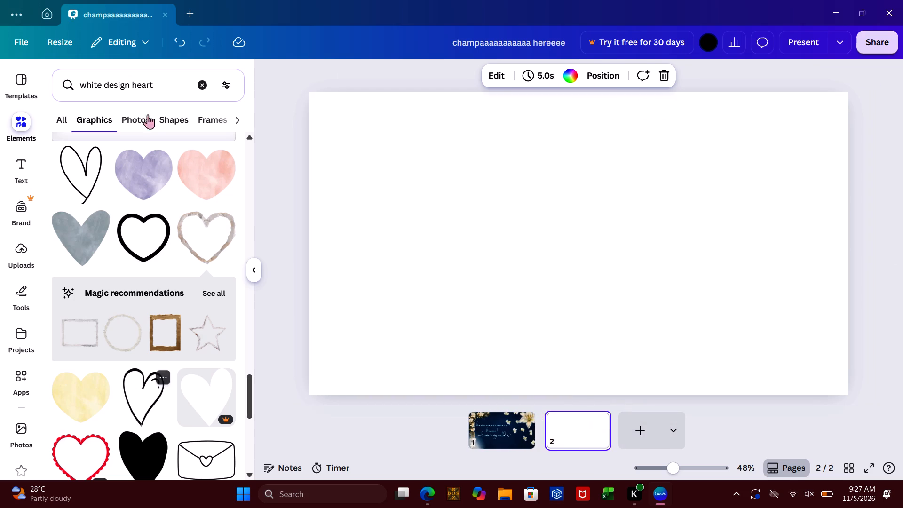
# Clear the "white design heart" search, browse the Photos category and add the pink paper photo with white blossoms to page 2.
pyautogui.click(200, 88)
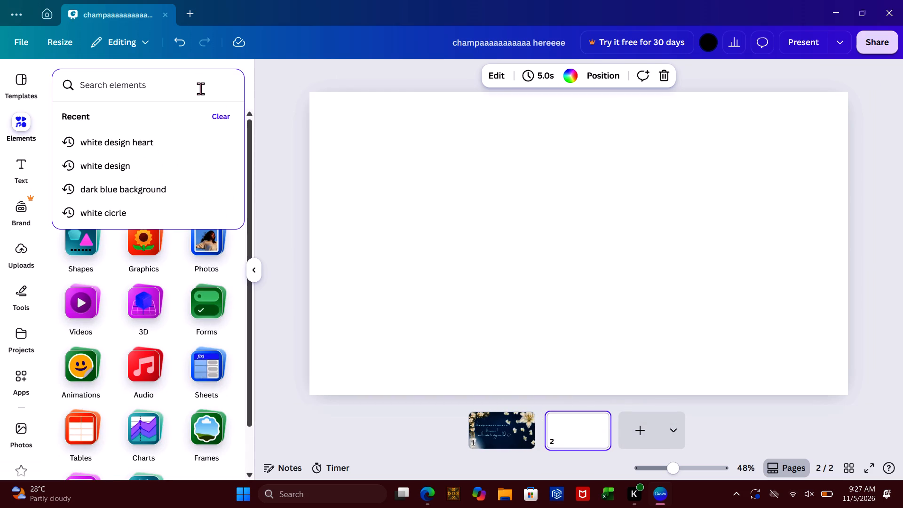
pyautogui.click(285, 116)
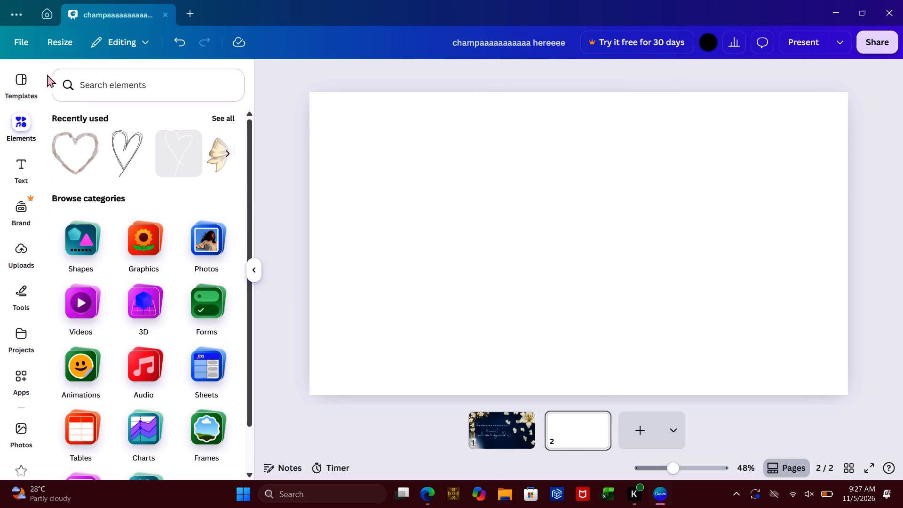
pyautogui.click(21, 124)
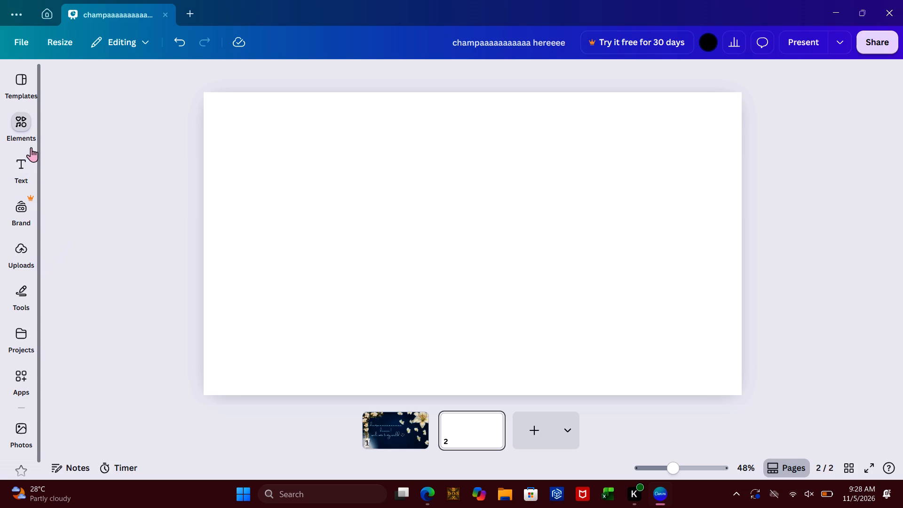
pyautogui.click(24, 132)
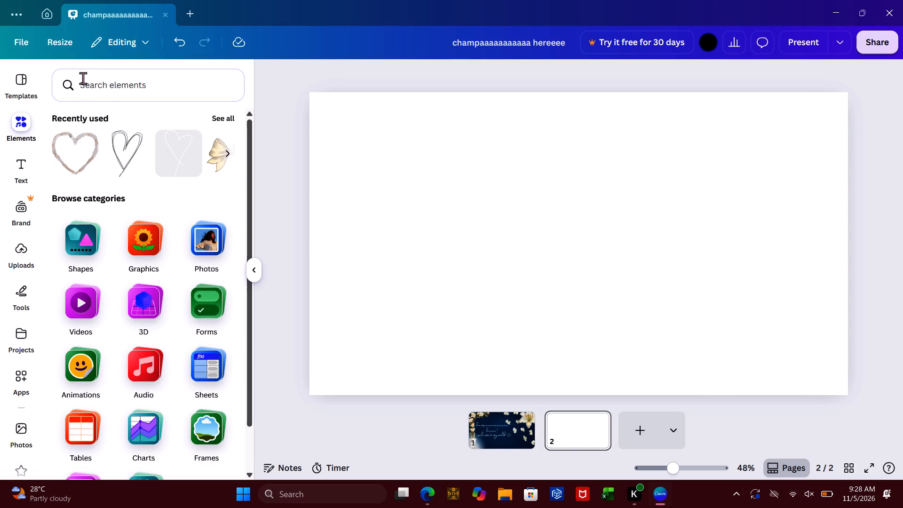
pyautogui.click(222, 245)
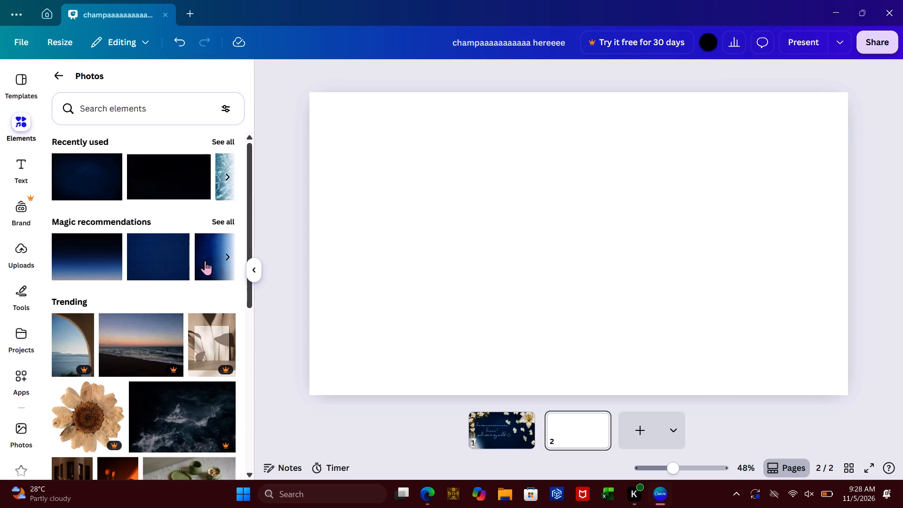
pyautogui.click(245, 341)
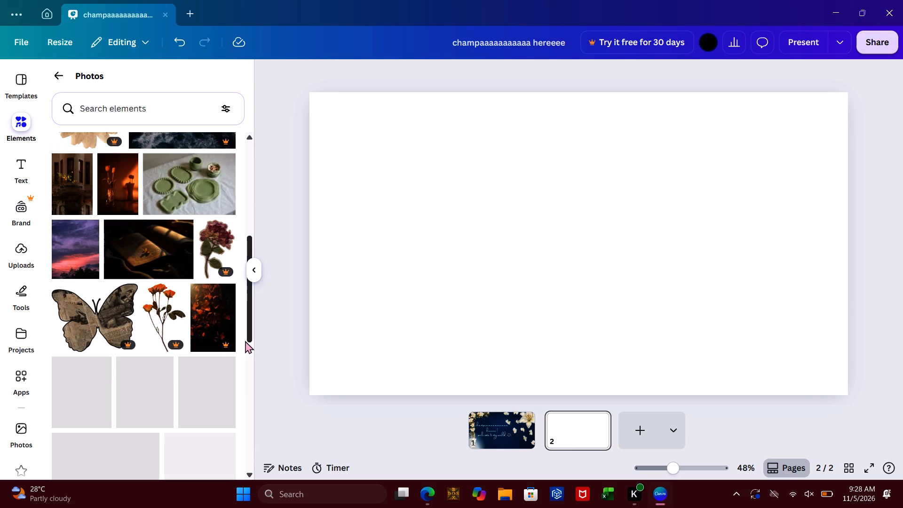
pyautogui.click(251, 386)
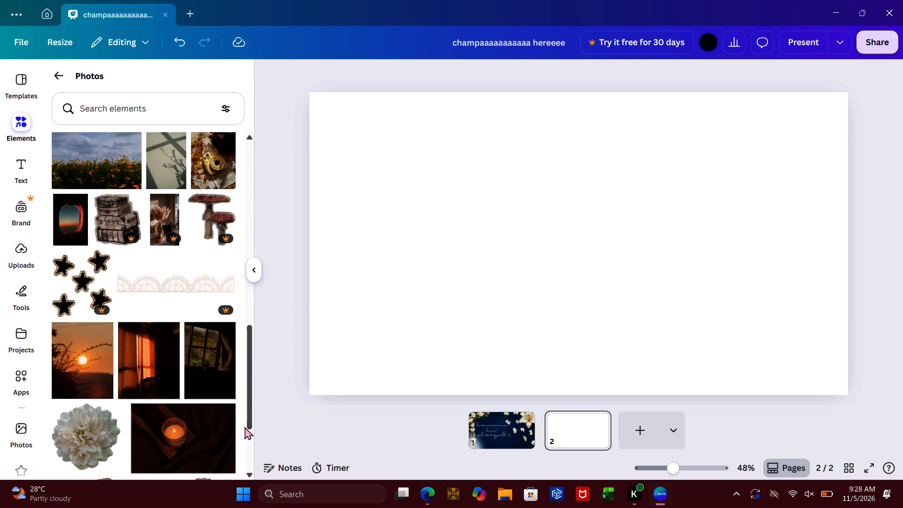
pyautogui.click(247, 438)
pyautogui.click(247, 438)
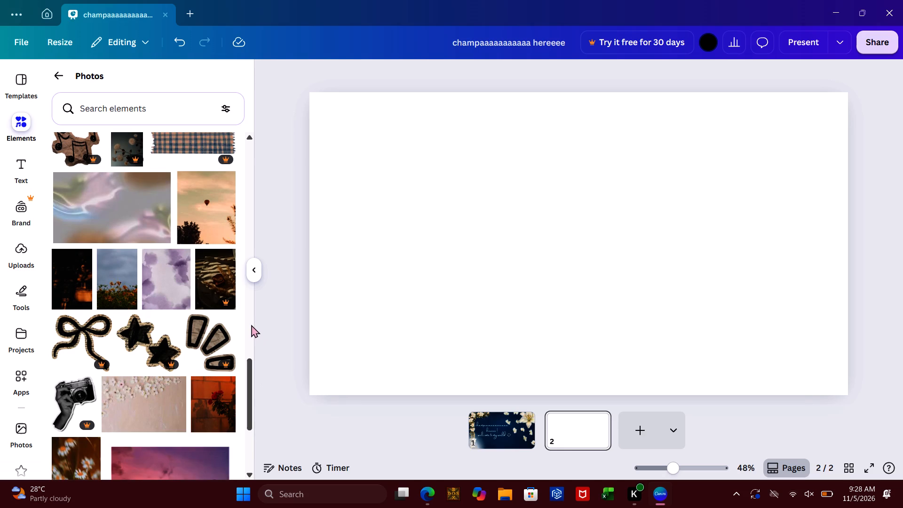
pyautogui.click(251, 325)
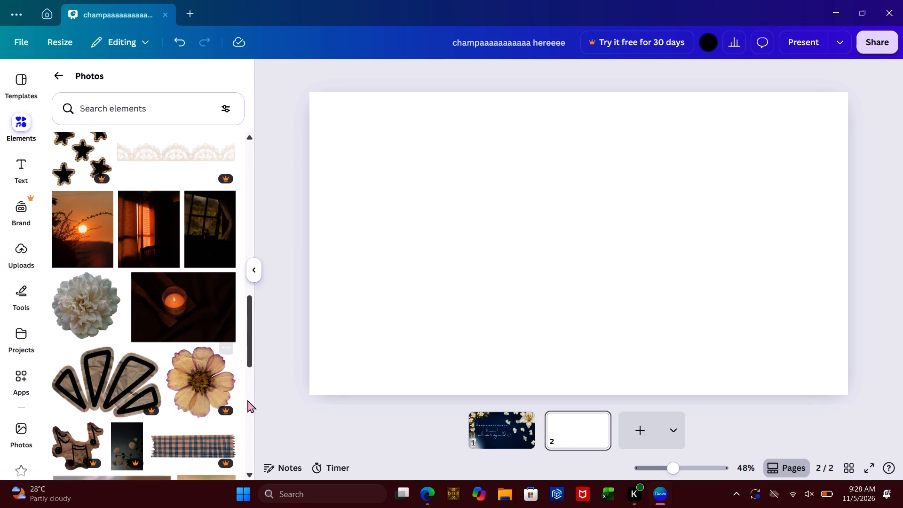
pyautogui.click(247, 400)
pyautogui.click(246, 442)
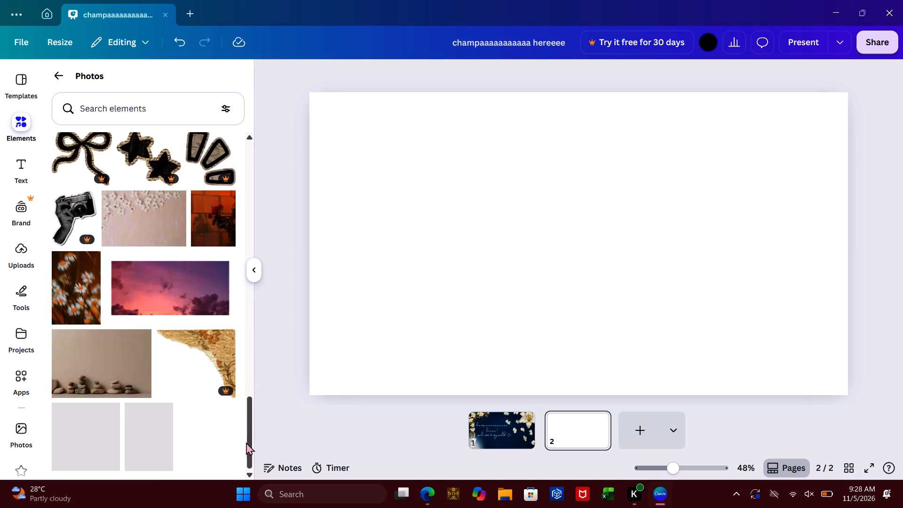
pyautogui.click(166, 226)
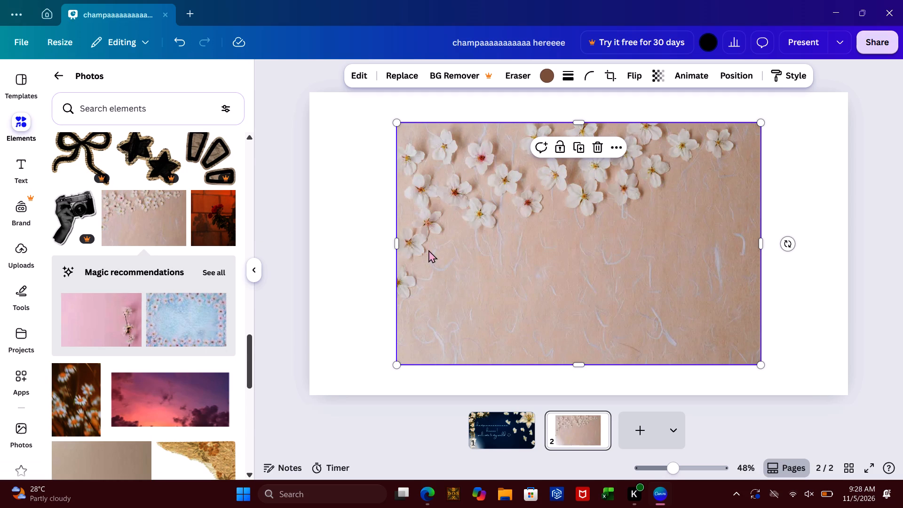
# Delete the pink paper photo with white blossoms from page 2.
pyautogui.click(602, 145)
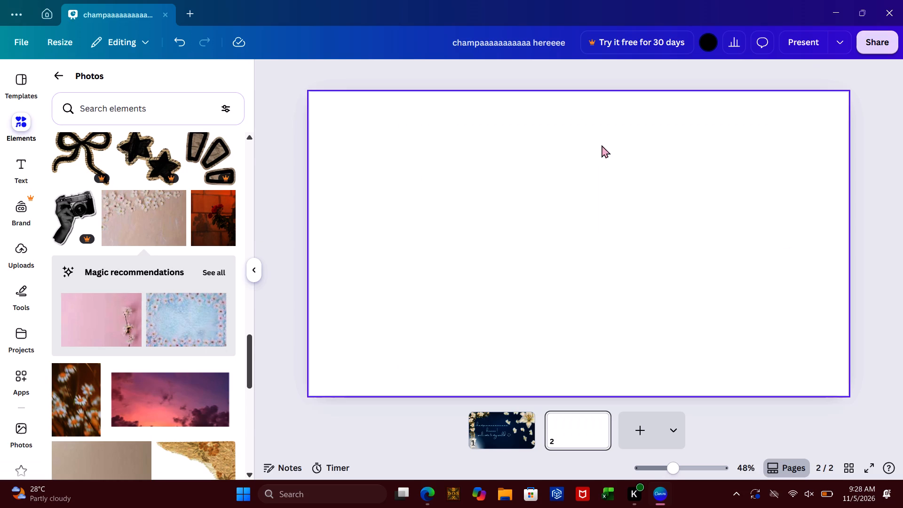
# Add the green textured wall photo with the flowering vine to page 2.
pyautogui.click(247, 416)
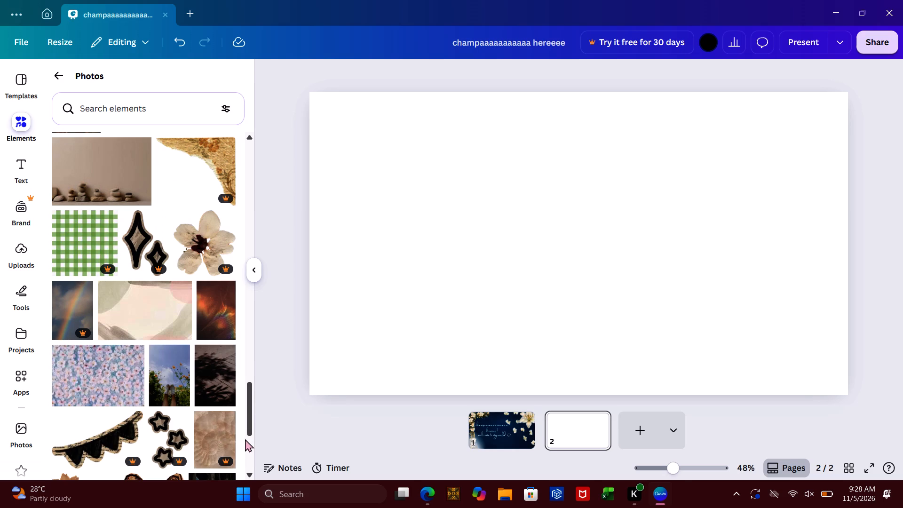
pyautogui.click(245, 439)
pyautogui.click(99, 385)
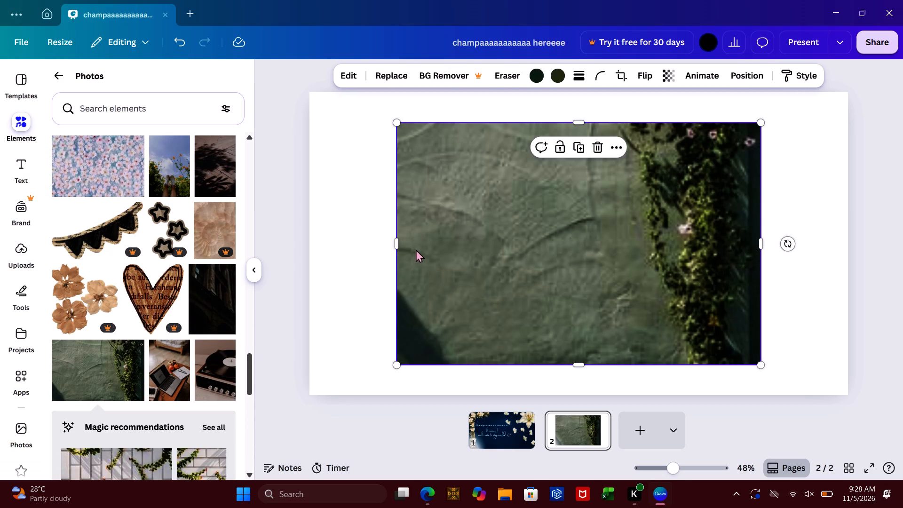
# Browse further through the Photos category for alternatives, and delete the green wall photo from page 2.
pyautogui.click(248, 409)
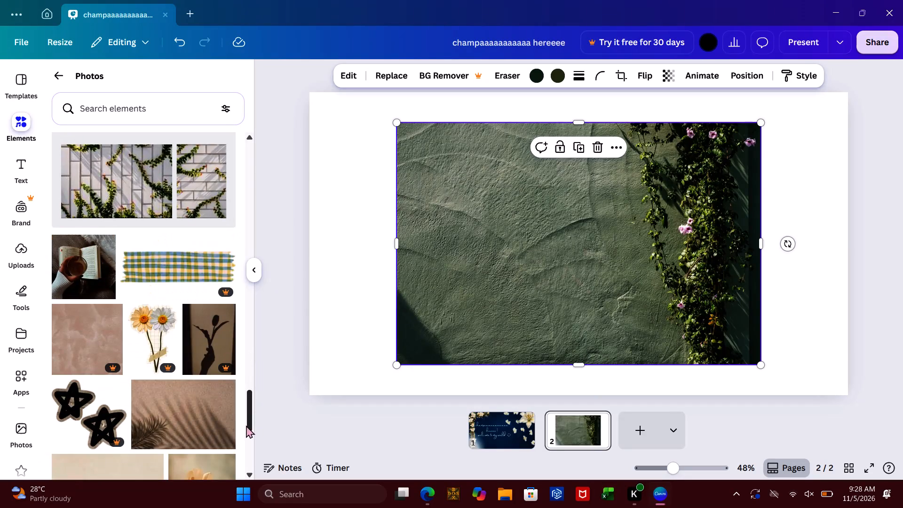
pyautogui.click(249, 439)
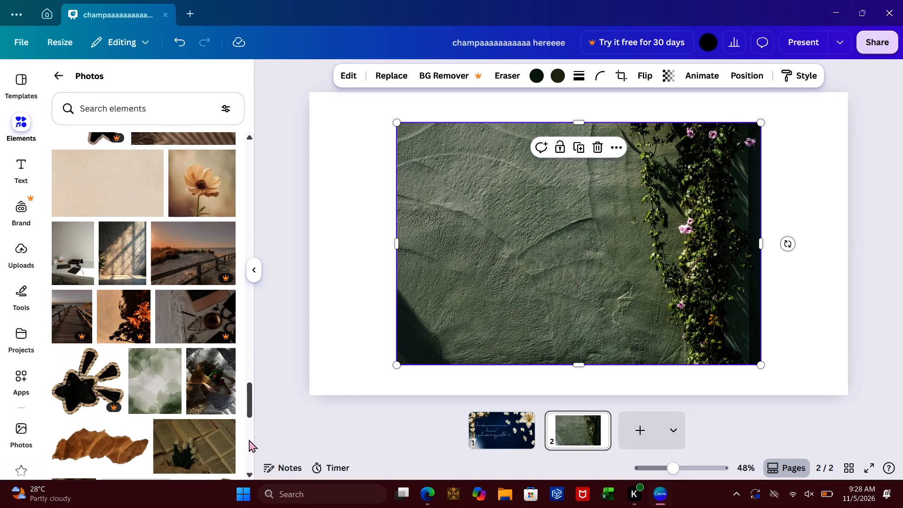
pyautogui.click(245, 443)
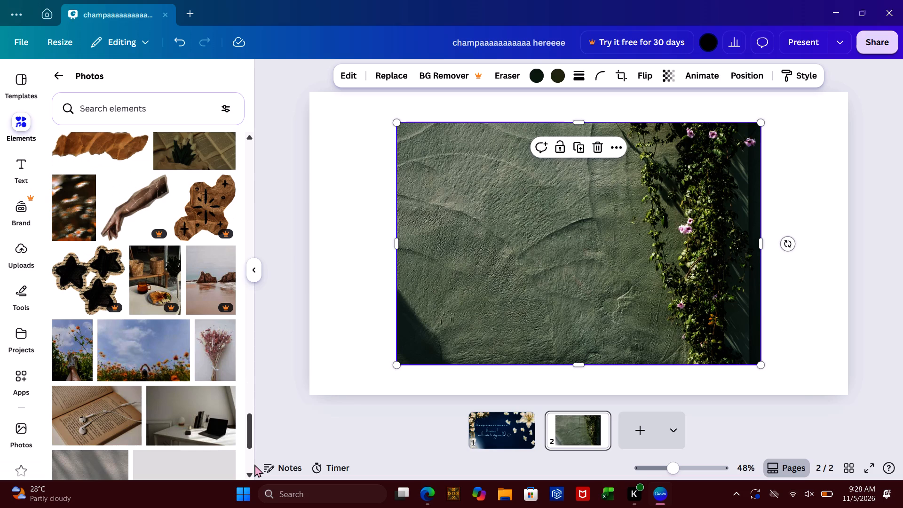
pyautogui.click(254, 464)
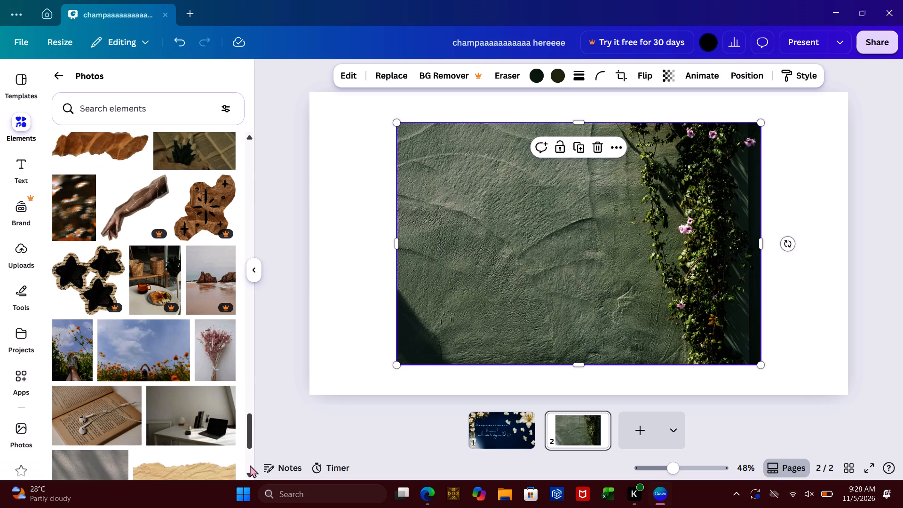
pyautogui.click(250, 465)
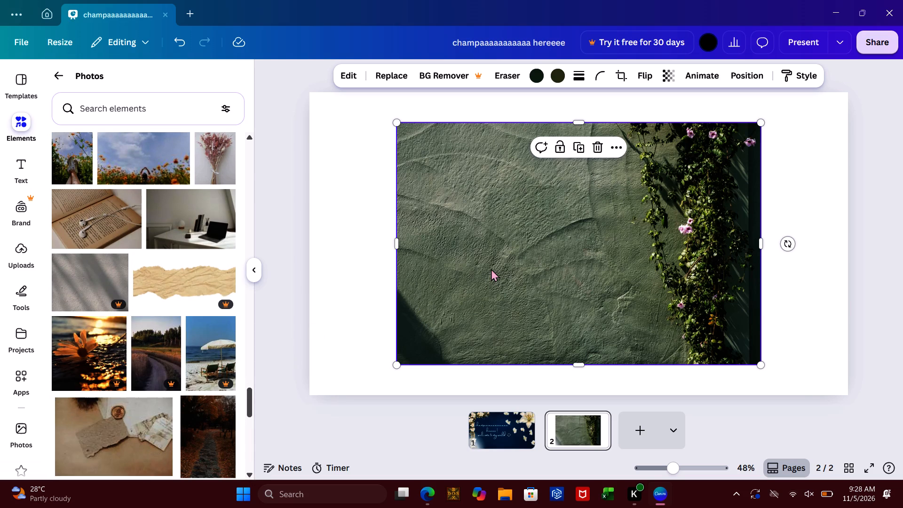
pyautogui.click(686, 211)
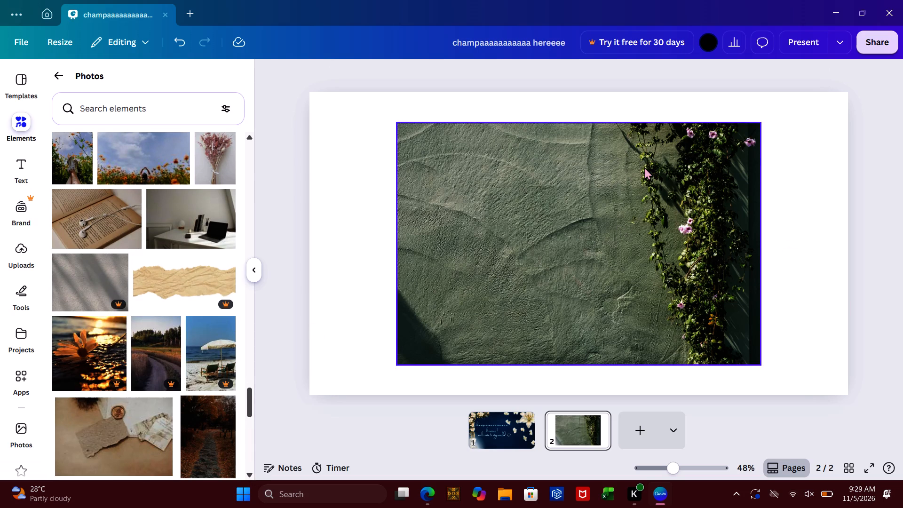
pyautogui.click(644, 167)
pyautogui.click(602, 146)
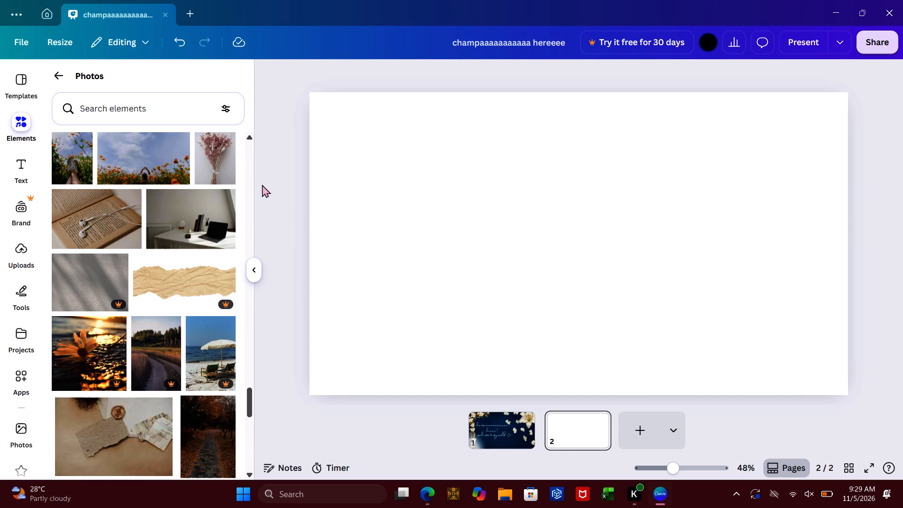
# Search the photos for "black background".
pyautogui.click(251, 436)
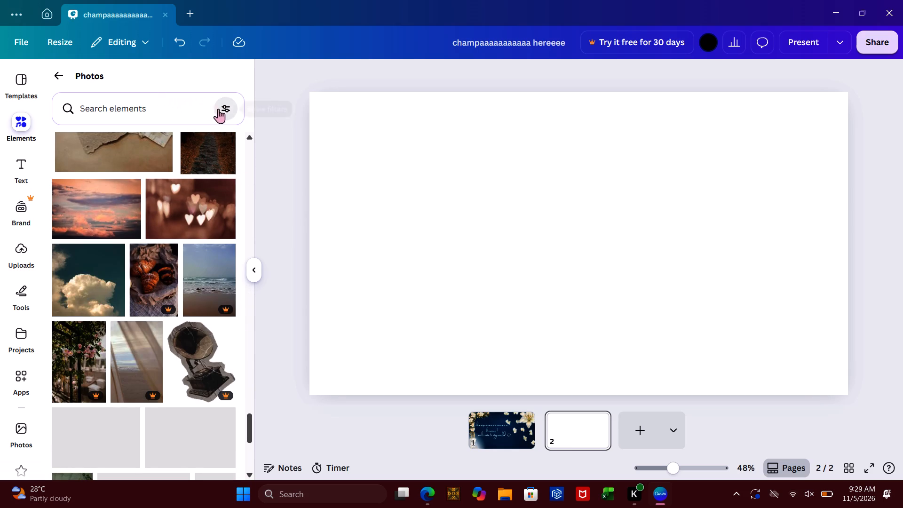
pyautogui.click(185, 105)
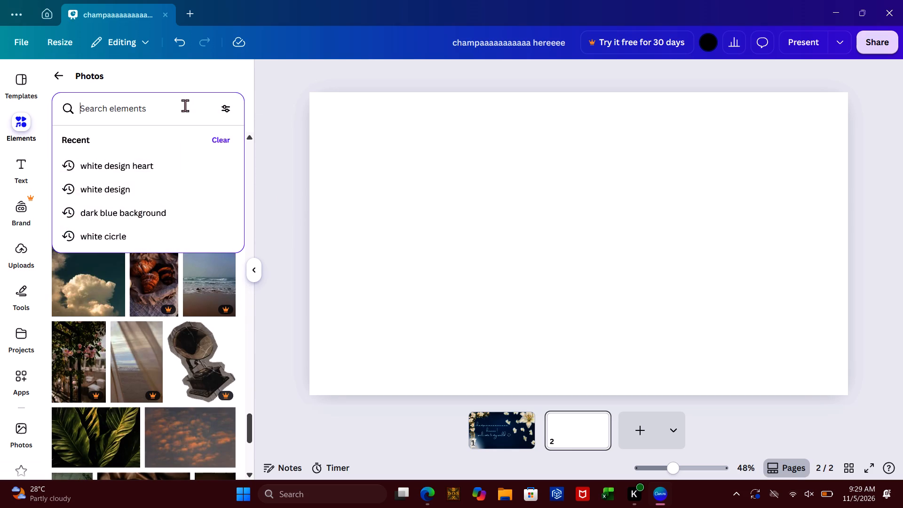
pyautogui.press('b')
pyautogui.write('lac')
pyautogui.write('k')
pyautogui.press('space')
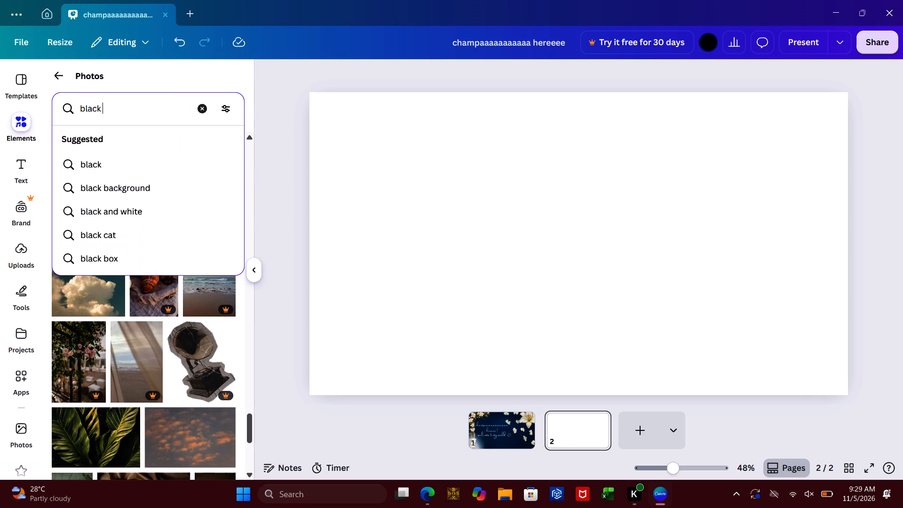
pyautogui.click(135, 188)
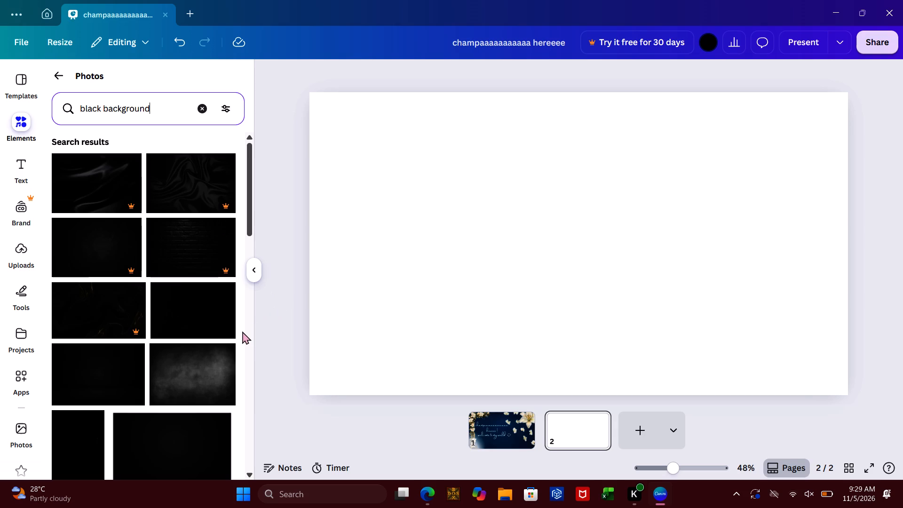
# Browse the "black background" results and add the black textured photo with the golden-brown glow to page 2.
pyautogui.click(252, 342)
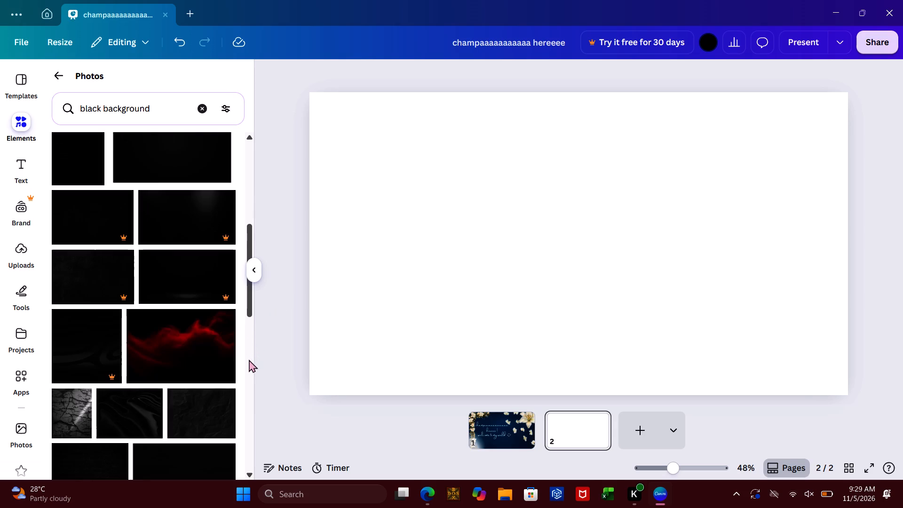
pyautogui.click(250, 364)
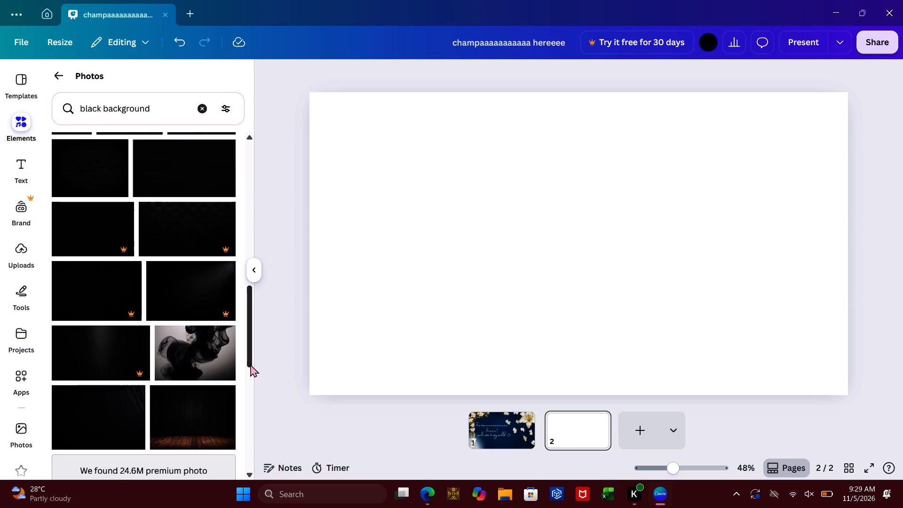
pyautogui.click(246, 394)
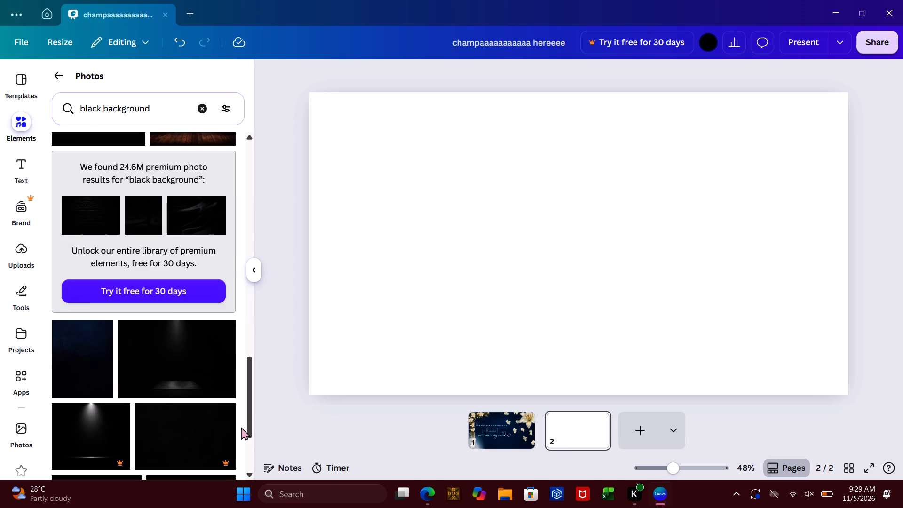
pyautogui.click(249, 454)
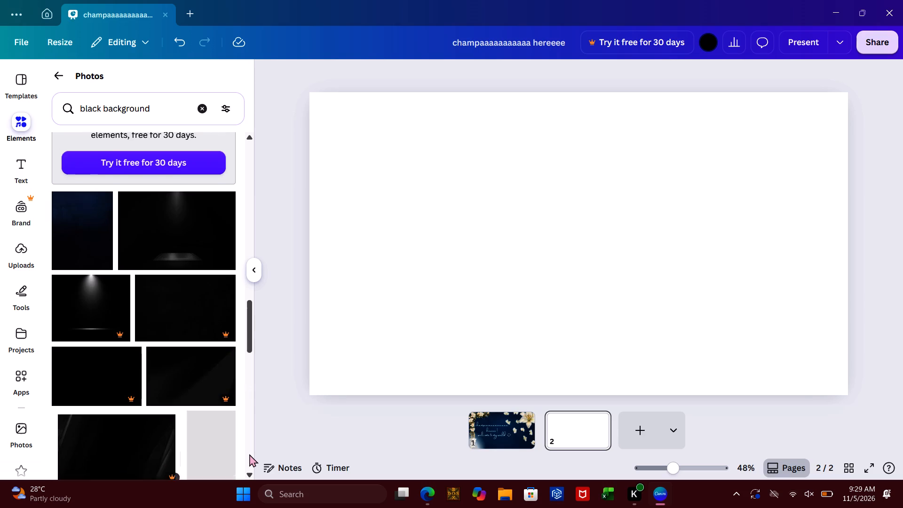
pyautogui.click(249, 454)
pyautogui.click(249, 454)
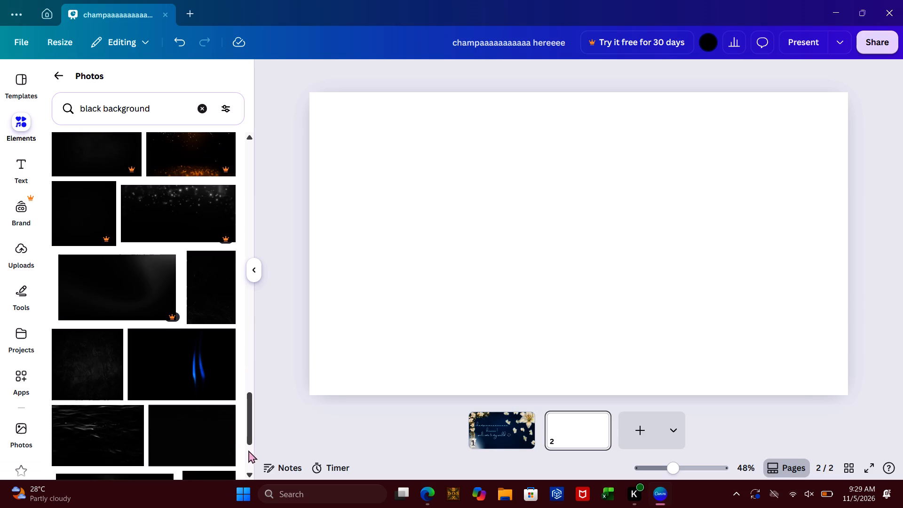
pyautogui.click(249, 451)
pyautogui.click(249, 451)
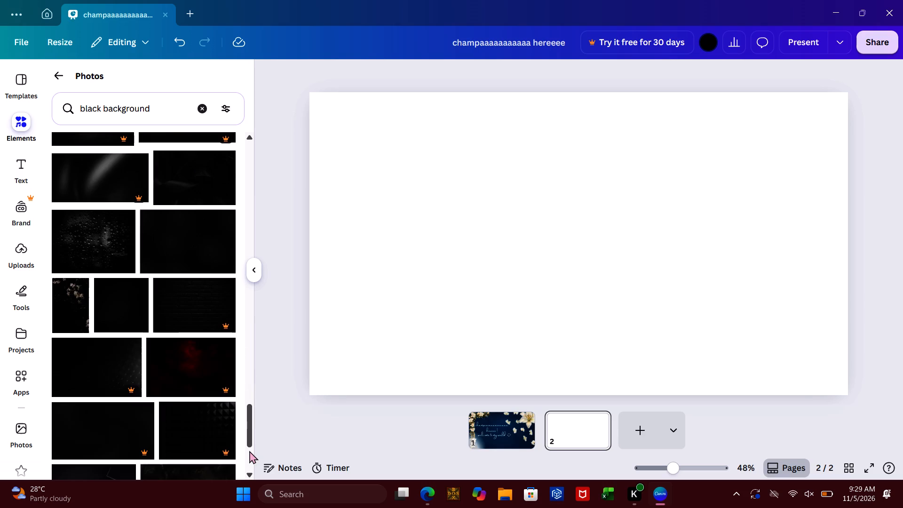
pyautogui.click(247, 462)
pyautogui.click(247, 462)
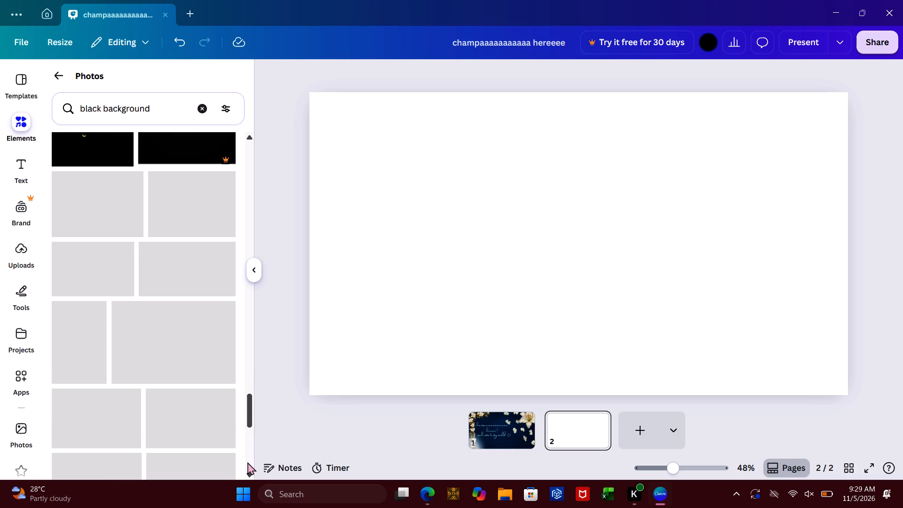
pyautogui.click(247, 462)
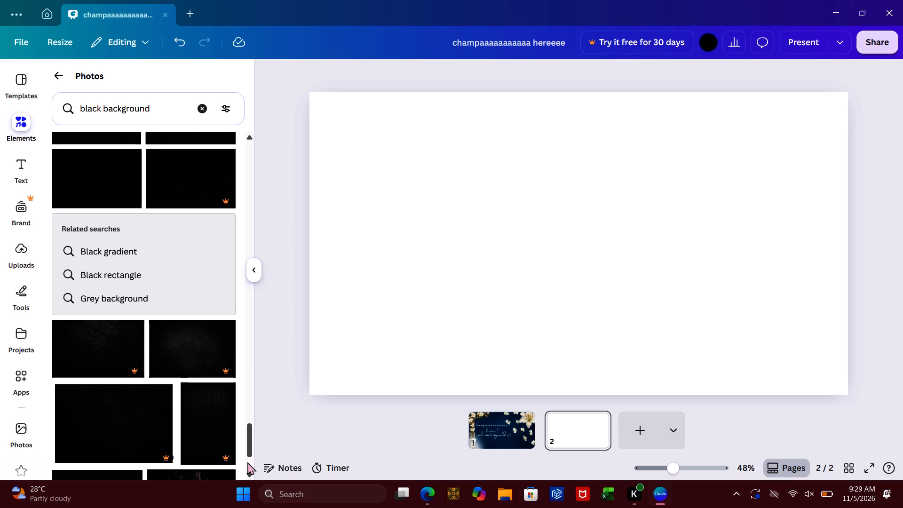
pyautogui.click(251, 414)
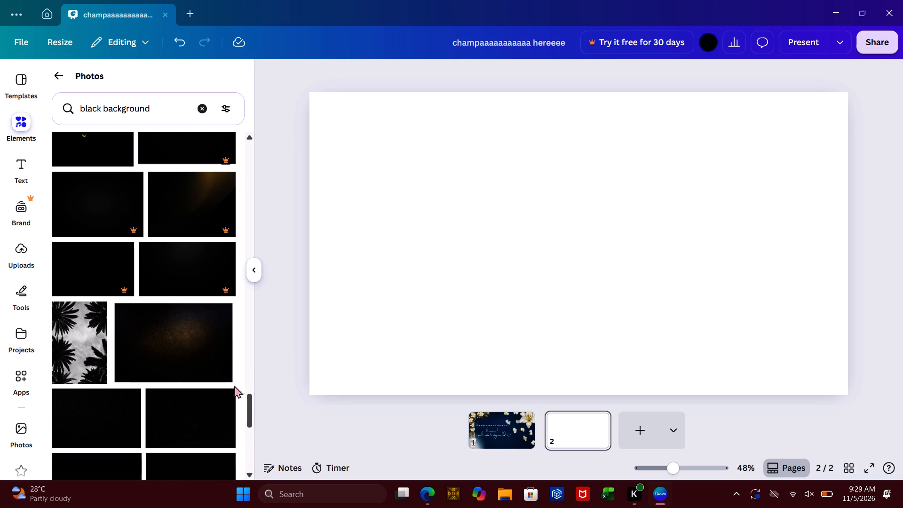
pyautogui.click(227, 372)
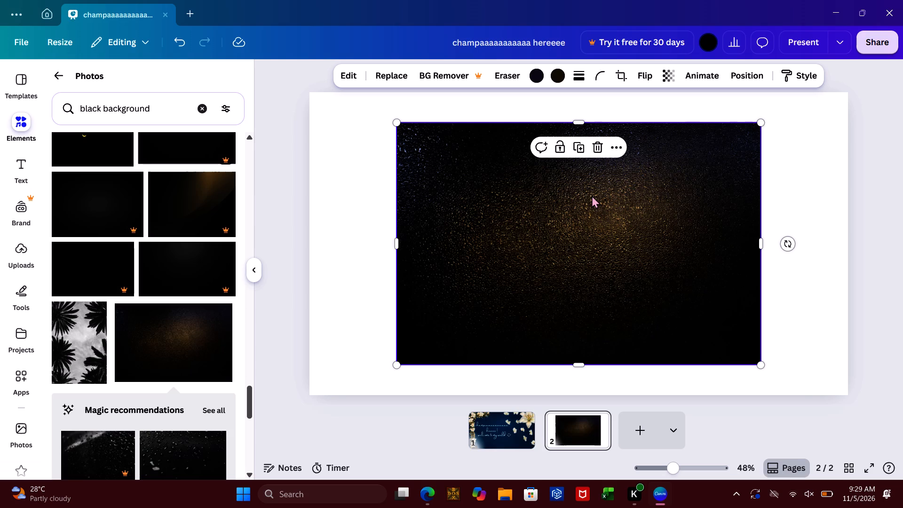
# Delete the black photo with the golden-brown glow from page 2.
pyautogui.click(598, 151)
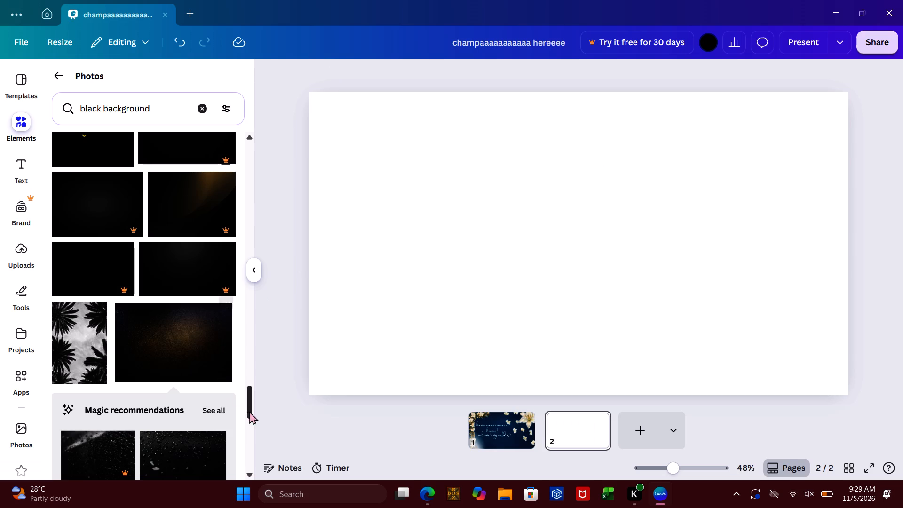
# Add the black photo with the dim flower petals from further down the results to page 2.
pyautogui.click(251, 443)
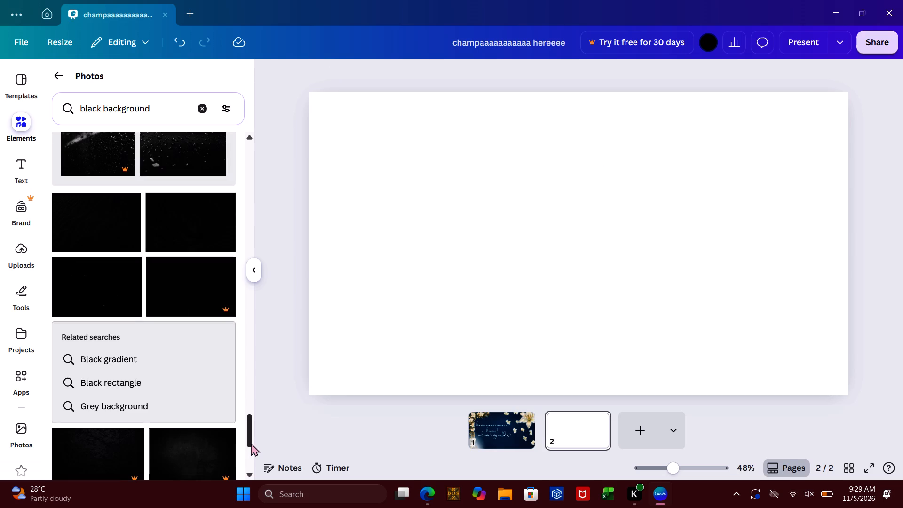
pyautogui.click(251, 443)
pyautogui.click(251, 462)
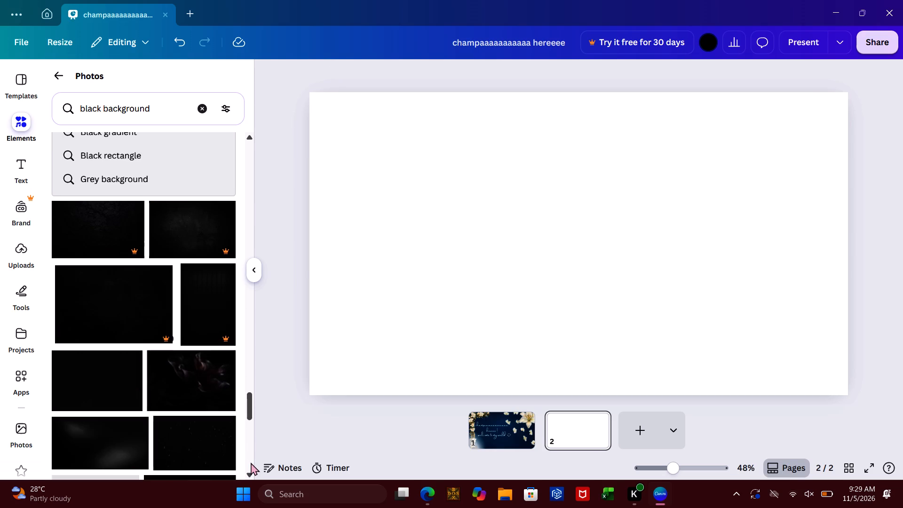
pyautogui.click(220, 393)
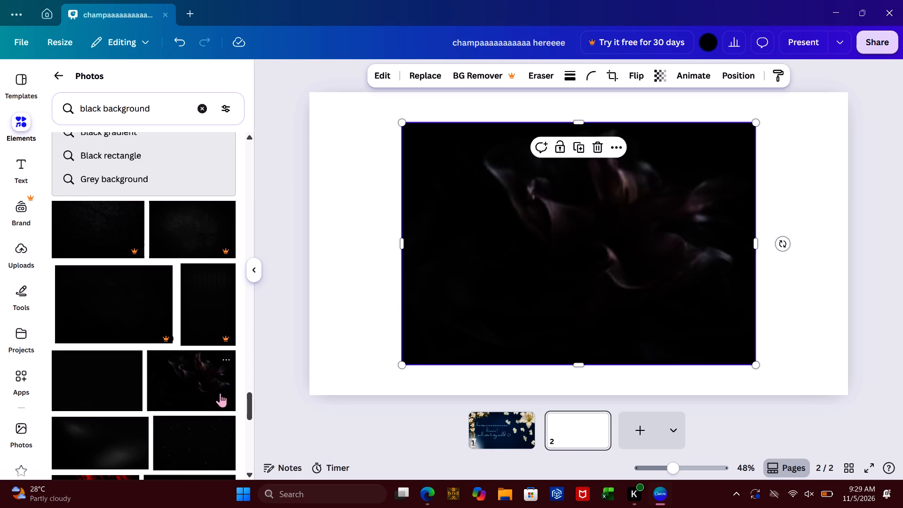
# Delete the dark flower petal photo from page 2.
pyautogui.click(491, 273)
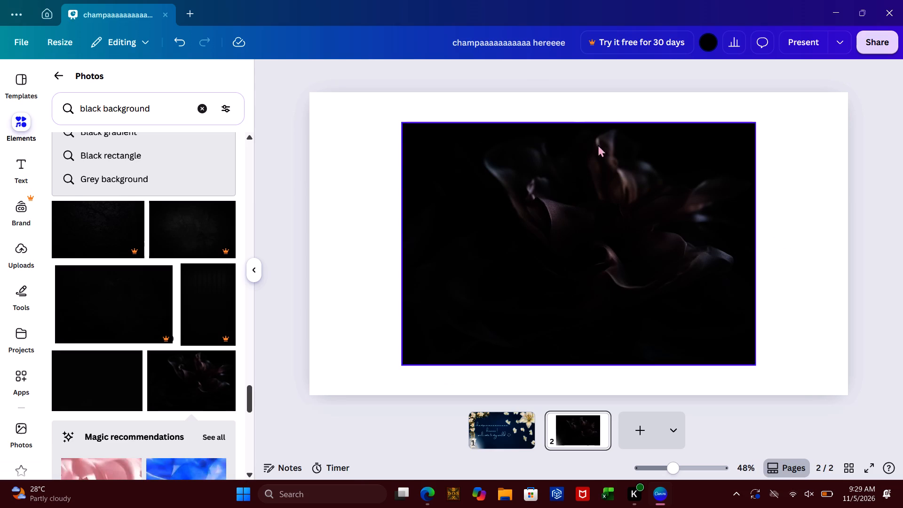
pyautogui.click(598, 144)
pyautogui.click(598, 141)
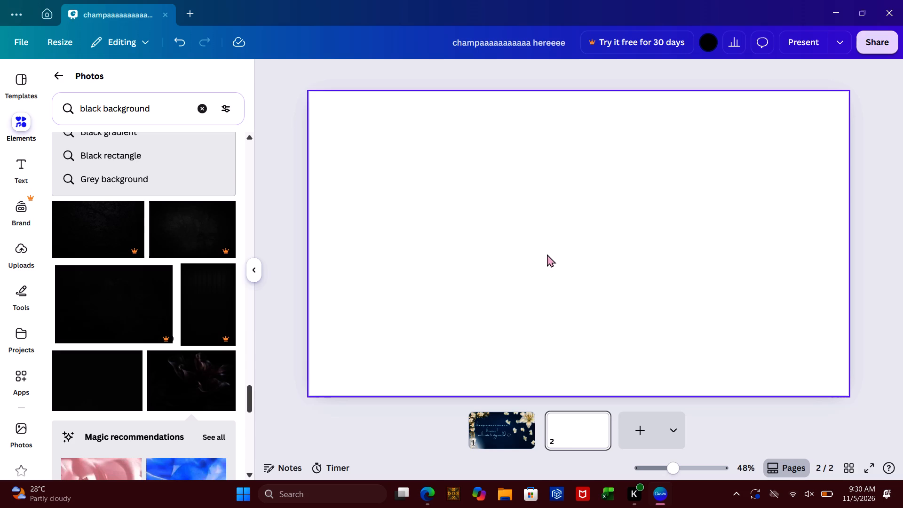
# Add the black photo with the faint brown dust cloud from further down the results to page 2.
pyautogui.click(251, 441)
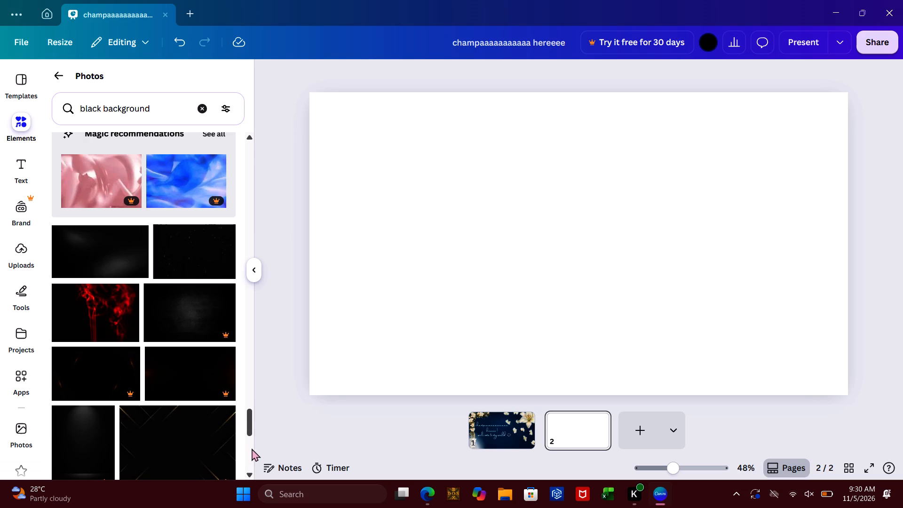
pyautogui.click(250, 443)
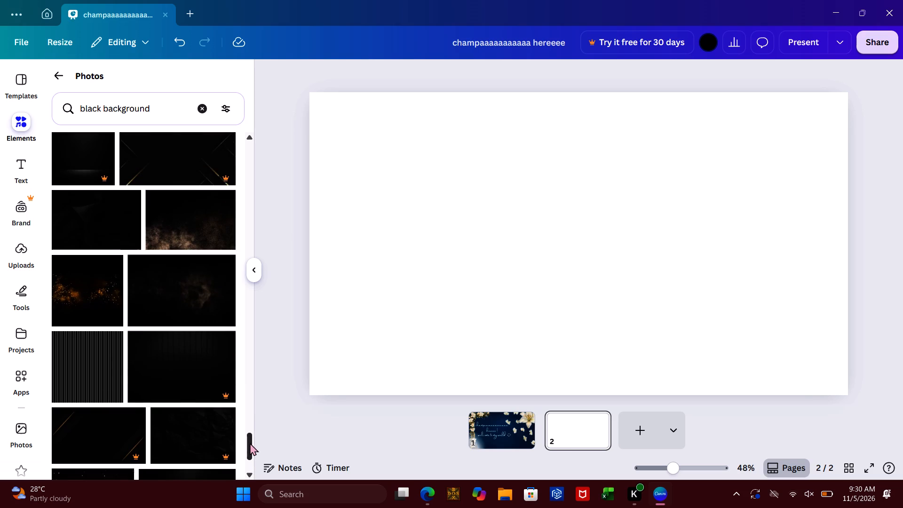
pyautogui.click(217, 318)
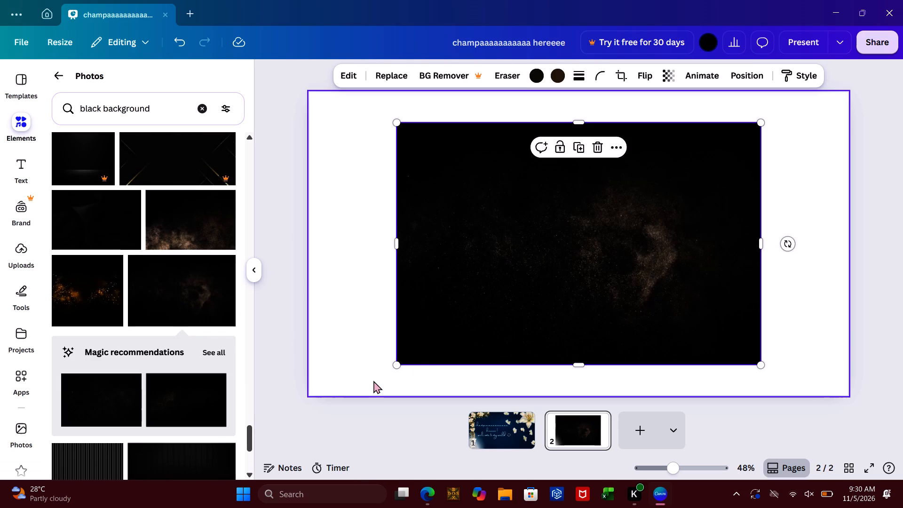
# Widen the black dust photo so its left side reaches the left edge of page 2.
pyautogui.moveTo(397, 250); pyautogui.dragTo(349, 270)
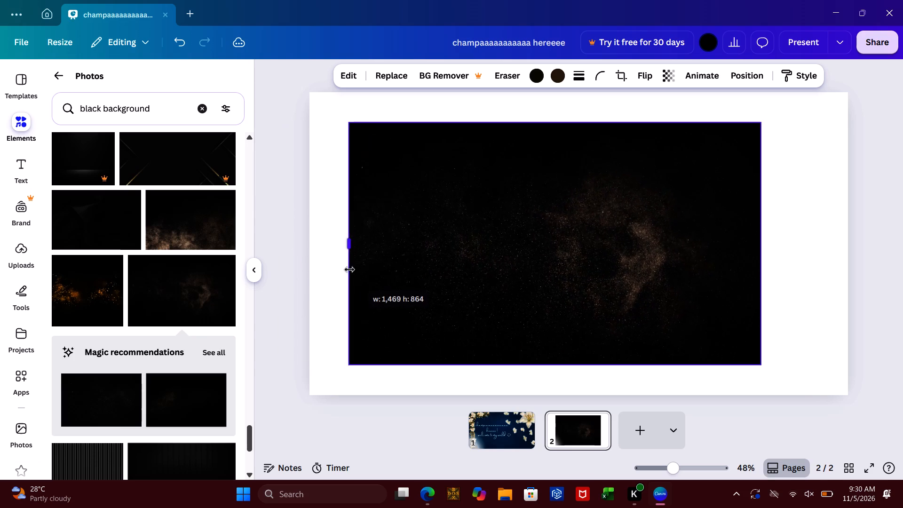
pyautogui.moveTo(349, 270); pyautogui.dragTo(307, 275)
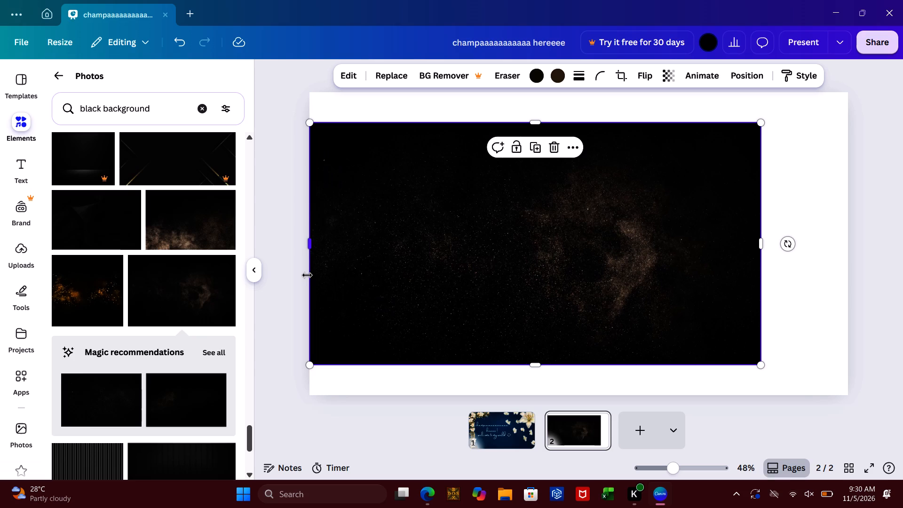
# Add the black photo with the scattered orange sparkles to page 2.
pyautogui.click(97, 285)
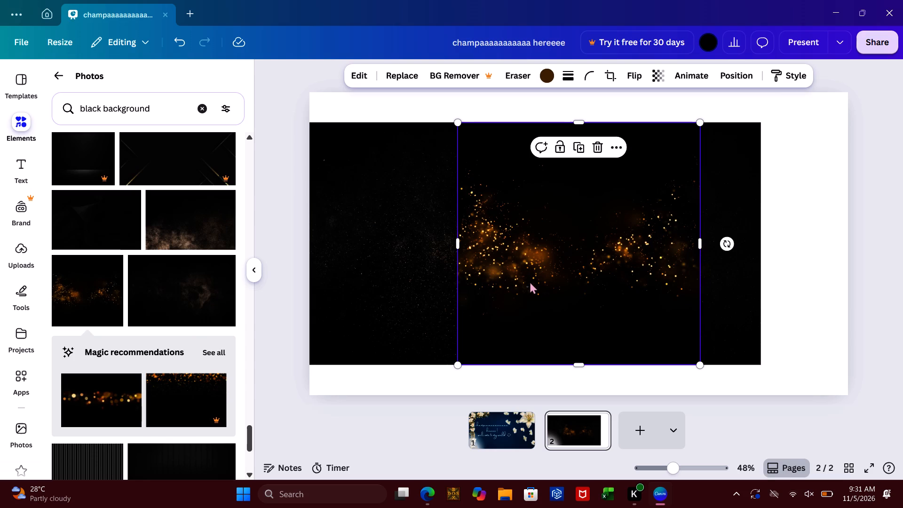
# Delete the wide black dust photo behind the orange sparkle photo on page 2.
pyautogui.click(428, 290)
pyautogui.click(428, 290)
pyautogui.click(428, 290)
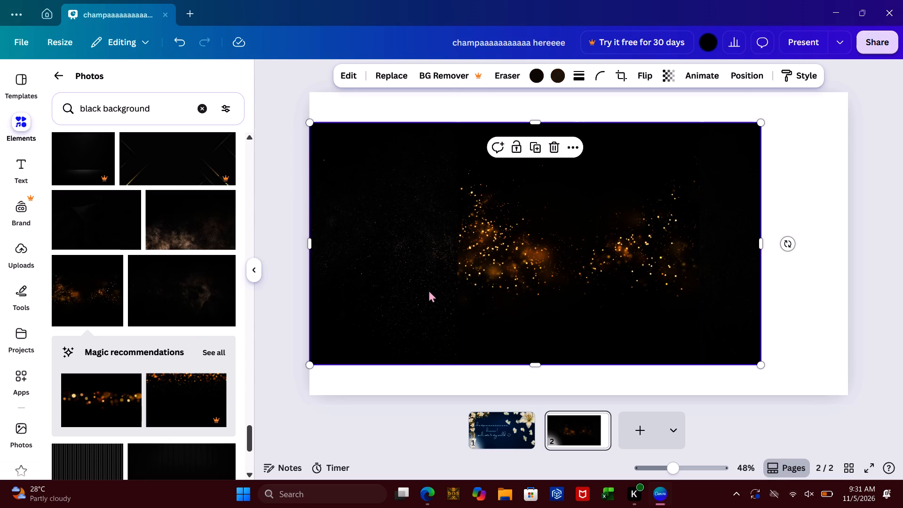
pyautogui.click(551, 147)
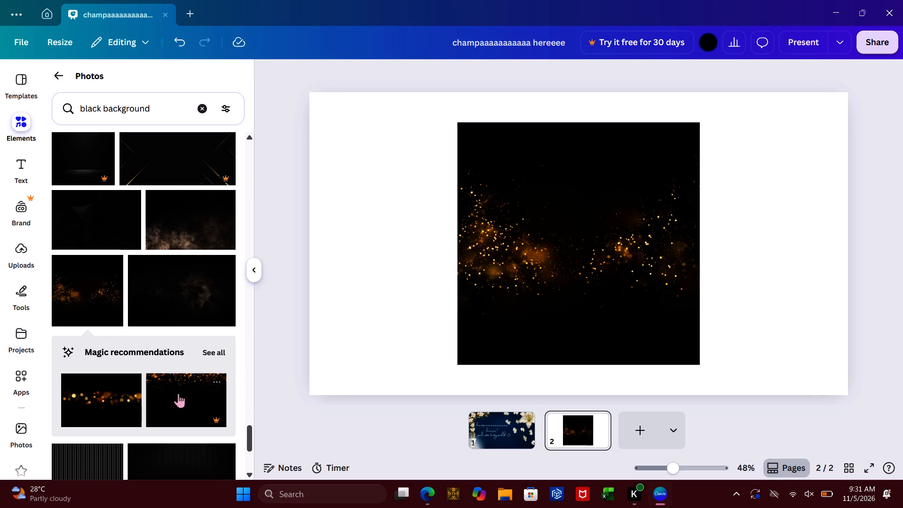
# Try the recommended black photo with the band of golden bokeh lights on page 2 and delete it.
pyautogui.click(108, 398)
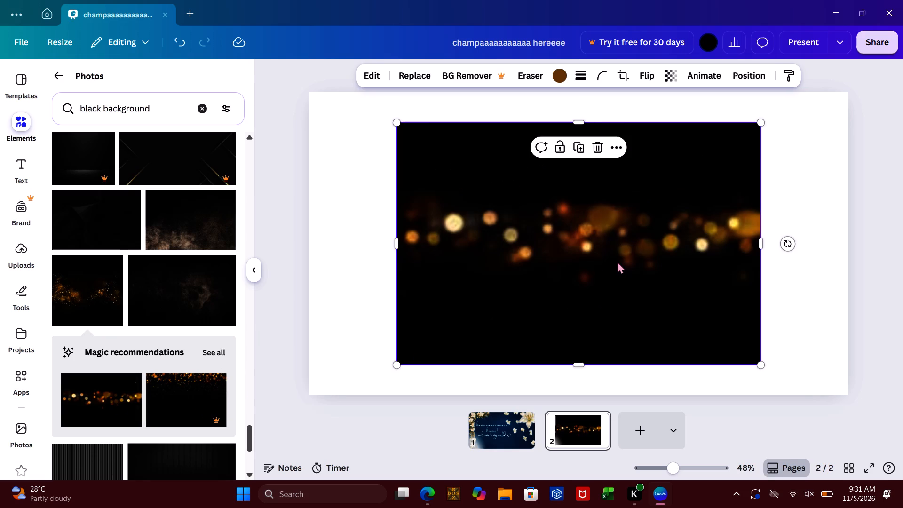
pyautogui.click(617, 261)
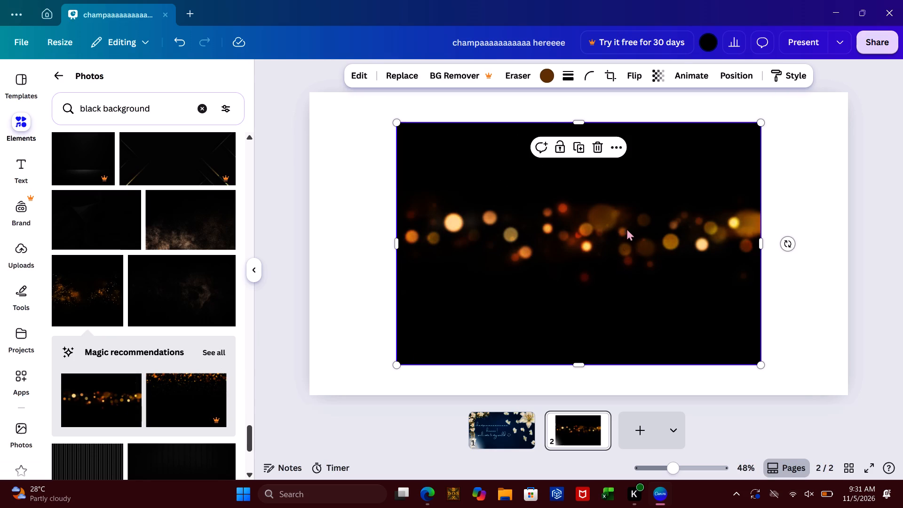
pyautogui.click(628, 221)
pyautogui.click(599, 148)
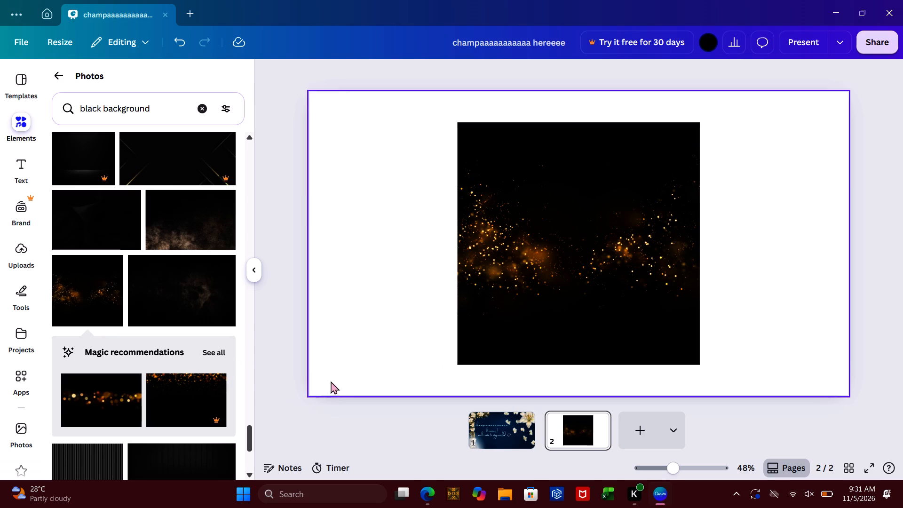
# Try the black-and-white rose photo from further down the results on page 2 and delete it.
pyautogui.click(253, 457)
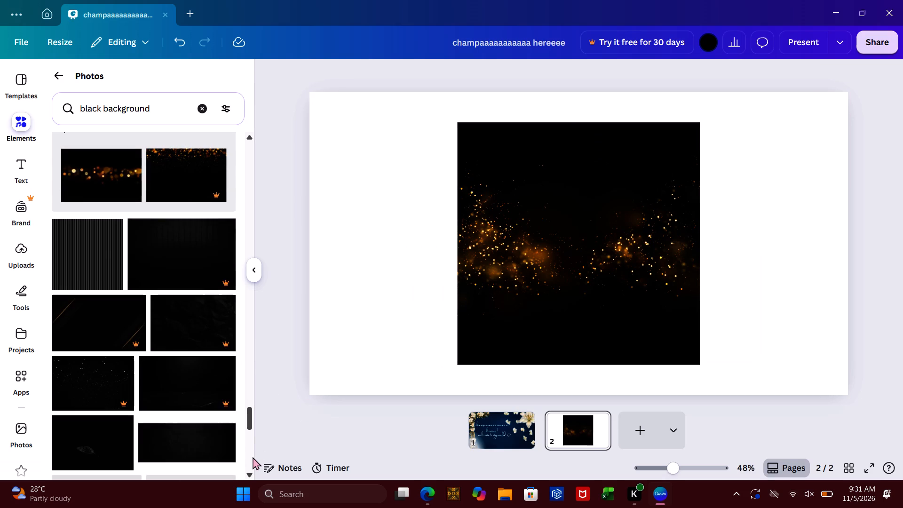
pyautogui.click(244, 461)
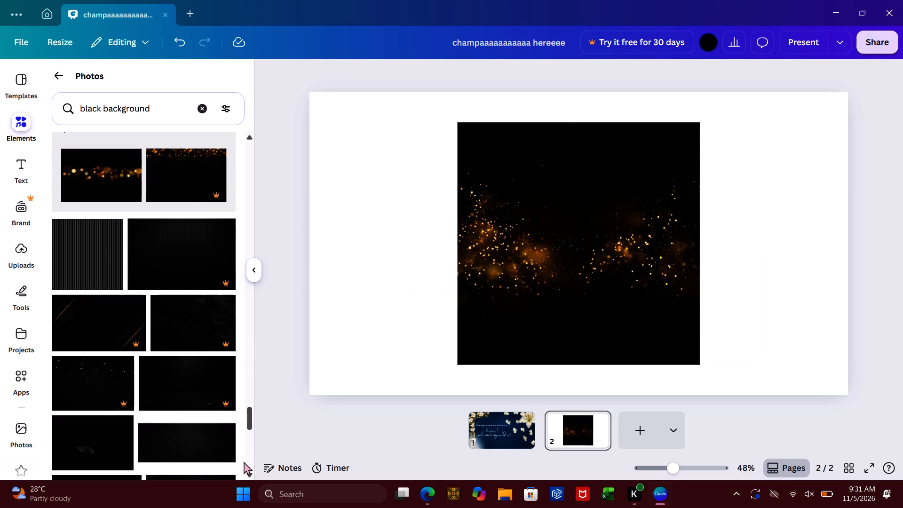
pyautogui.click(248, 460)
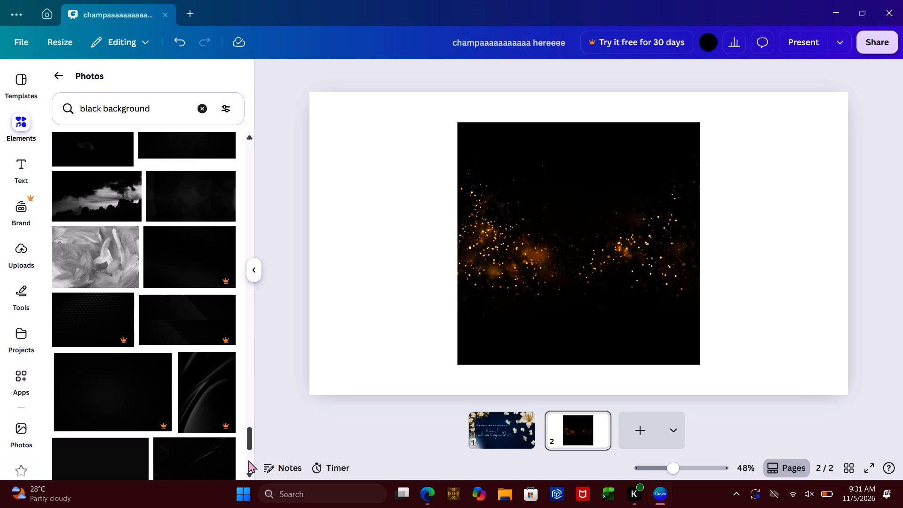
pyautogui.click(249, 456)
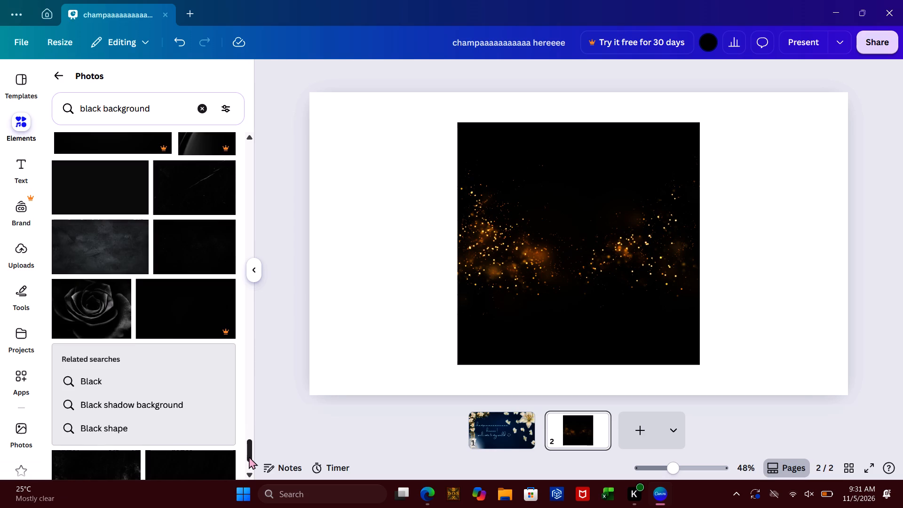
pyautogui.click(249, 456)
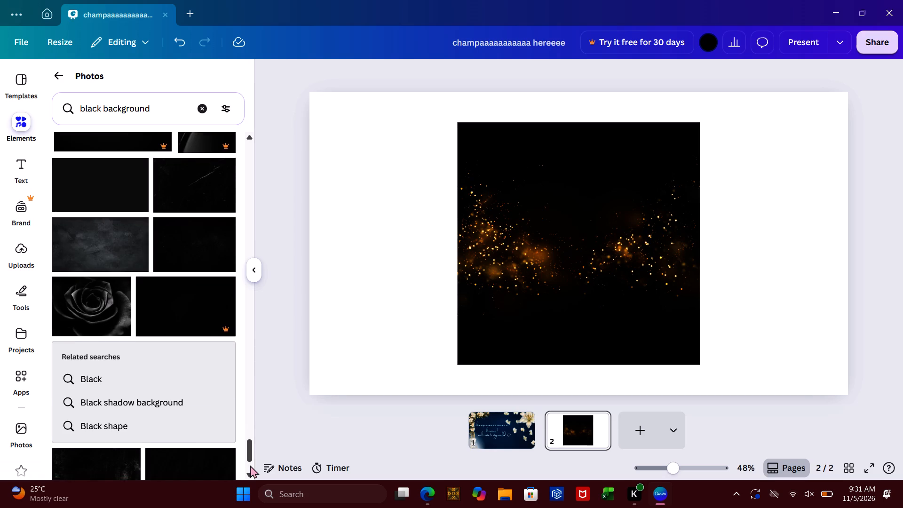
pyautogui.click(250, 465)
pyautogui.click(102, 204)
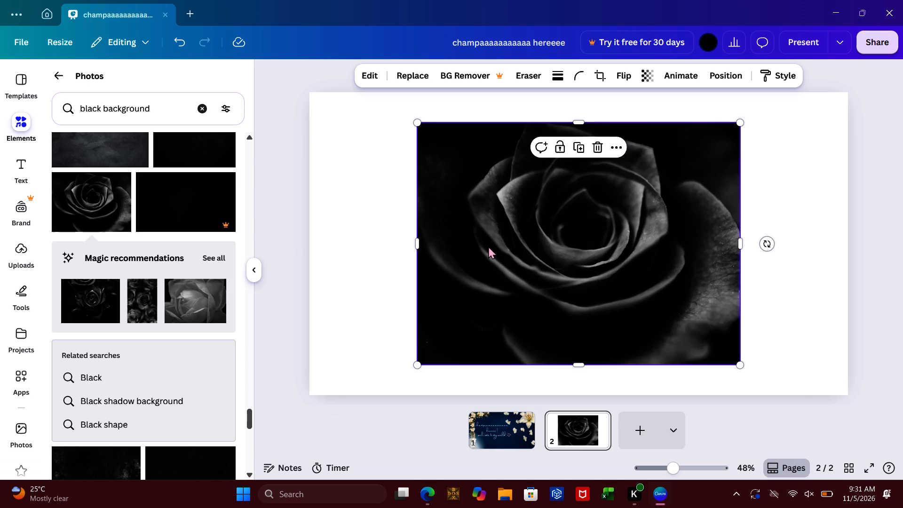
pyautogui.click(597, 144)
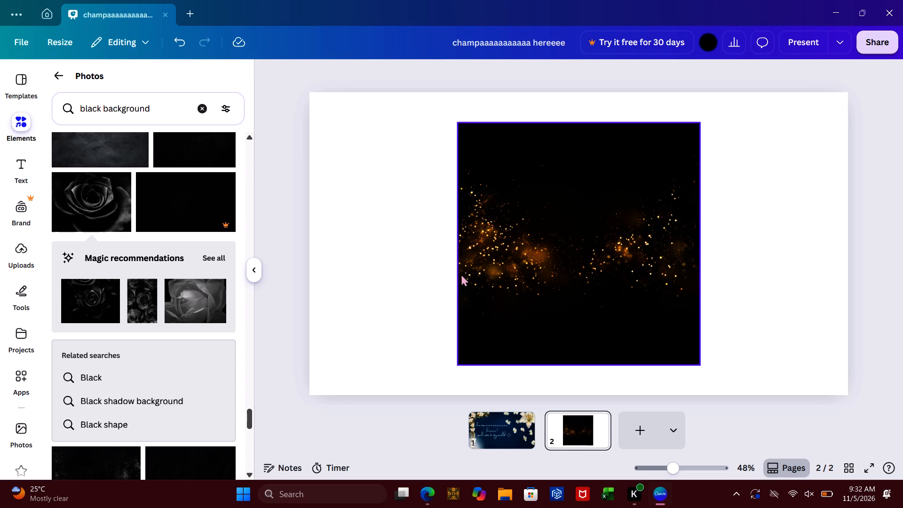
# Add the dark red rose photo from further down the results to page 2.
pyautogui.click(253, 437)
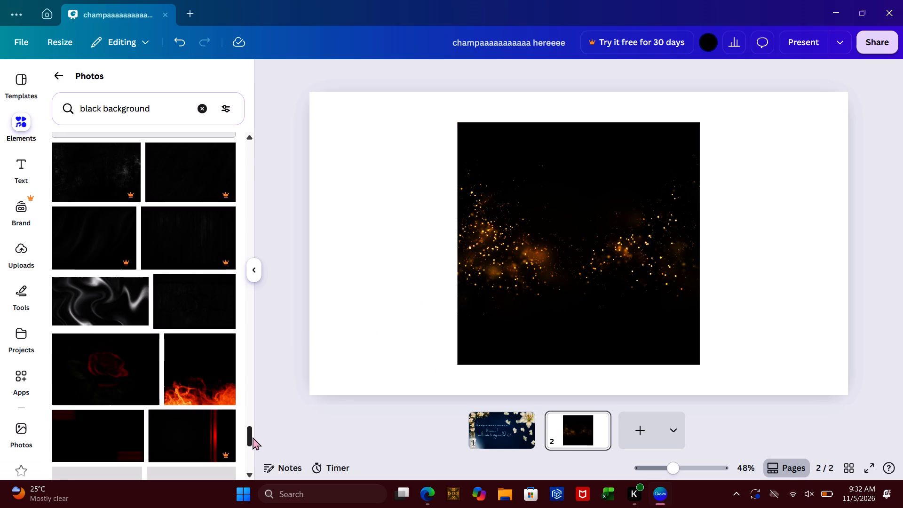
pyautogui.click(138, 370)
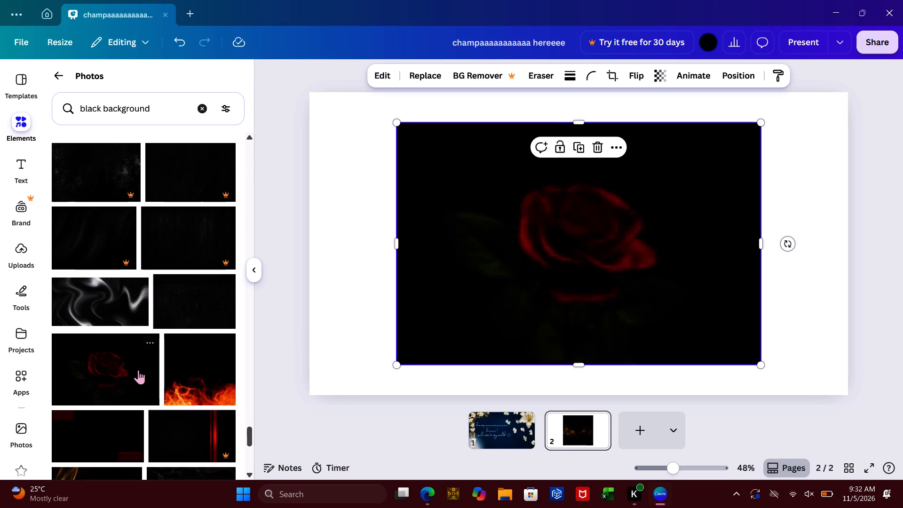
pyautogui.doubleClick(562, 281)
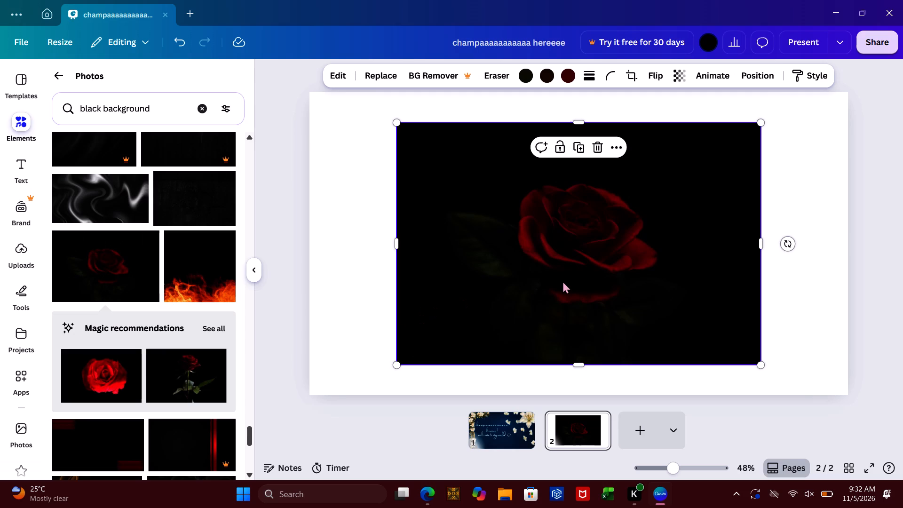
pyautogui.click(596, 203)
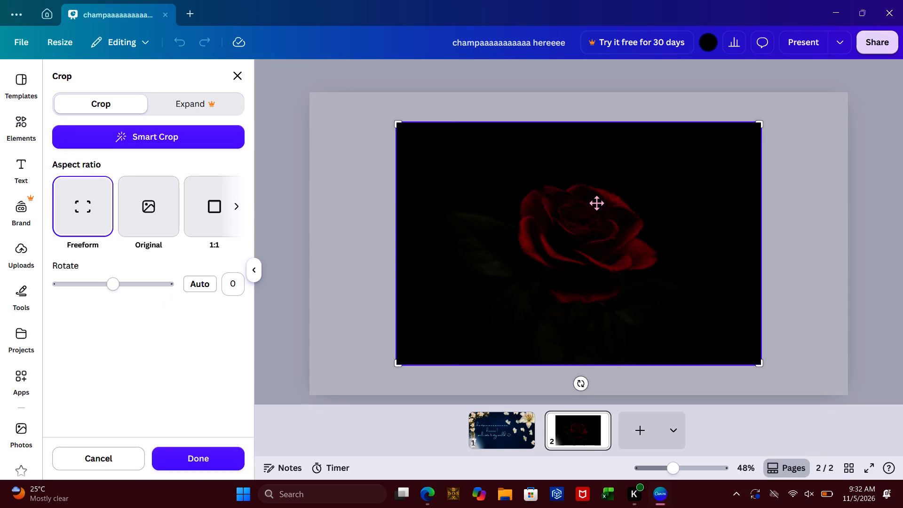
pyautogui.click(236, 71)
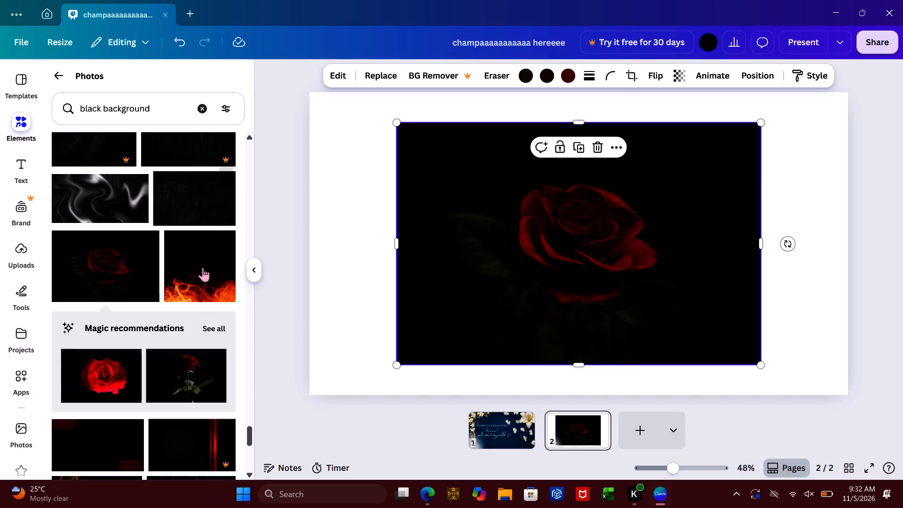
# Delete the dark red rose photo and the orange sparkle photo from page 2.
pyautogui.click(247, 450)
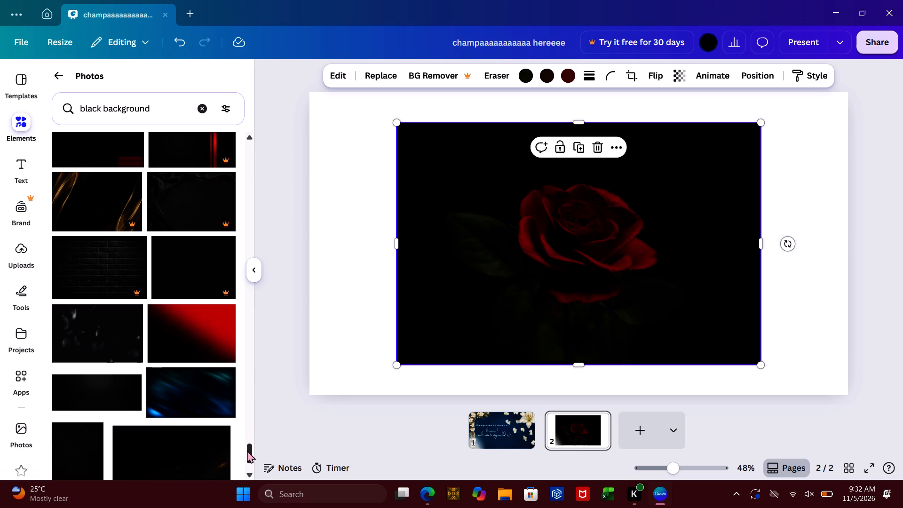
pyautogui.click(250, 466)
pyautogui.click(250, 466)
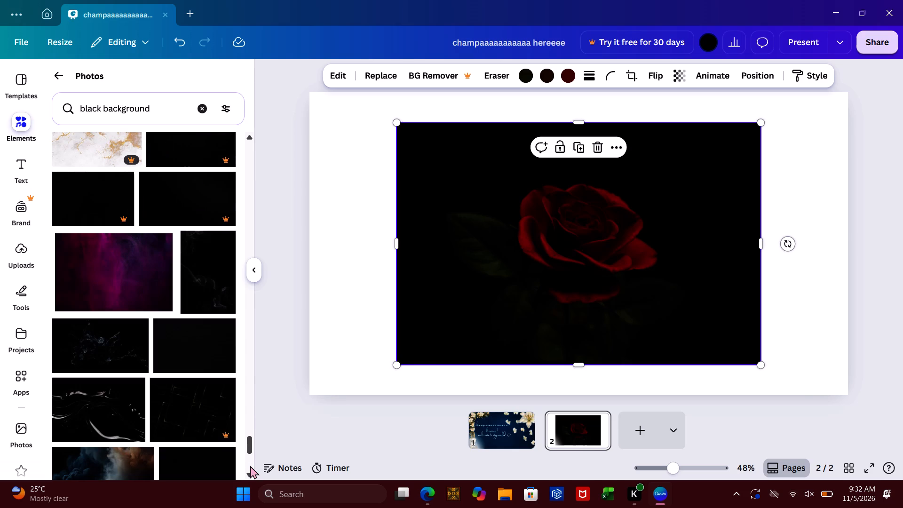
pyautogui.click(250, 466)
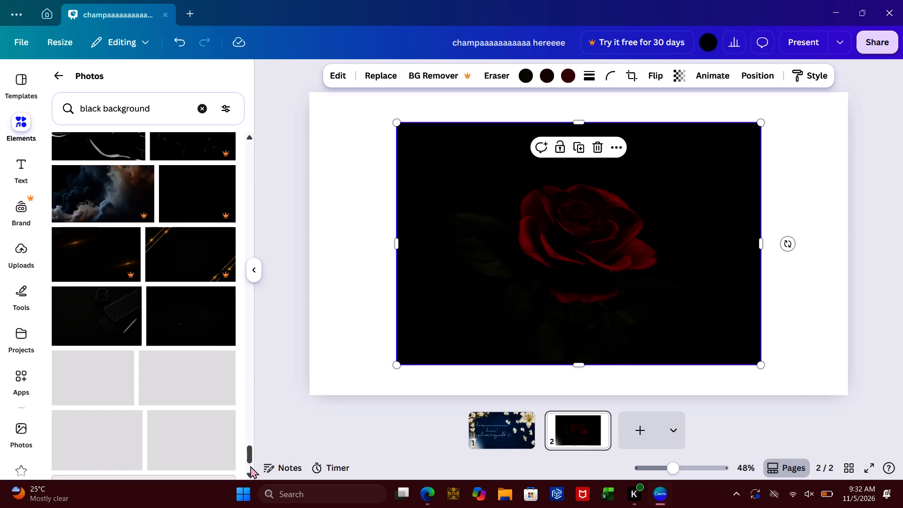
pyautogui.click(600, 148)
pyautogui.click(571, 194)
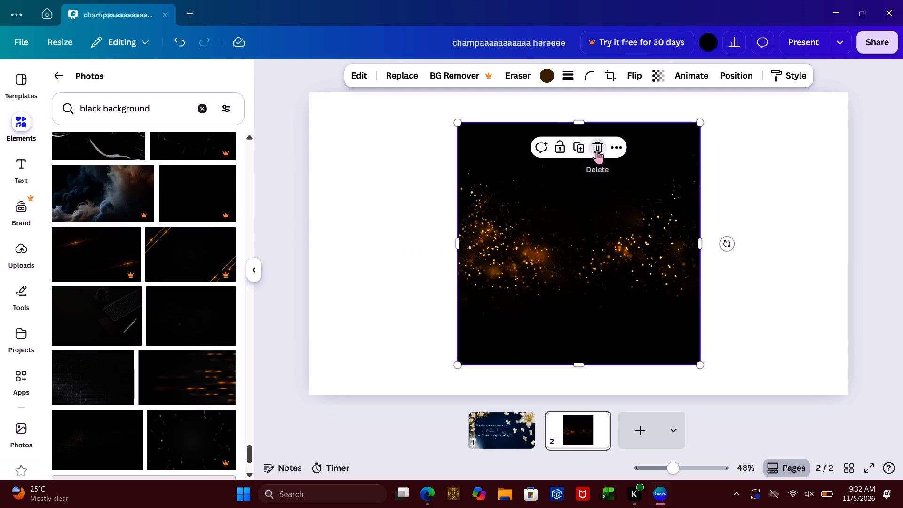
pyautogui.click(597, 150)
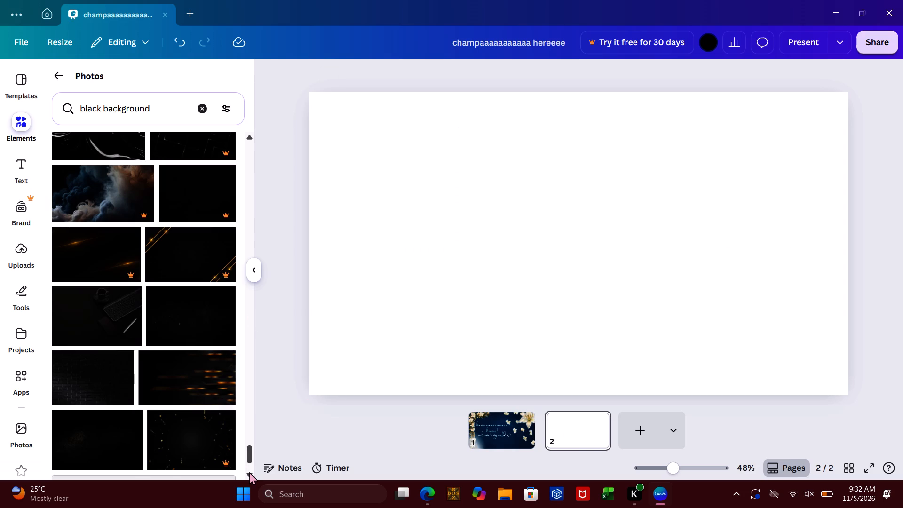
# Look through more of the black background photo results for a suitable page 2 background.
pyautogui.click(249, 472)
pyautogui.tripleClick(249, 472)
pyautogui.scroll(-1, 145, 288)
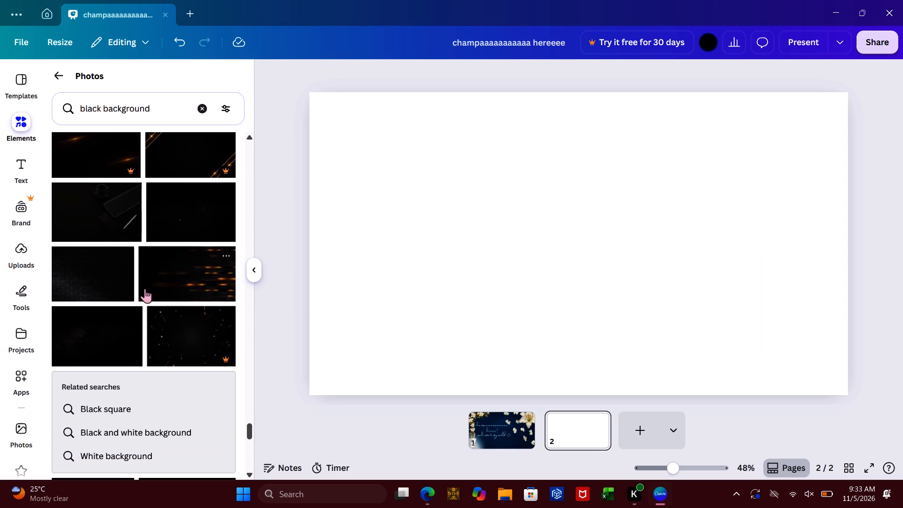
pyautogui.scroll(-3, 145, 288)
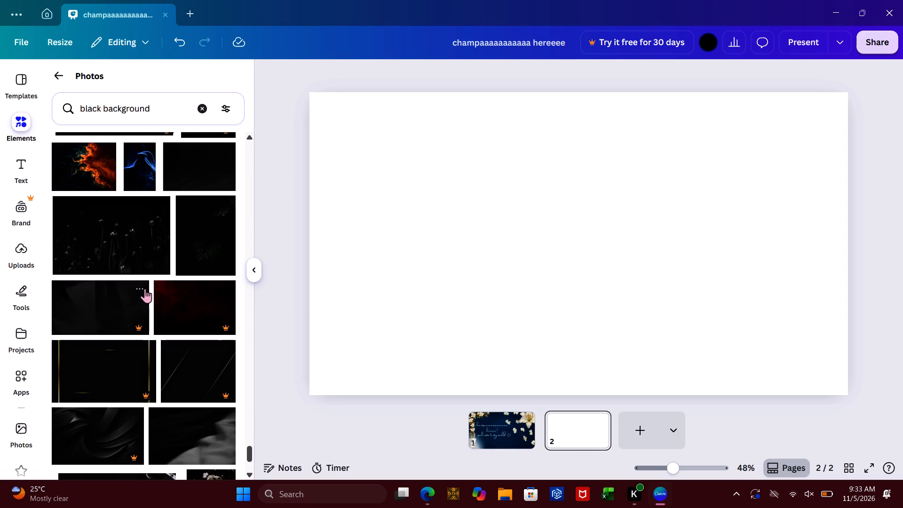
pyautogui.scroll(-1, 145, 288)
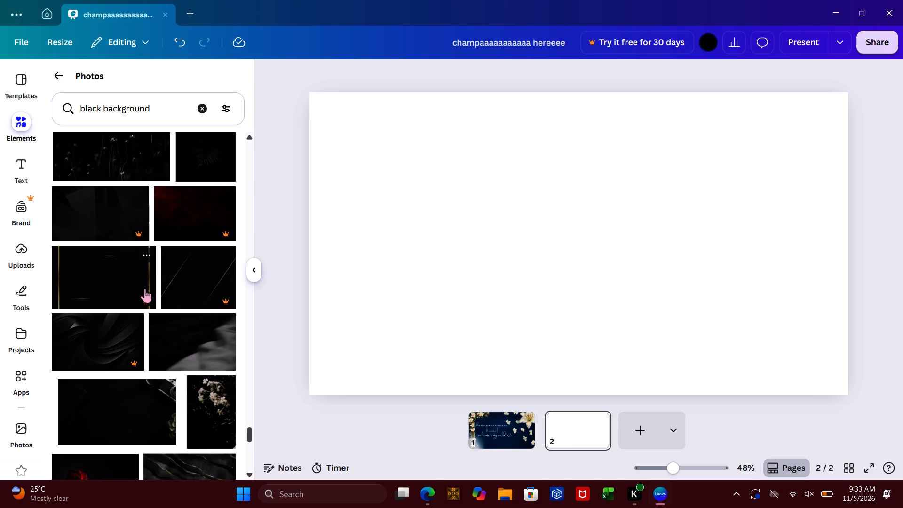
pyautogui.scroll(-1, 145, 288)
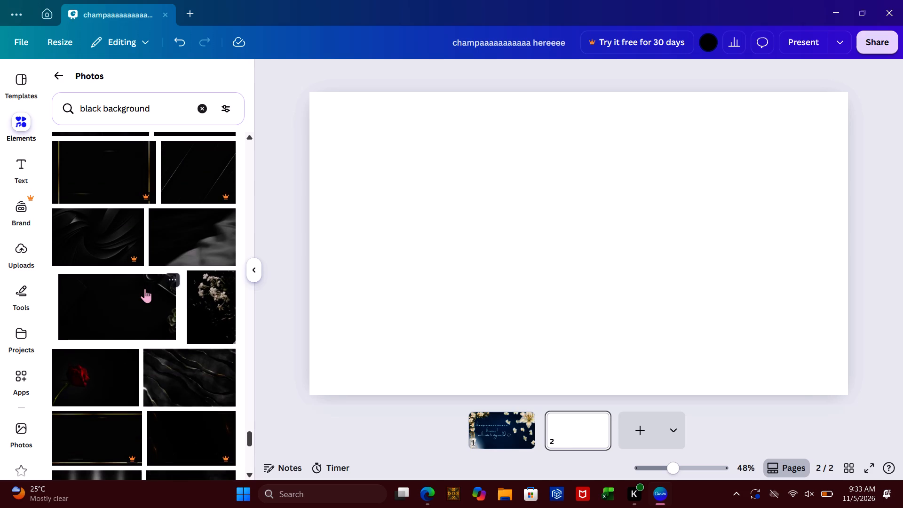
pyautogui.scroll(-5, 145, 288)
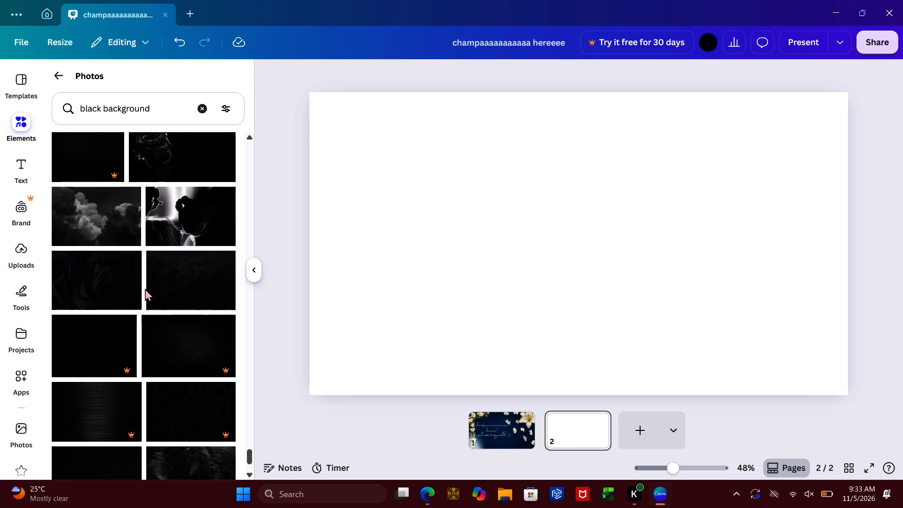
# Search the photos for "flowers in black background".
pyautogui.click(177, 113)
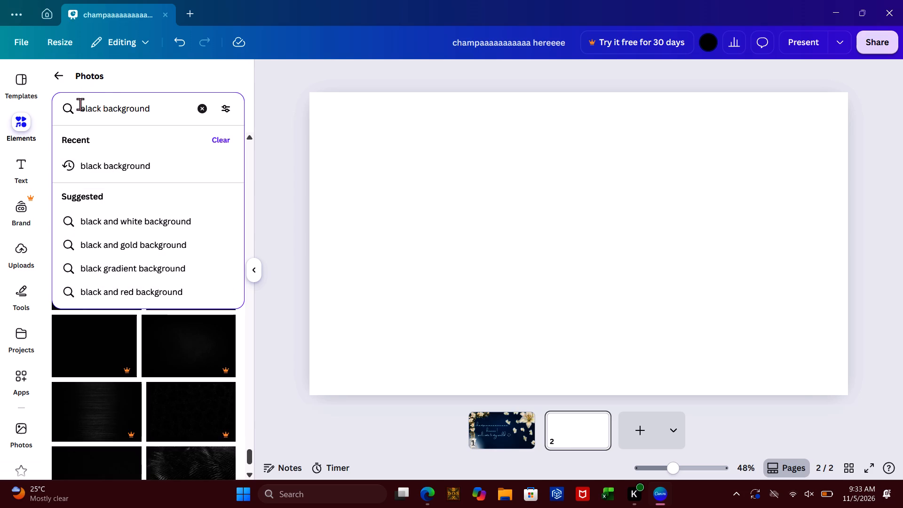
pyautogui.click(81, 107)
pyautogui.press('space')
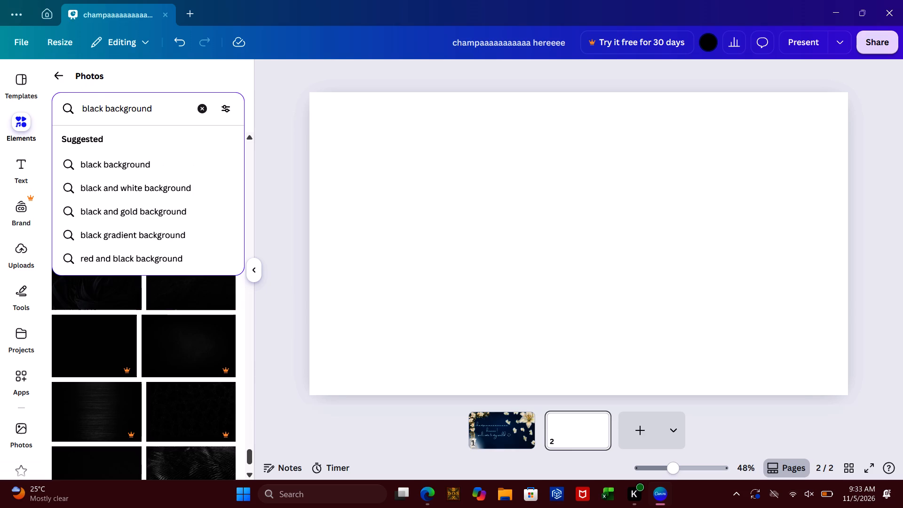
pyautogui.write('flowers in')
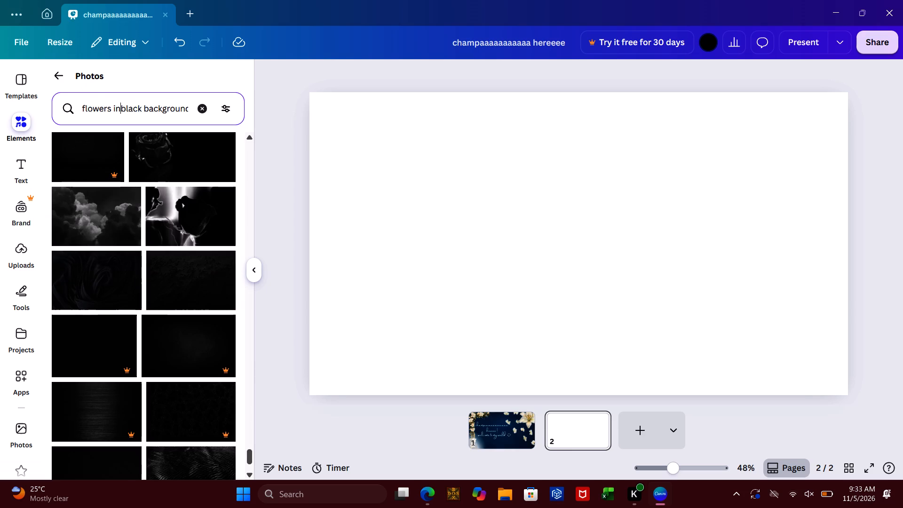
pyautogui.press('space')
pyautogui.press('Return')
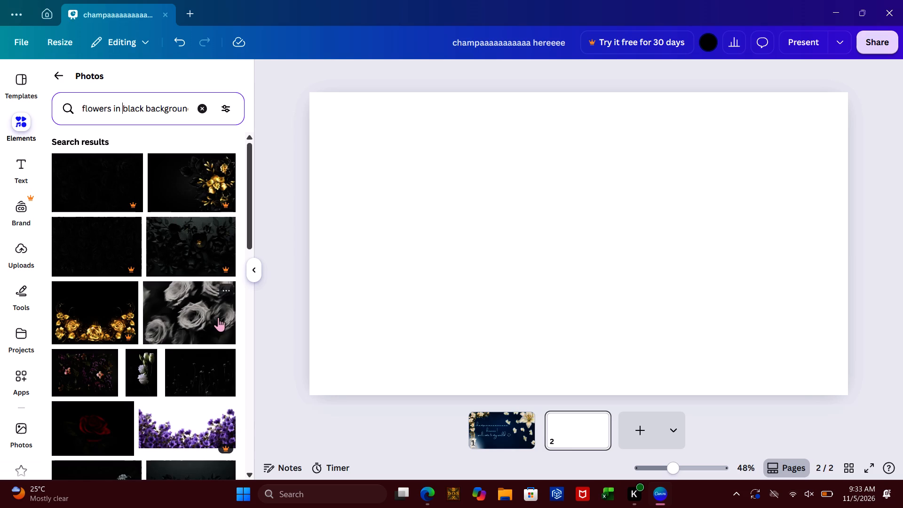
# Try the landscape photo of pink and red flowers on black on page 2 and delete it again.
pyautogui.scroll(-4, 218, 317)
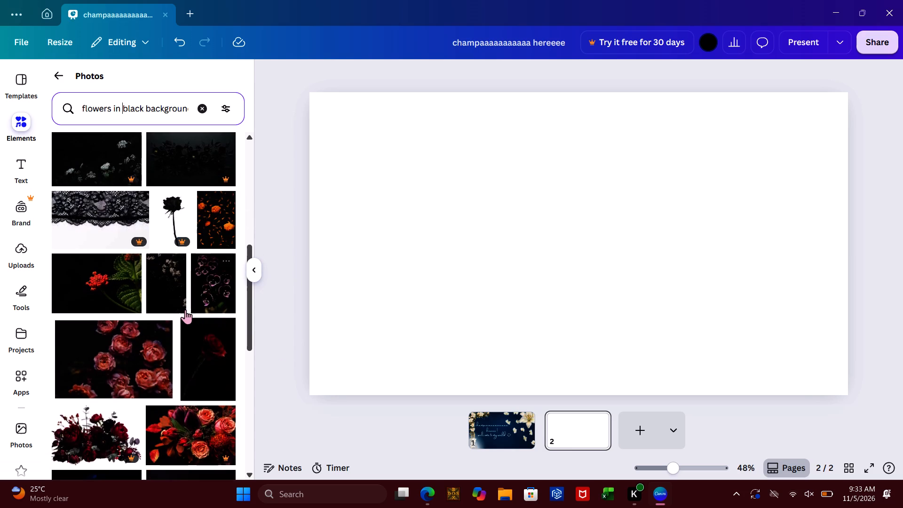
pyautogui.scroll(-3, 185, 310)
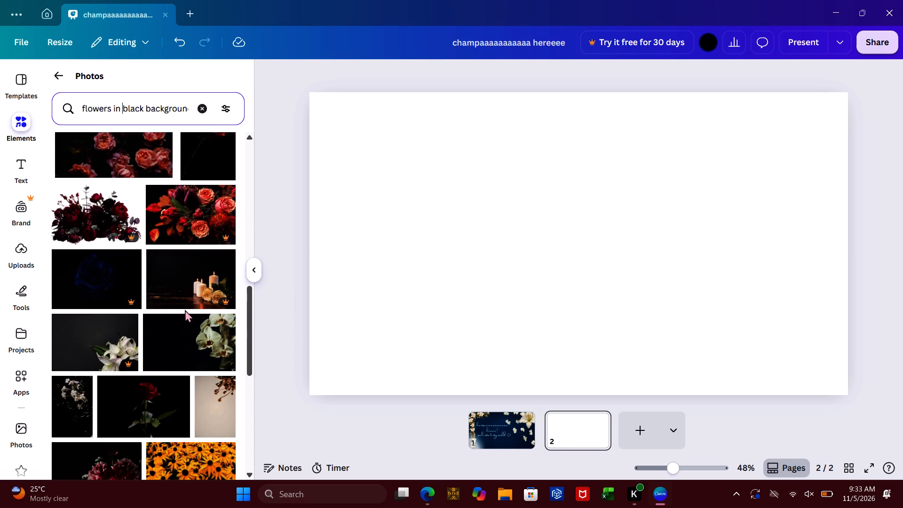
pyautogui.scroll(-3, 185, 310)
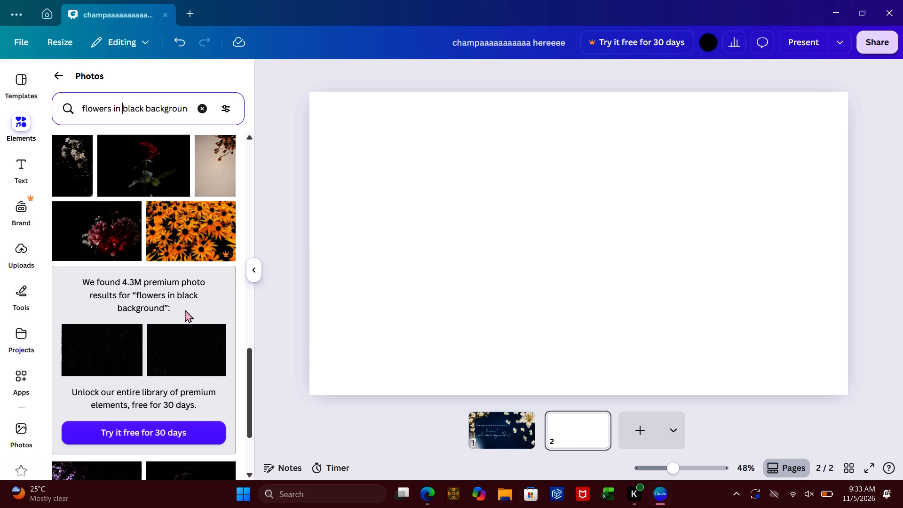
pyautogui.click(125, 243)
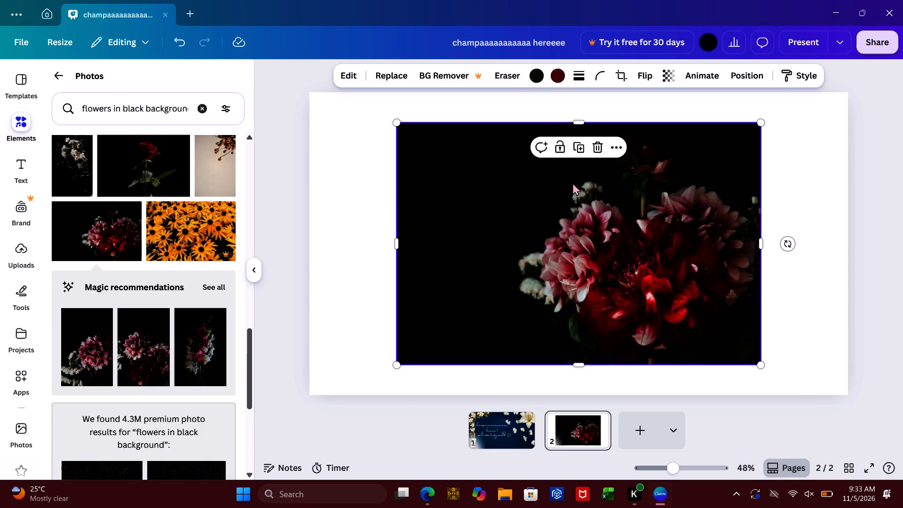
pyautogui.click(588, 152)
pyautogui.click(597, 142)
# Look further through the "flowers in black background" photo results for a suitable page 2 background.
pyautogui.scroll(-3, 143, 330)
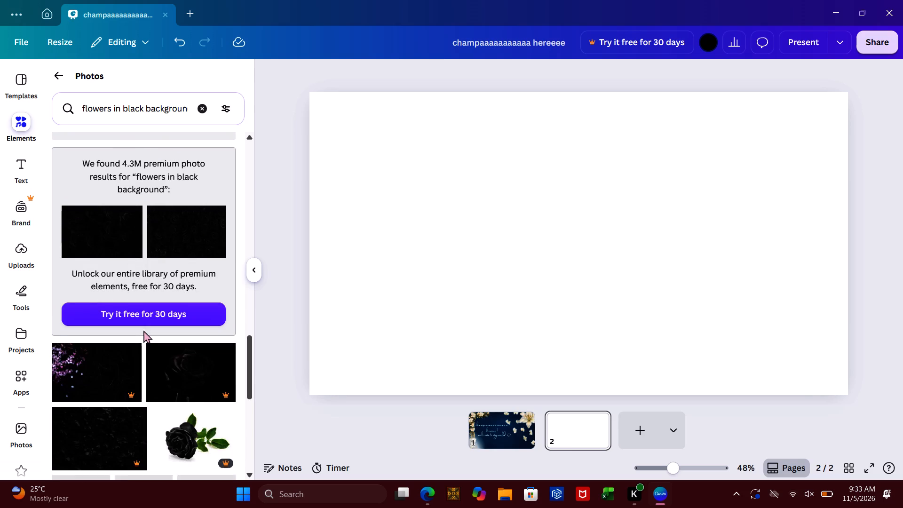
pyautogui.scroll(-3, 143, 330)
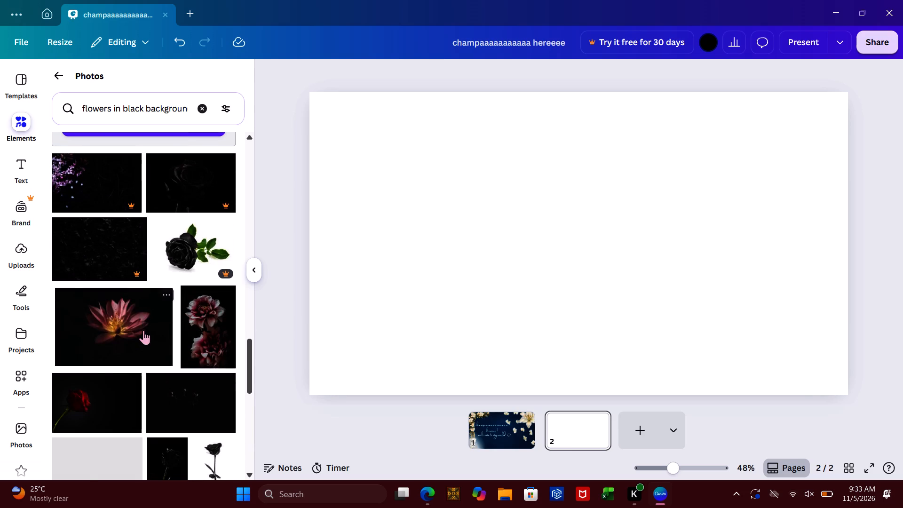
pyautogui.scroll(-2, 143, 330)
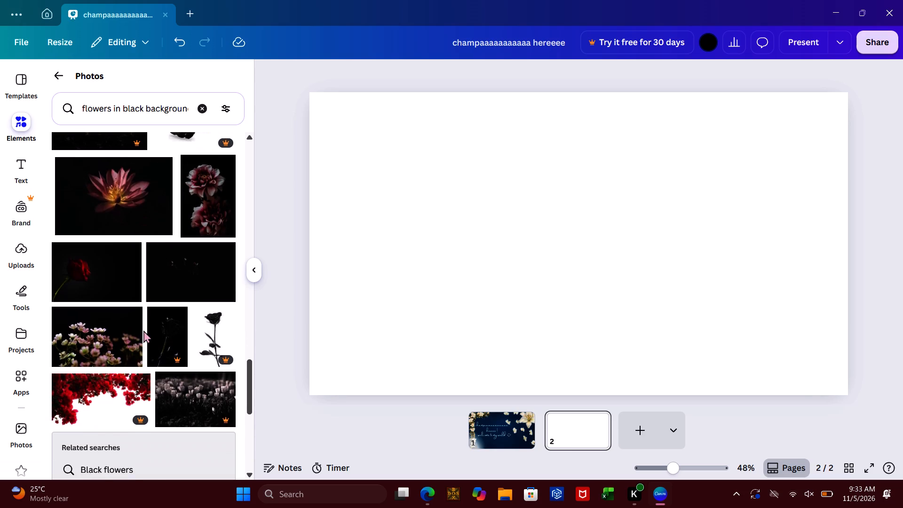
pyautogui.scroll(-5, 143, 330)
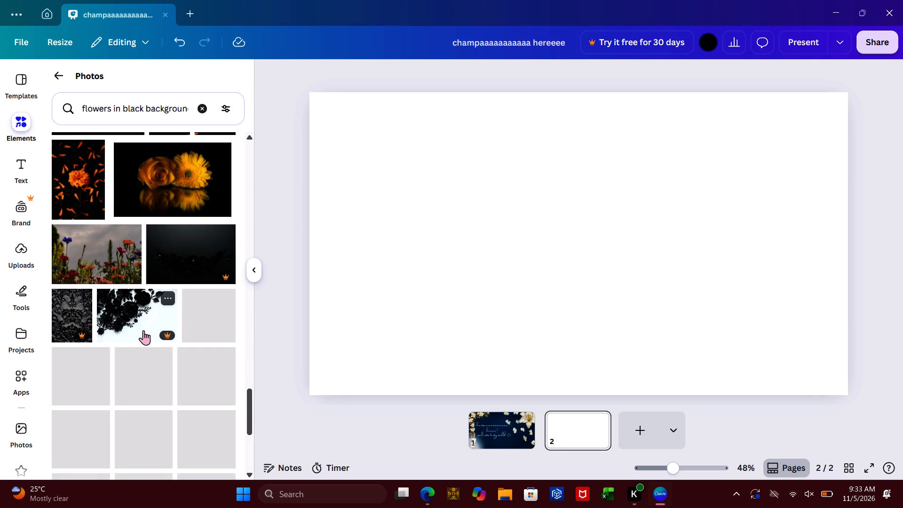
pyautogui.scroll(-3, 143, 330)
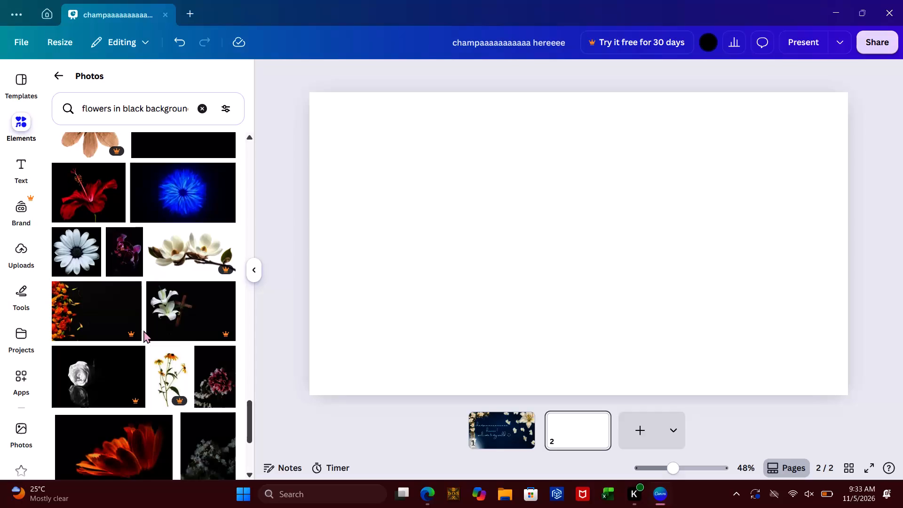
pyautogui.scroll(-3, 143, 330)
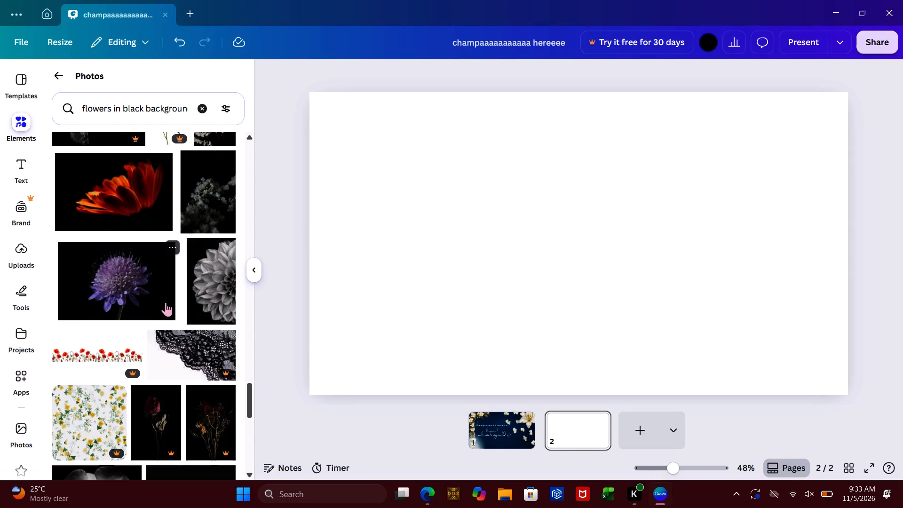
pyautogui.scroll(-2, 166, 302)
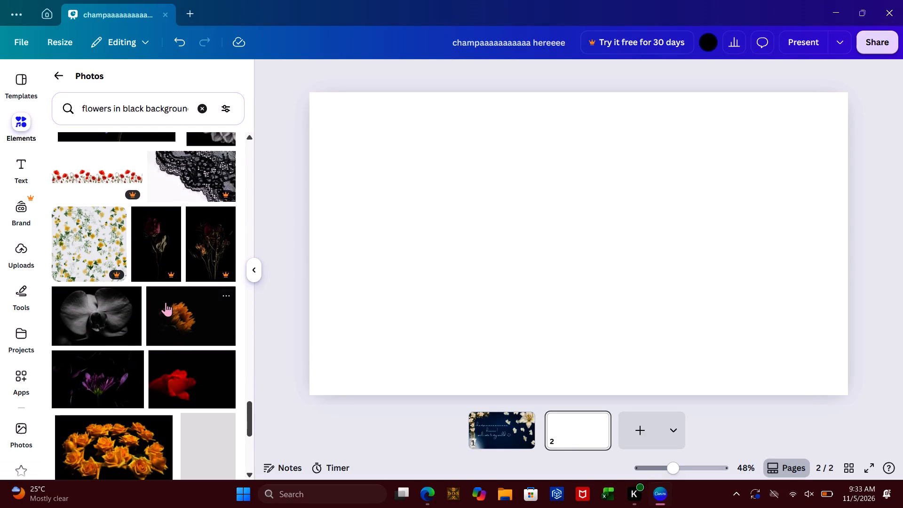
pyautogui.scroll(-3, 166, 302)
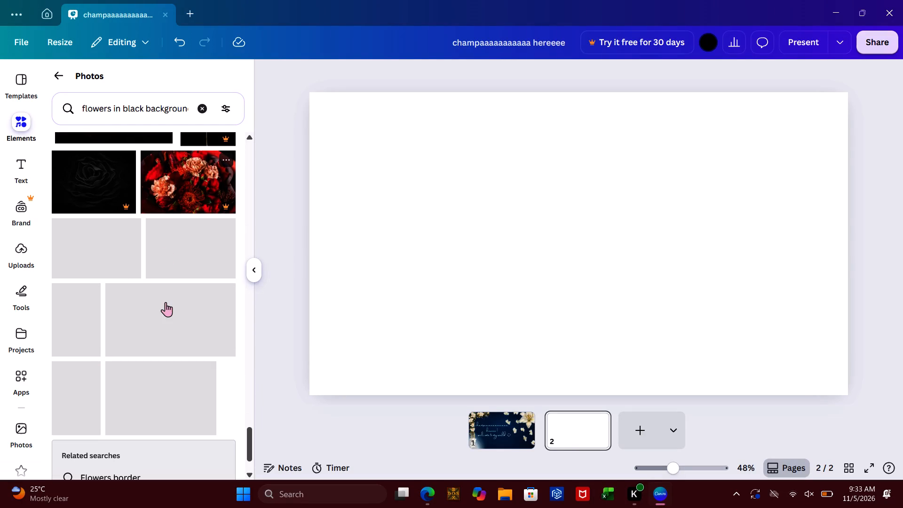
pyautogui.scroll(-3, 166, 302)
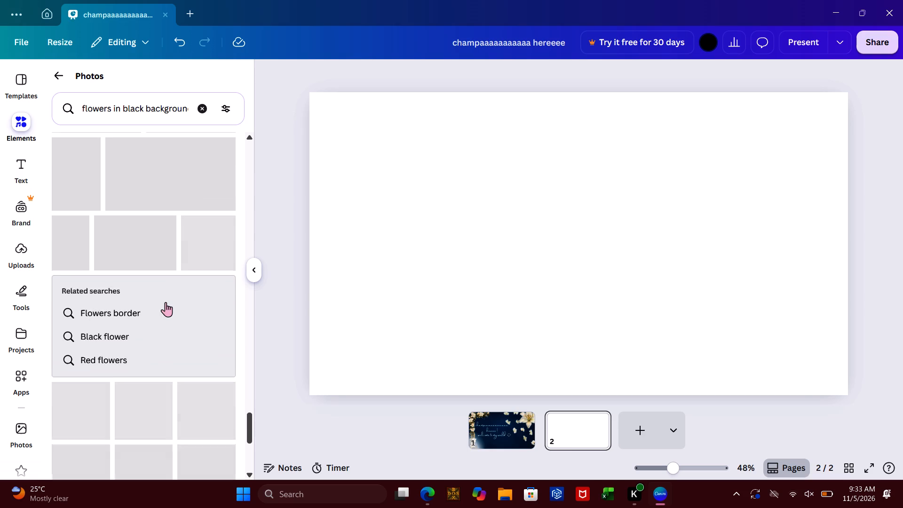
pyautogui.scroll(-1, 166, 302)
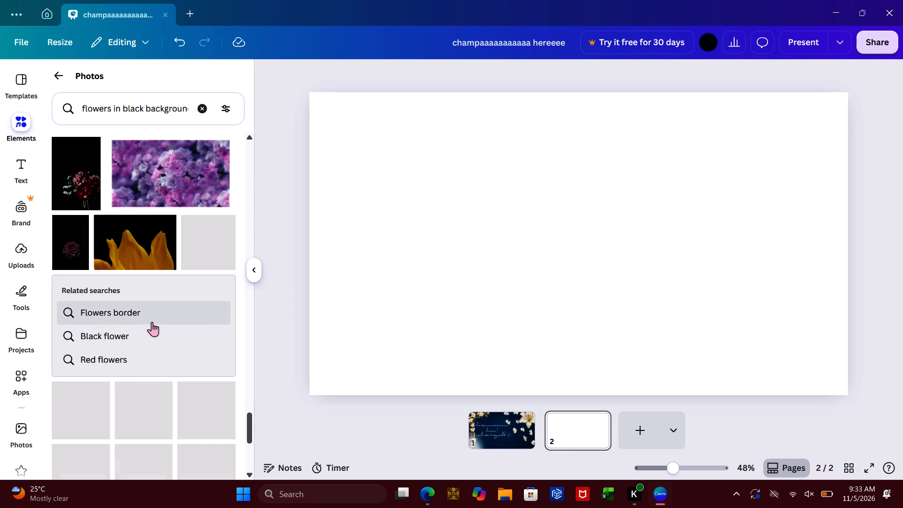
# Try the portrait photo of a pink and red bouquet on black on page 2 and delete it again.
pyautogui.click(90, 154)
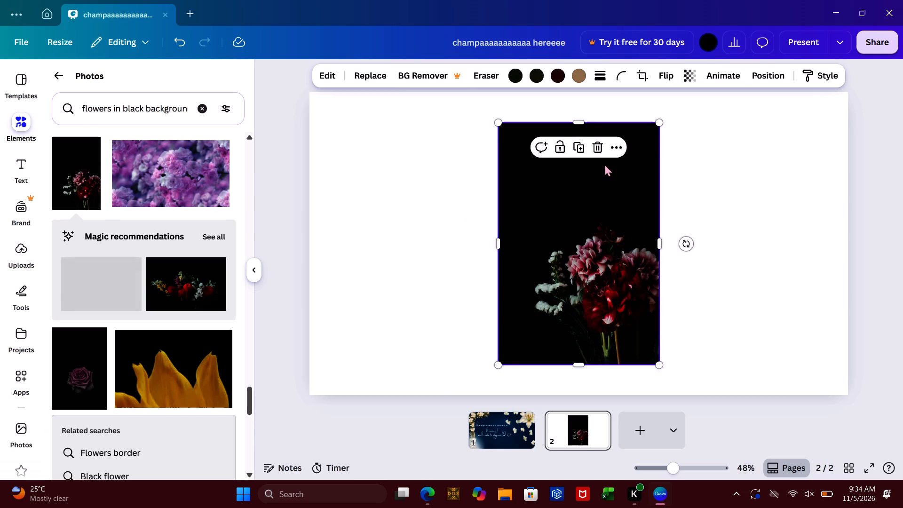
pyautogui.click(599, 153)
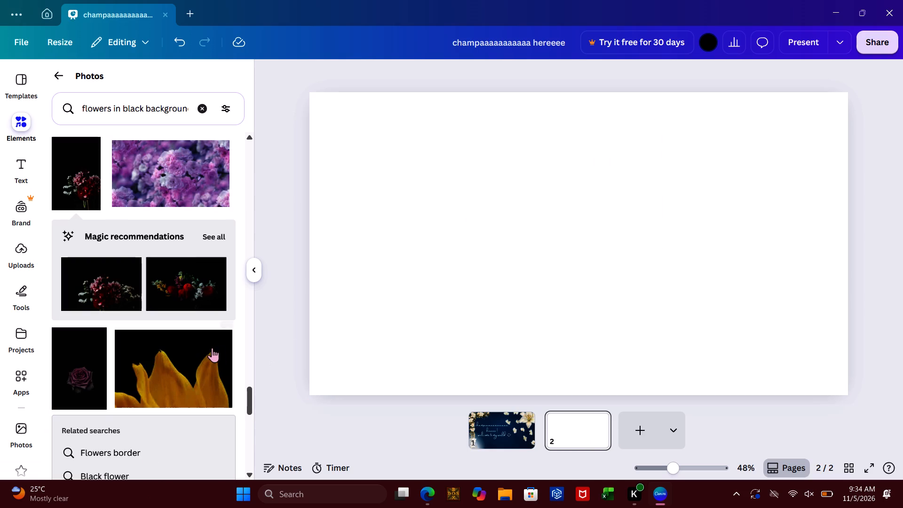
# Continue examining the black background flower photos further down the results for a page 2 background.
pyautogui.scroll(-2, 206, 348)
pyautogui.scroll(-1, 174, 317)
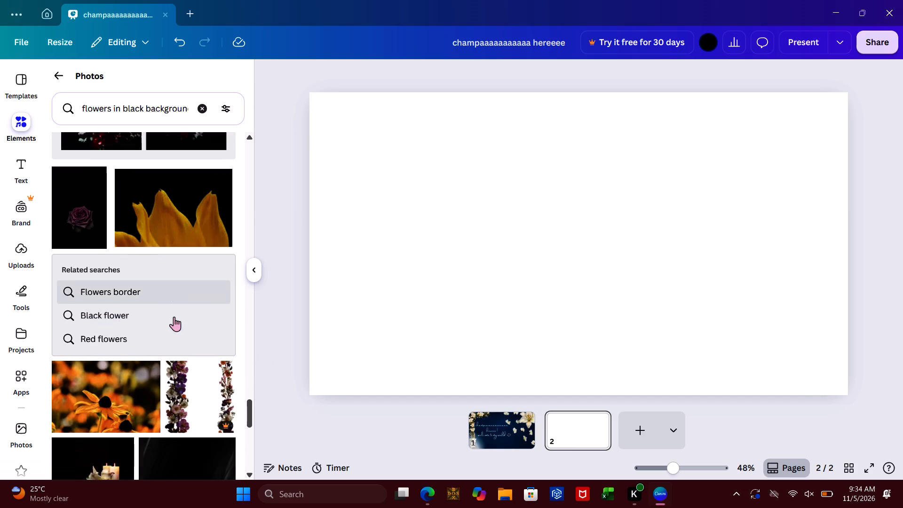
pyautogui.scroll(-2, 174, 317)
pyautogui.scroll(-1, 174, 203)
pyautogui.scroll(-2, 154, 297)
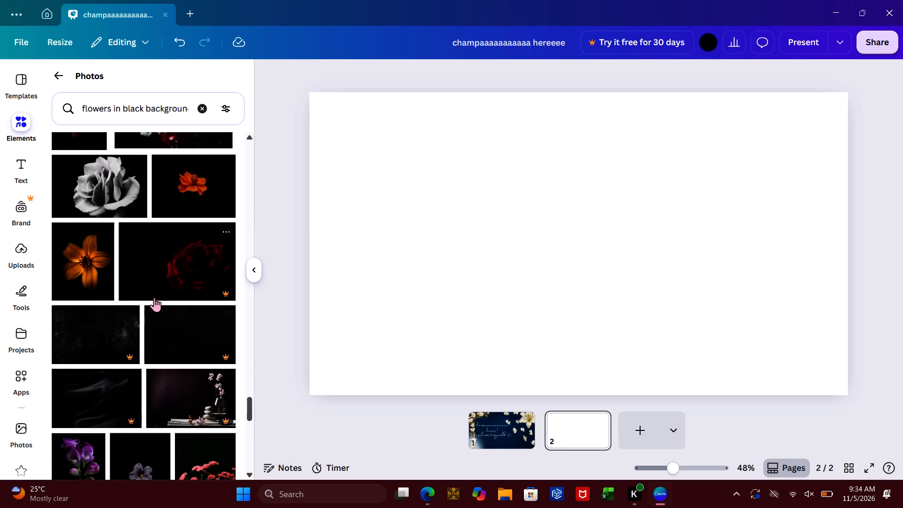
pyautogui.scroll(-3, 154, 297)
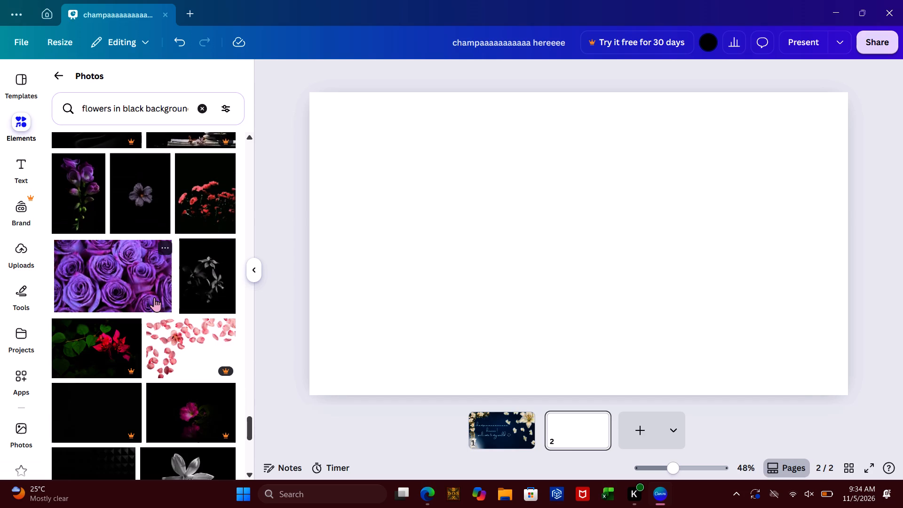
pyautogui.scroll(-3, 154, 333)
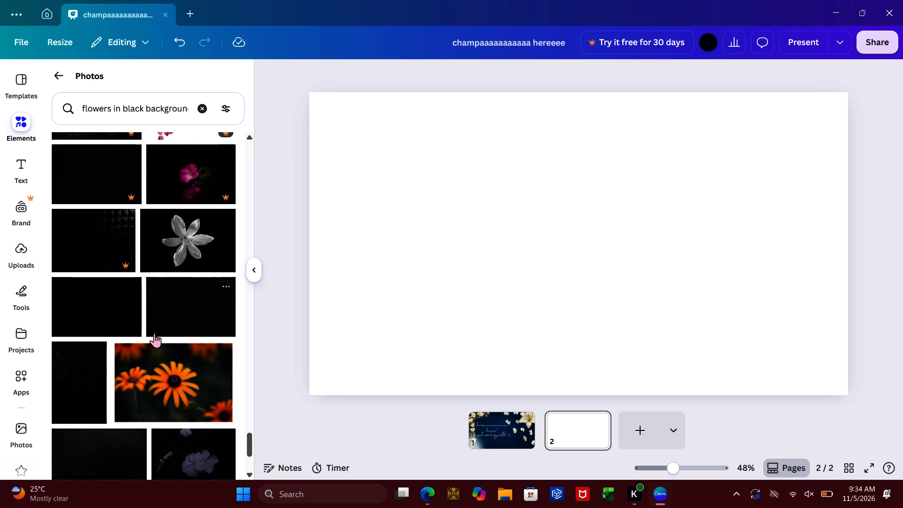
pyautogui.scroll(-3, 154, 333)
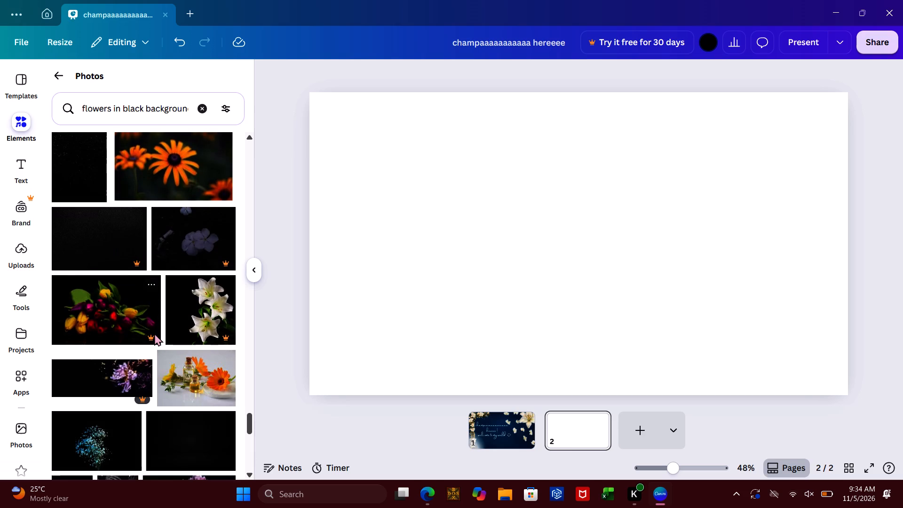
pyautogui.scroll(-9, 154, 333)
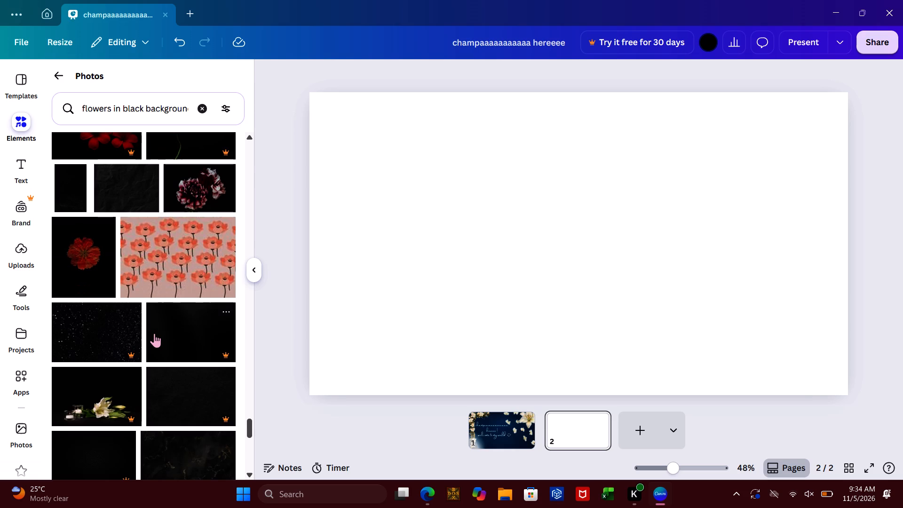
pyautogui.scroll(-3, 154, 333)
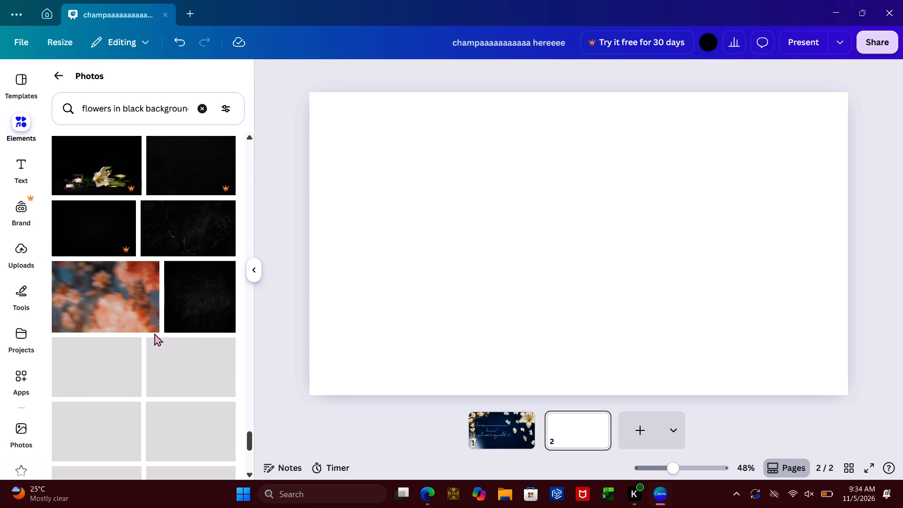
pyautogui.scroll(-3, 154, 333)
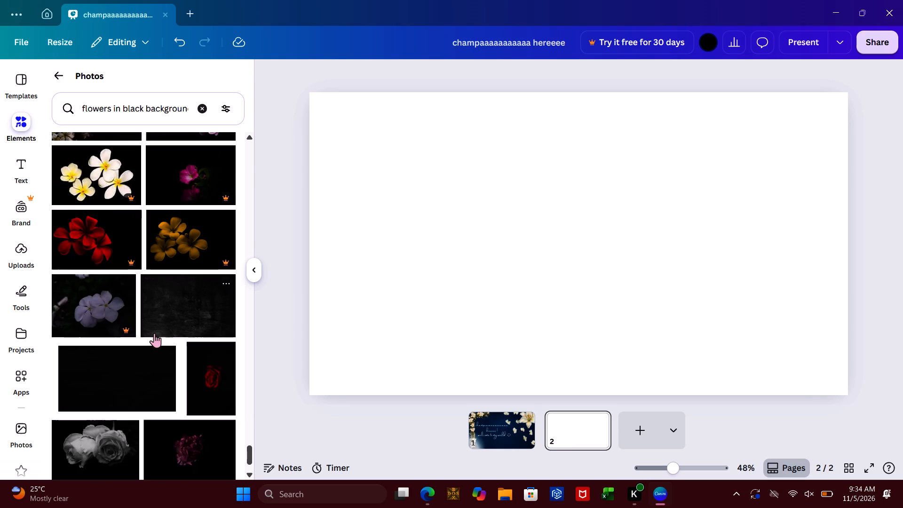
pyautogui.scroll(-2, 154, 333)
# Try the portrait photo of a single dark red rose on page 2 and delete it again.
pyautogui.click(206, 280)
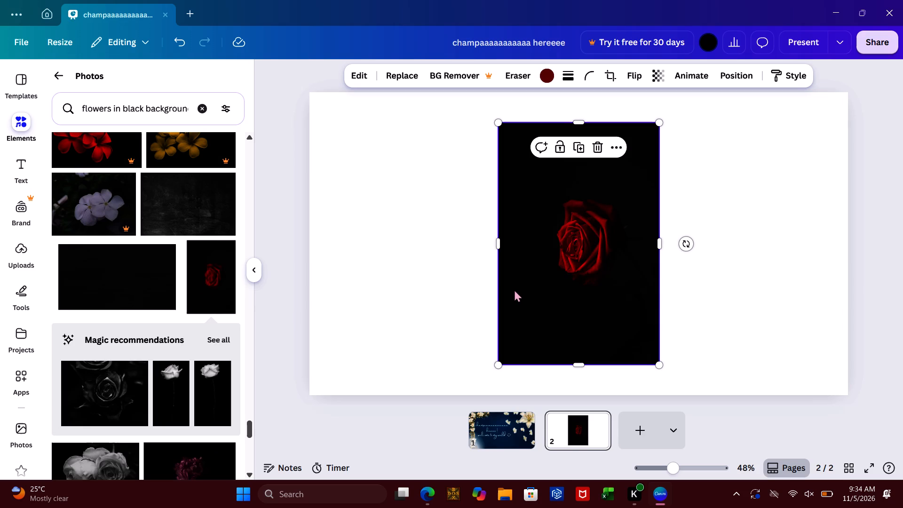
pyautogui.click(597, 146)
# Look through the flower photo results beyond the dark red rose for another background candidate.
pyautogui.scroll(-3, 184, 335)
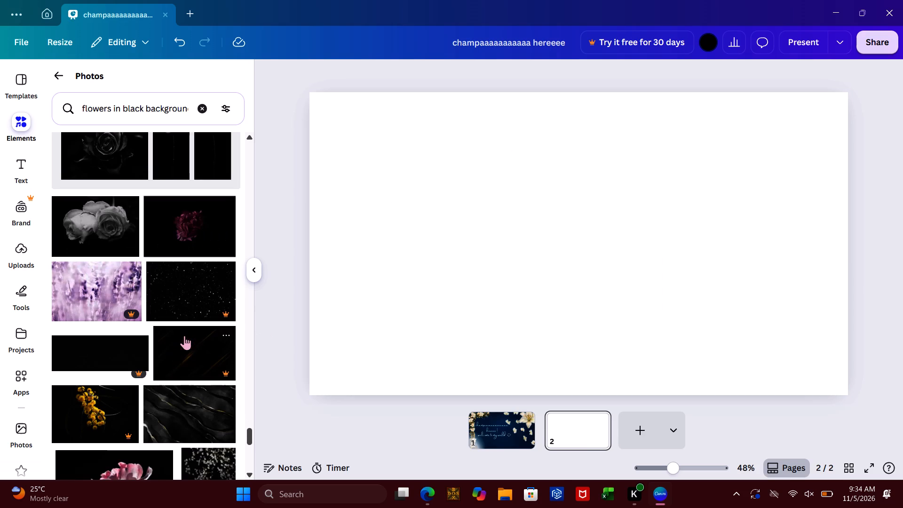
pyautogui.scroll(-3, 184, 335)
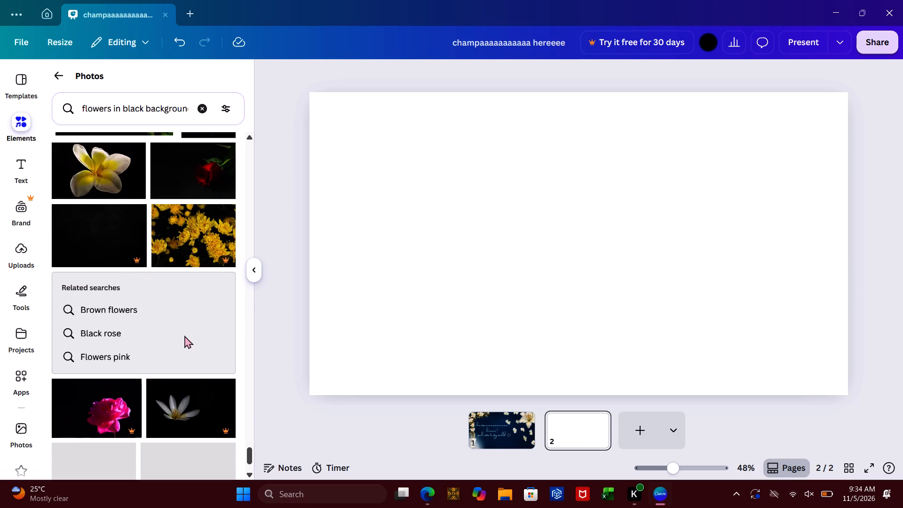
pyautogui.scroll(-4, 184, 335)
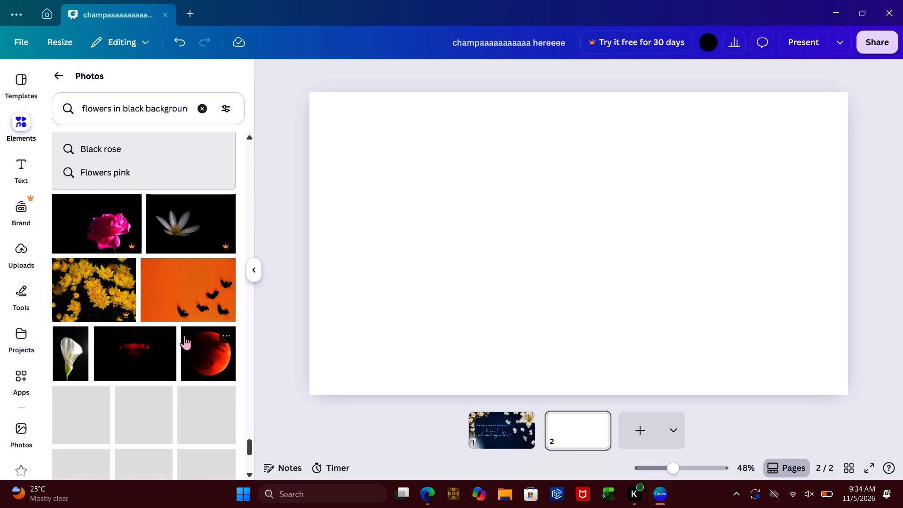
pyautogui.scroll(-3, 184, 335)
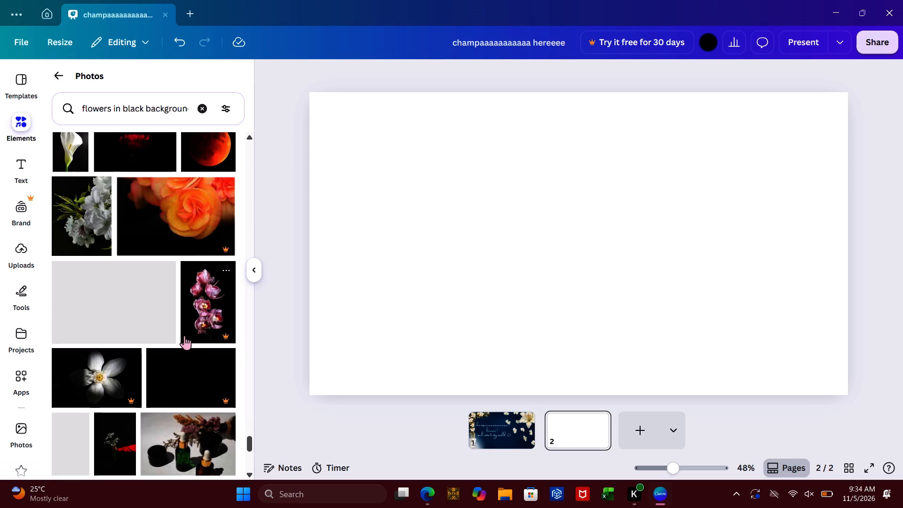
# Replace the photo search with "black background".
pyautogui.click(198, 108)
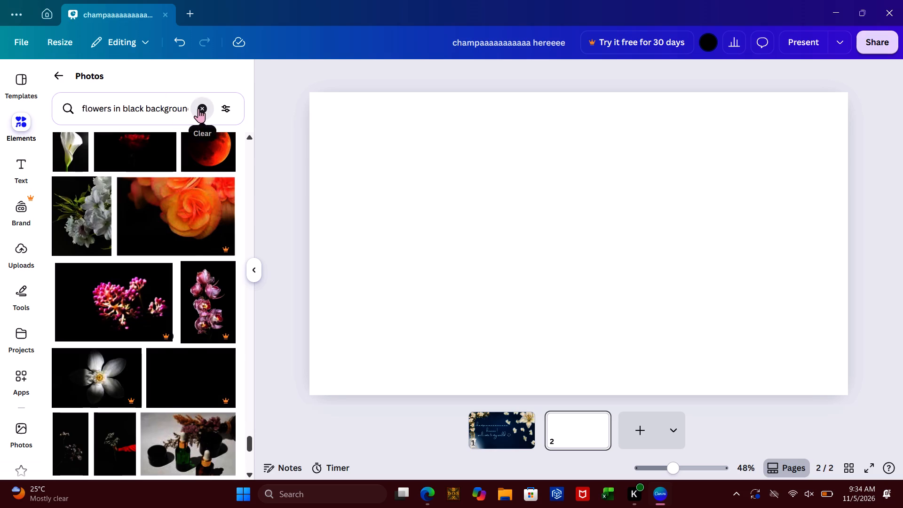
pyautogui.click(143, 188)
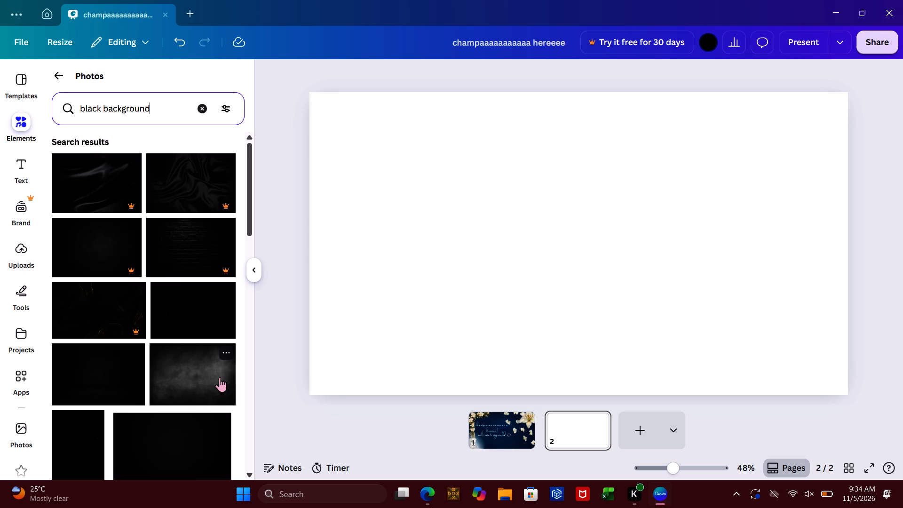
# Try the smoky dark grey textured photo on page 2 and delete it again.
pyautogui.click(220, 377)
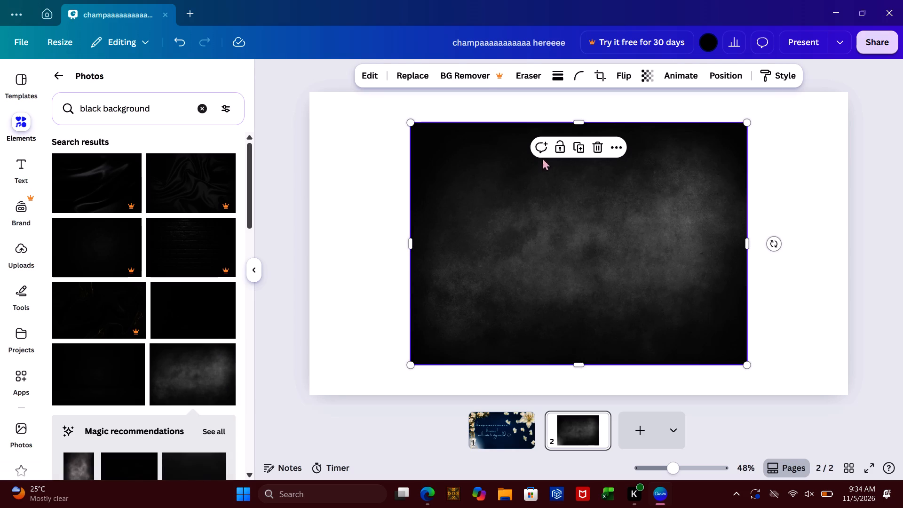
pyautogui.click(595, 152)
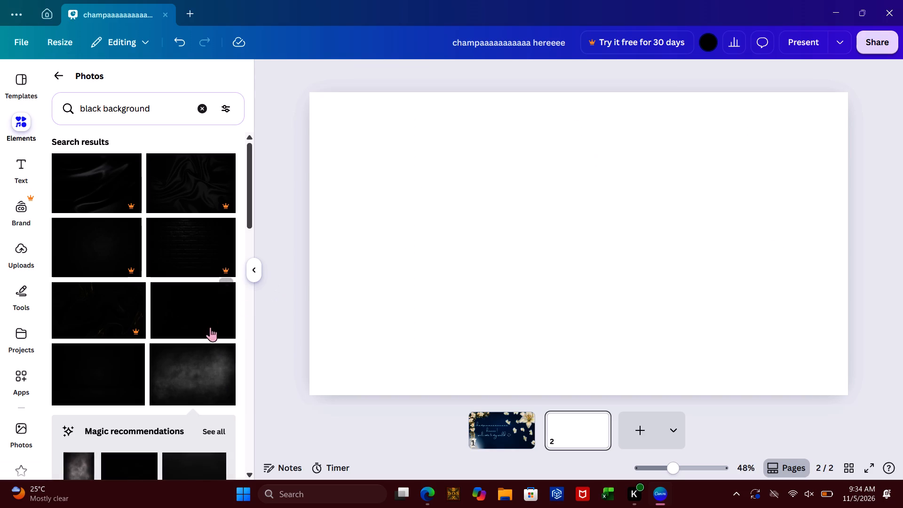
# Add the plain black photo to page 2 and stretch it past all four edges so it covers the whole page.
pyautogui.click(129, 381)
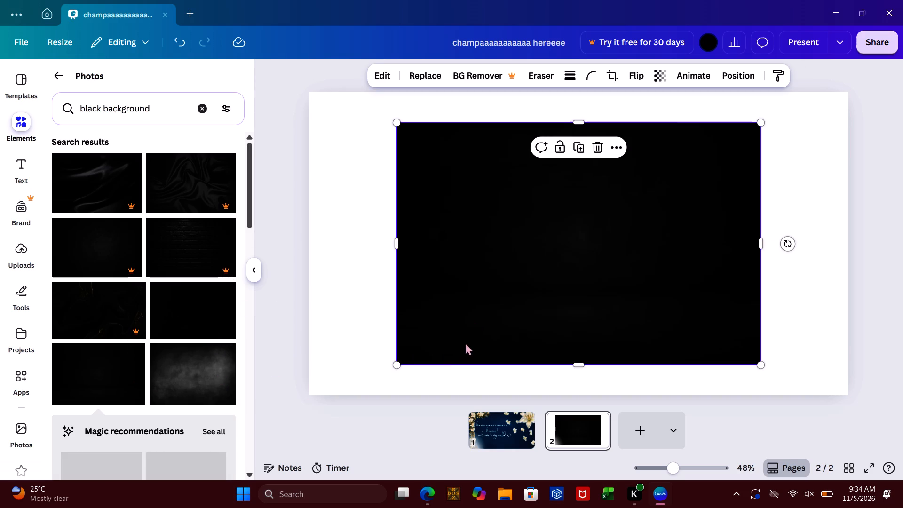
pyautogui.moveTo(400, 244); pyautogui.dragTo(289, 249)
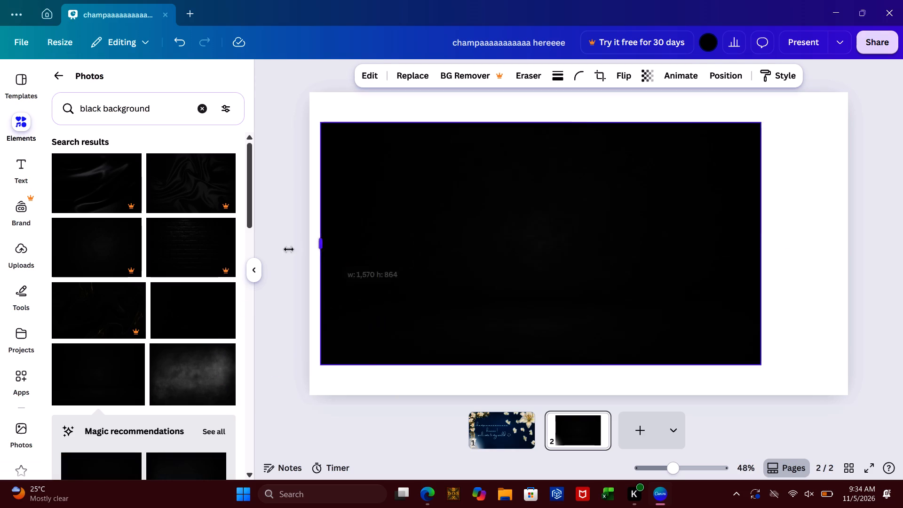
pyautogui.moveTo(289, 249); pyautogui.dragTo(267, 251)
pyautogui.moveTo(515, 123); pyautogui.dragTo(512, 75)
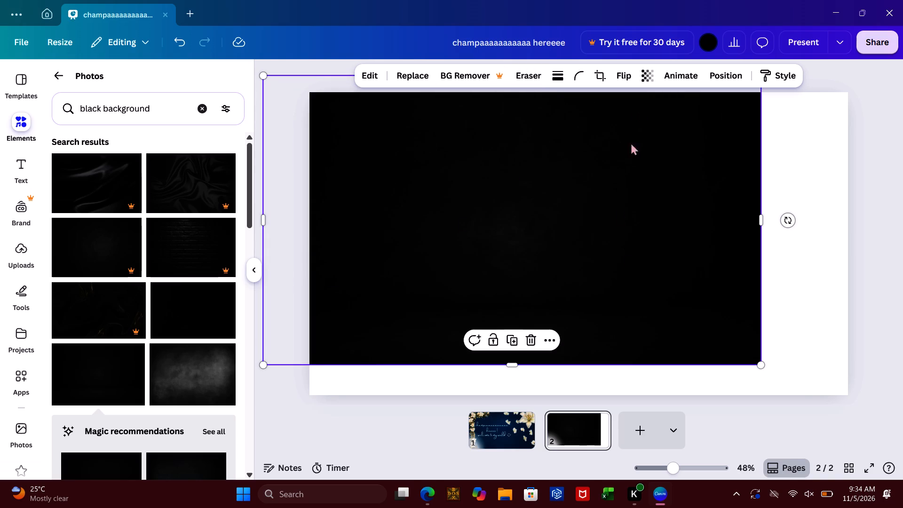
pyautogui.moveTo(761, 220); pyautogui.dragTo(902, 230)
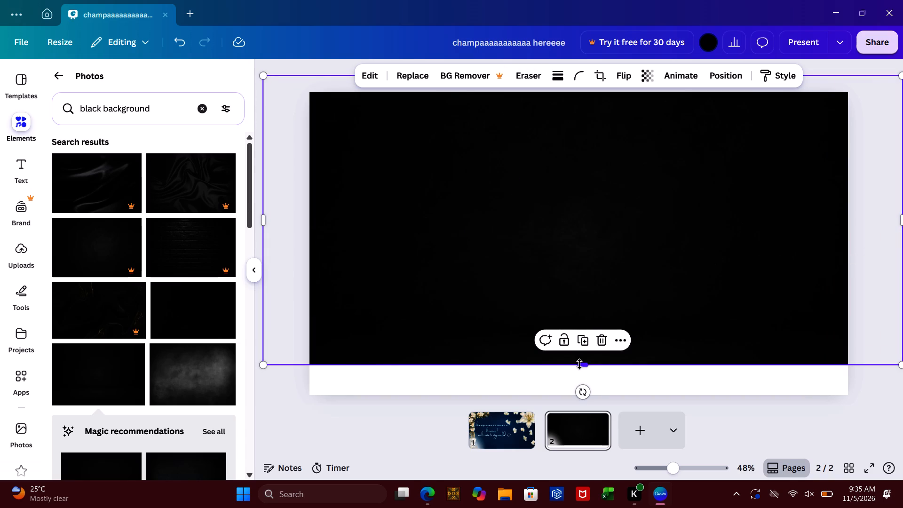
pyautogui.moveTo(579, 364); pyautogui.dragTo(581, 441)
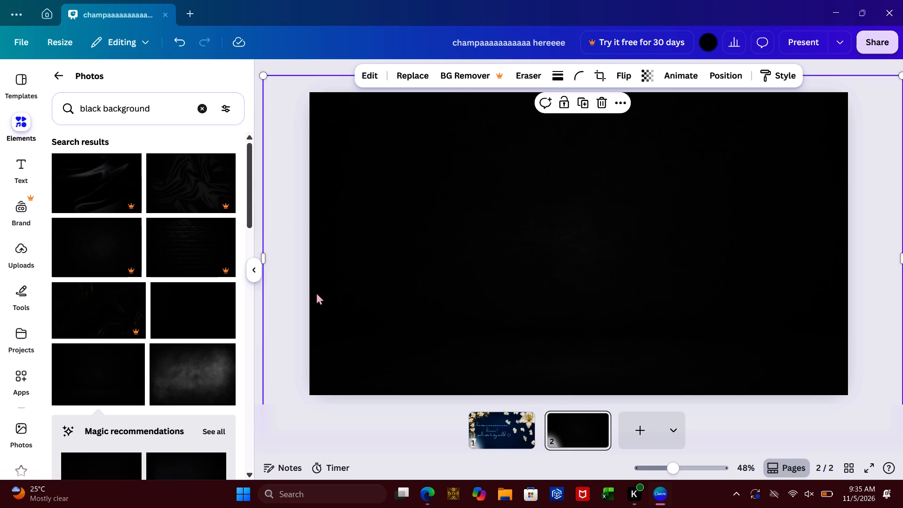
# Replace the photo search with "bouquet flowers".
pyautogui.click(205, 104)
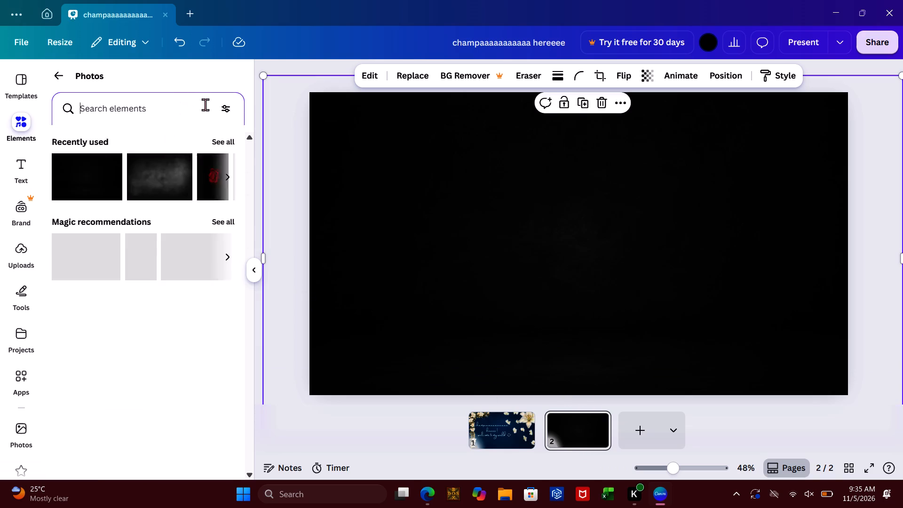
pyautogui.click(175, 109)
pyautogui.press('d')
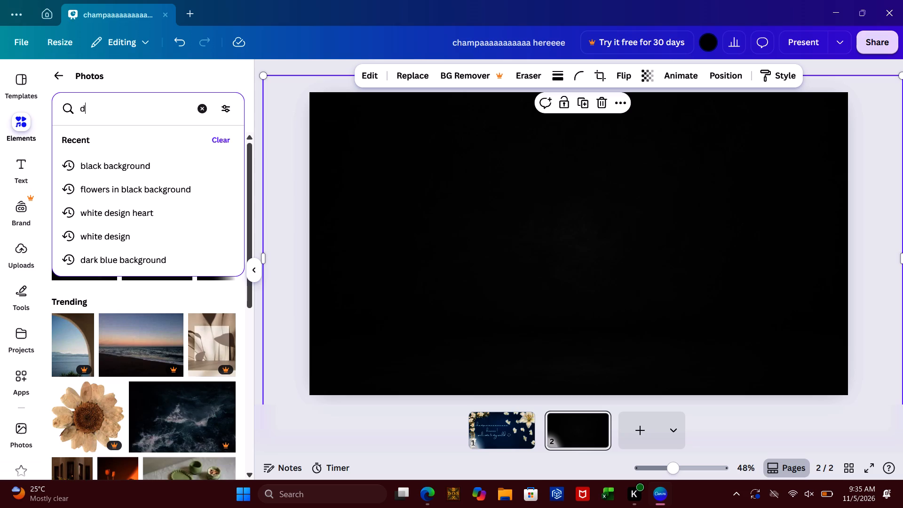
pyautogui.press('BackSpace')
pyautogui.press('b')
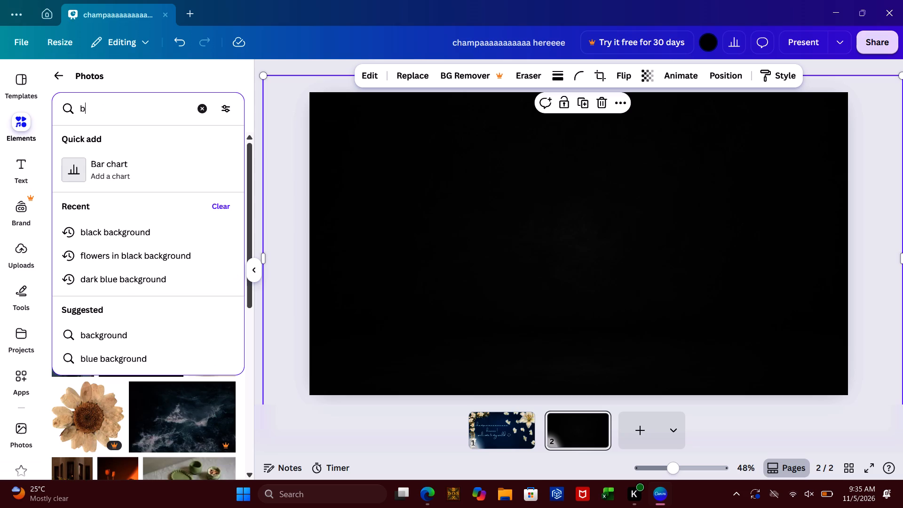
pyautogui.write('ou')
pyautogui.press('q')
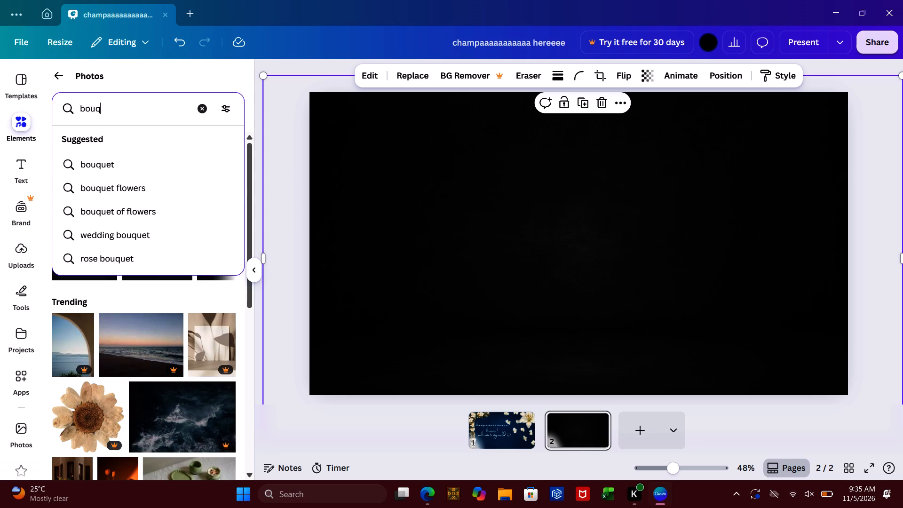
pyautogui.click(103, 182)
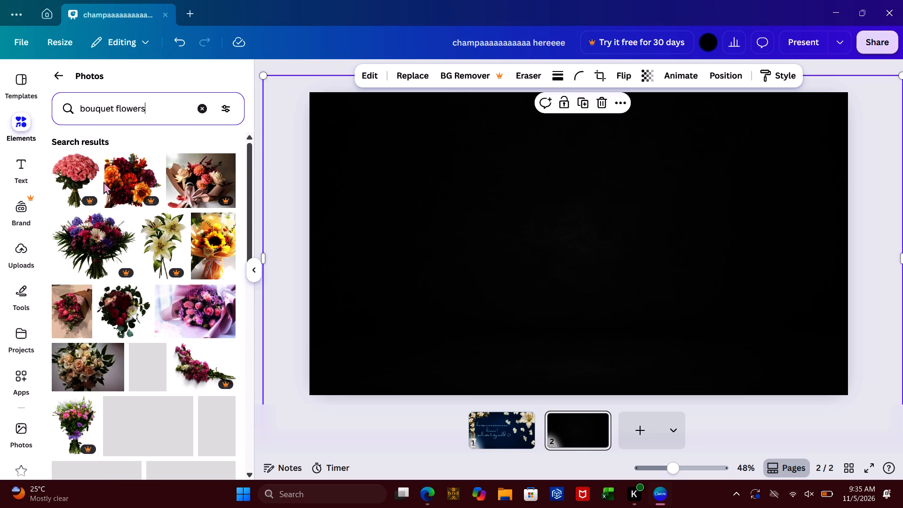
# Leave the photos category, search all elements for "bouquet flowers" and show all the graphics results.
pyautogui.click(78, 108)
pyautogui.doubleClick(79, 111)
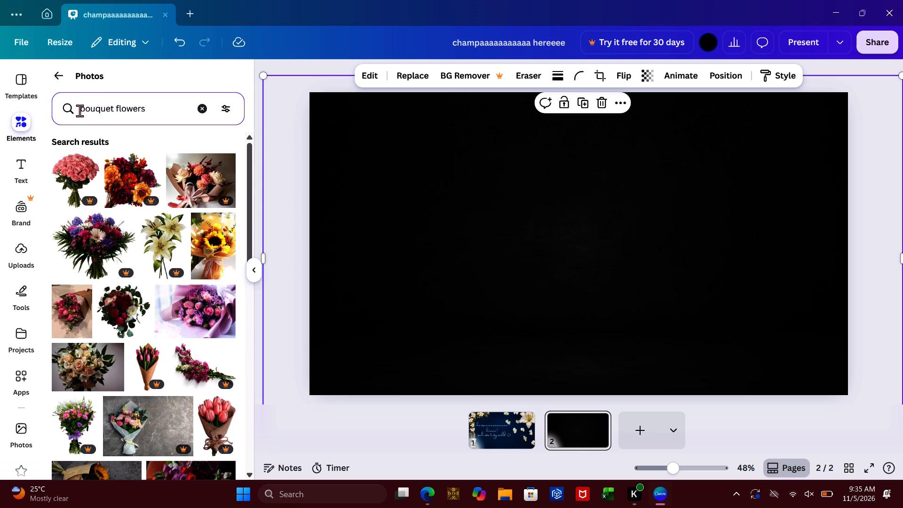
pyautogui.tripleClick(79, 108)
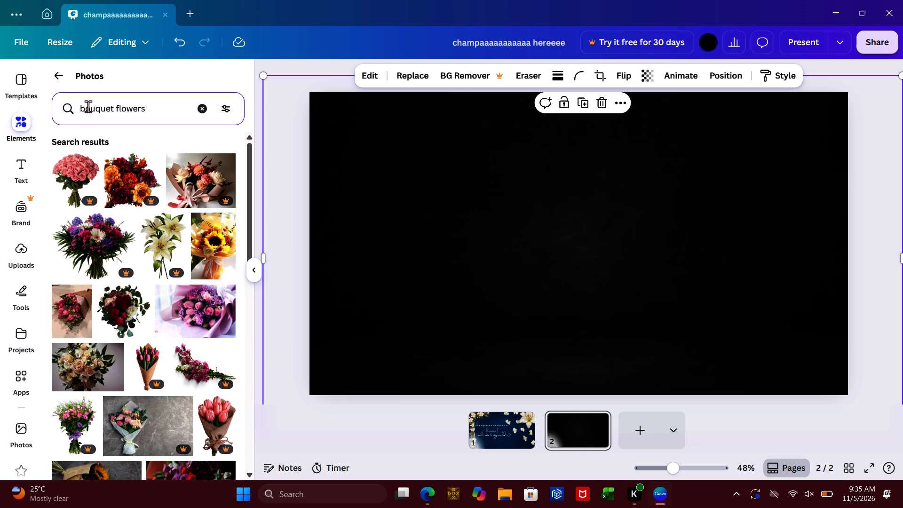
pyautogui.click(81, 107)
pyautogui.moveTo(81, 107); pyautogui.dragTo(151, 108)
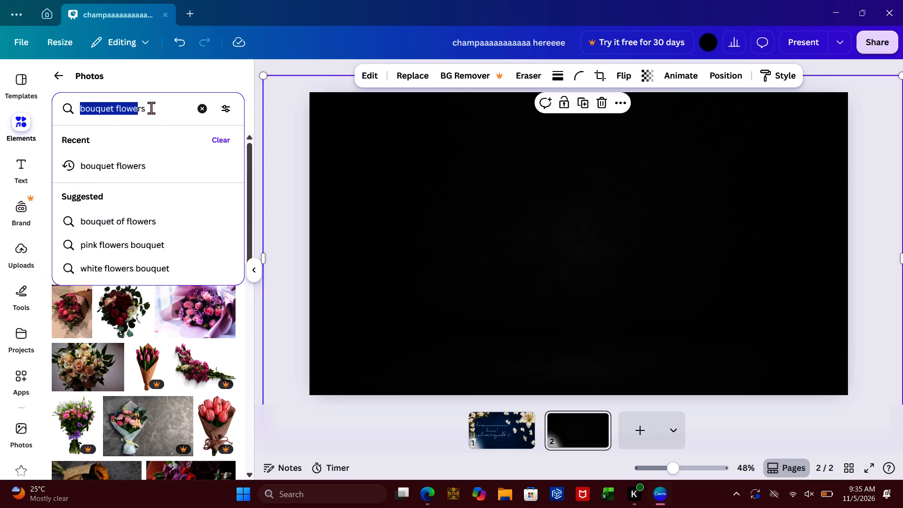
pyautogui.moveTo(151, 108); pyautogui.dragTo(166, 107)
pyautogui.hotkey('ctrl', 'c')
pyautogui.click(206, 117)
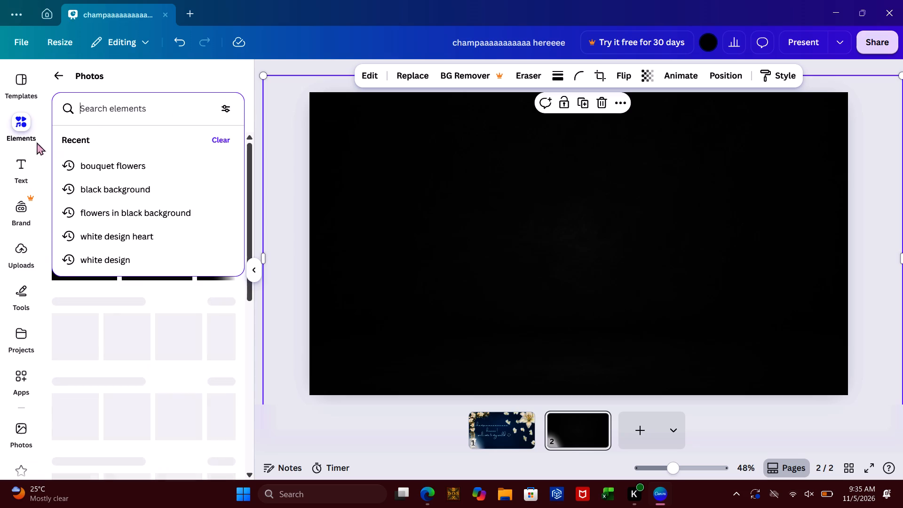
pyautogui.click(25, 135)
pyautogui.click(57, 79)
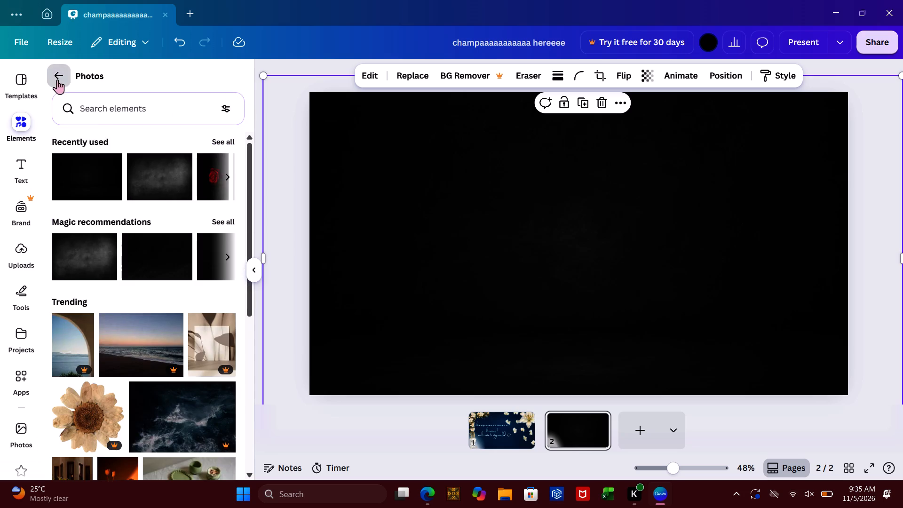
pyautogui.click(135, 88)
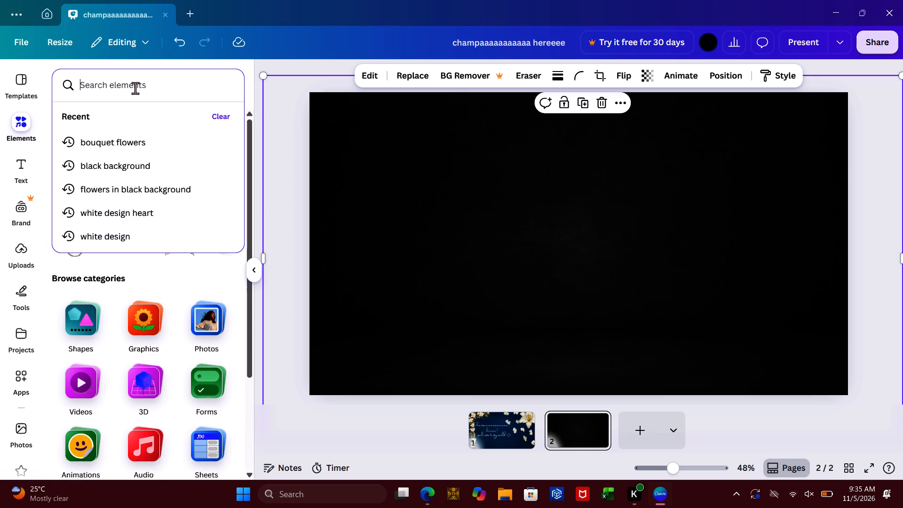
pyautogui.click(132, 137)
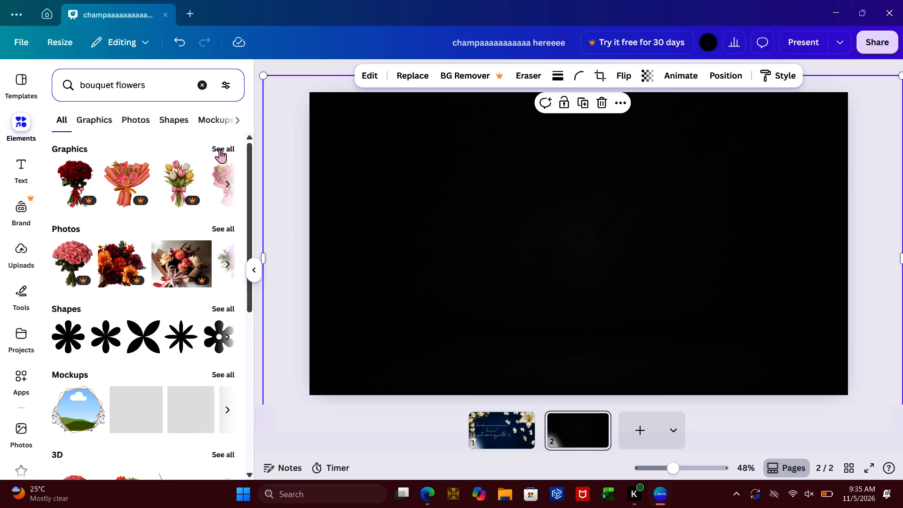
pyautogui.click(220, 149)
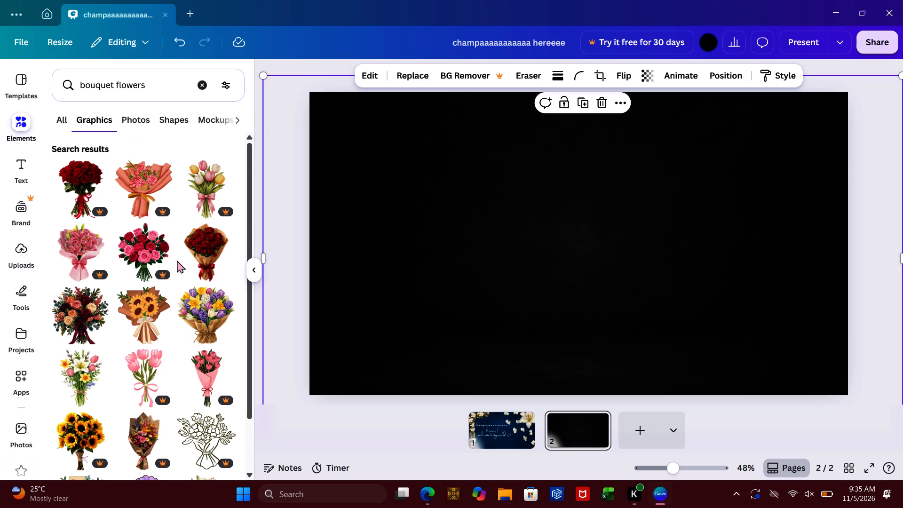
# Add the orange, cream and dark red rose bouquet, shrink it to about a quarter of the page width and place it in page 2's bottom-left corner.
pyautogui.scroll(-2, 177, 260)
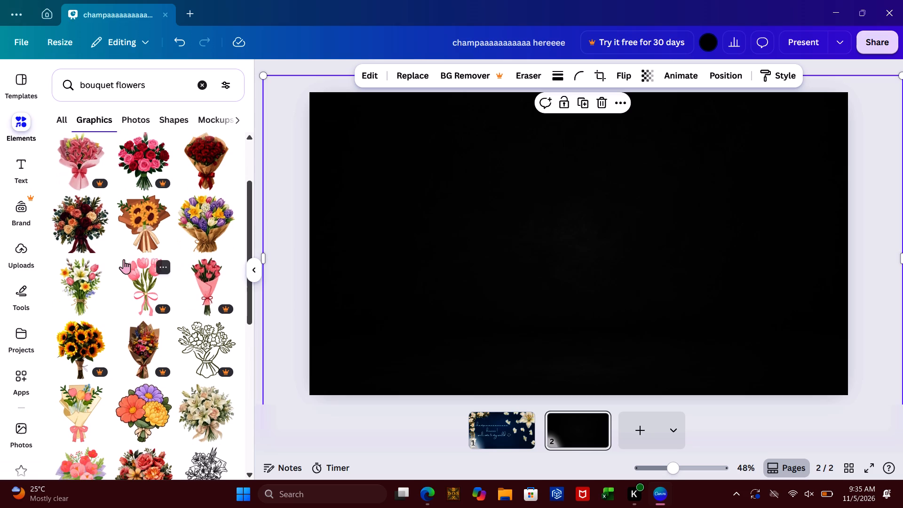
pyautogui.click(92, 237)
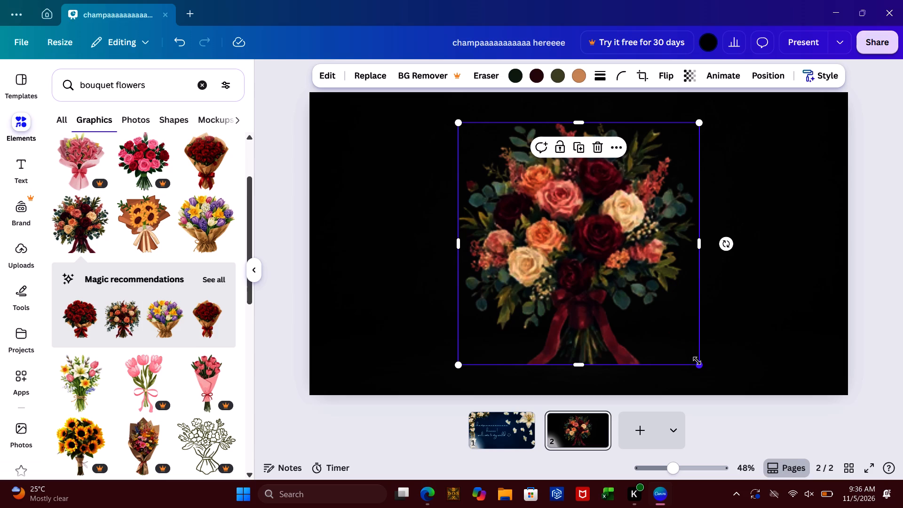
pyautogui.moveTo(697, 361); pyautogui.dragTo(548, 230)
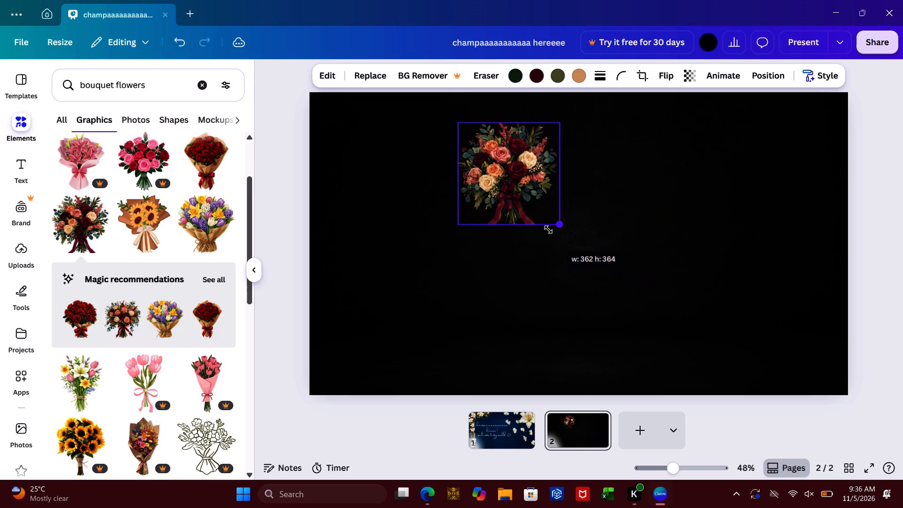
pyautogui.moveTo(548, 230); pyautogui.dragTo(561, 259)
pyautogui.moveTo(532, 188); pyautogui.dragTo(379, 330)
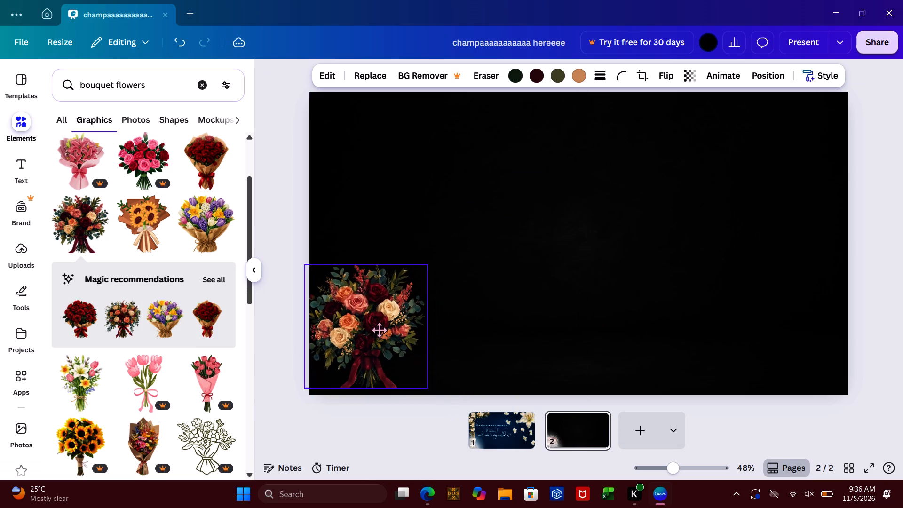
pyautogui.moveTo(379, 330); pyautogui.dragTo(379, 335)
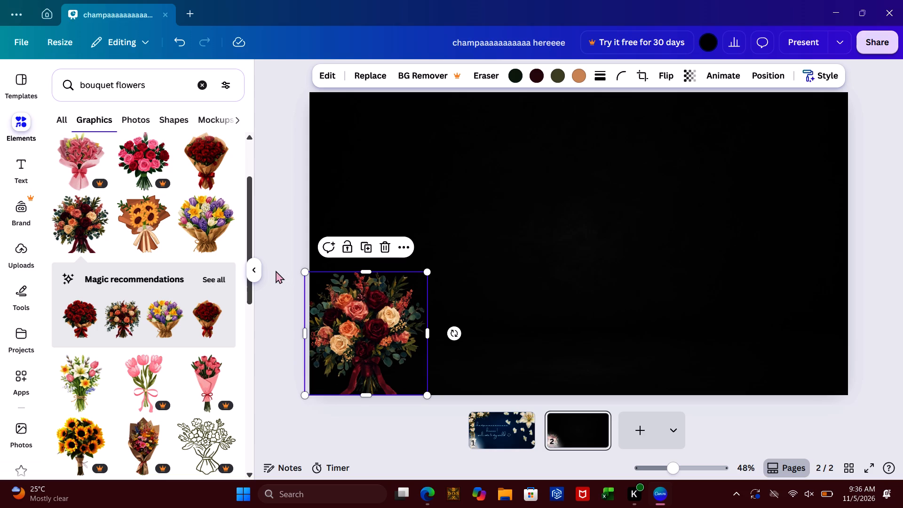
pyautogui.click(276, 270)
# From the full set of similar recommendations, add the pink and burgundy ribboned bouquet, shrink it and place it beside the first along the page's bottom edge.
pyautogui.click(217, 279)
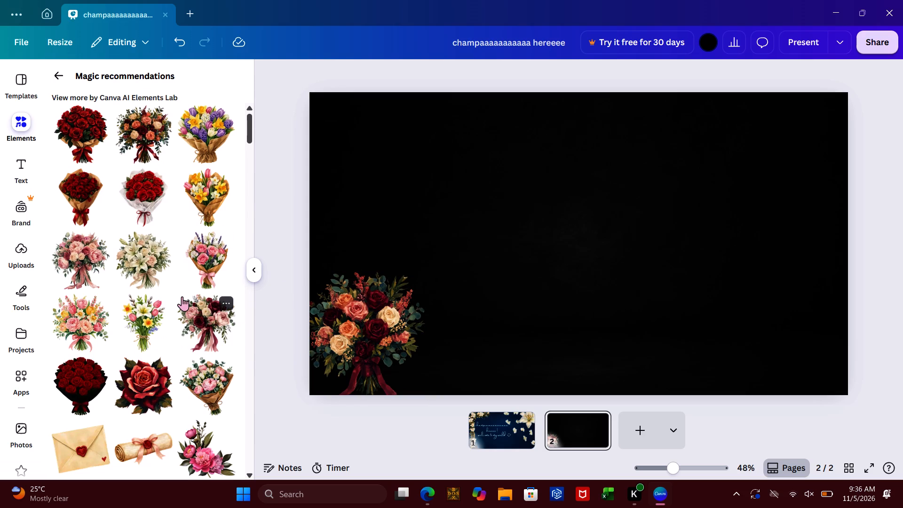
pyautogui.scroll(-1, 182, 296)
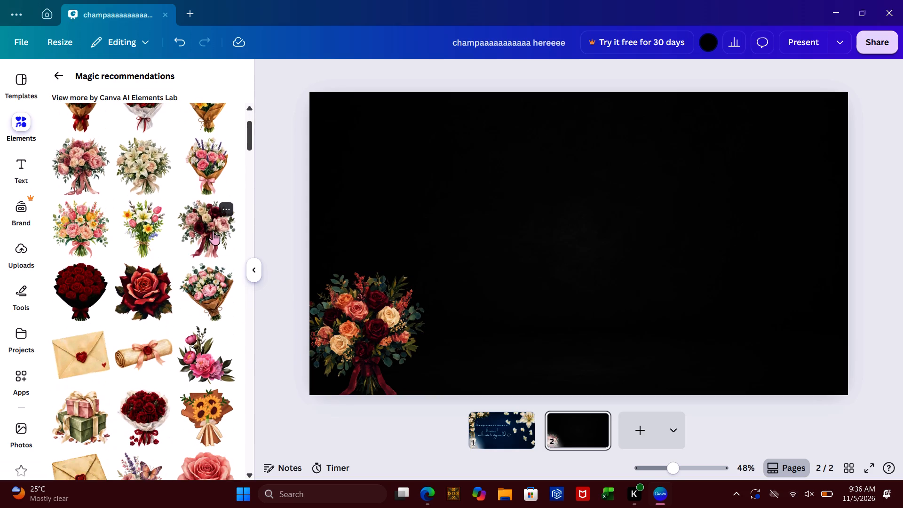
pyautogui.click(213, 230)
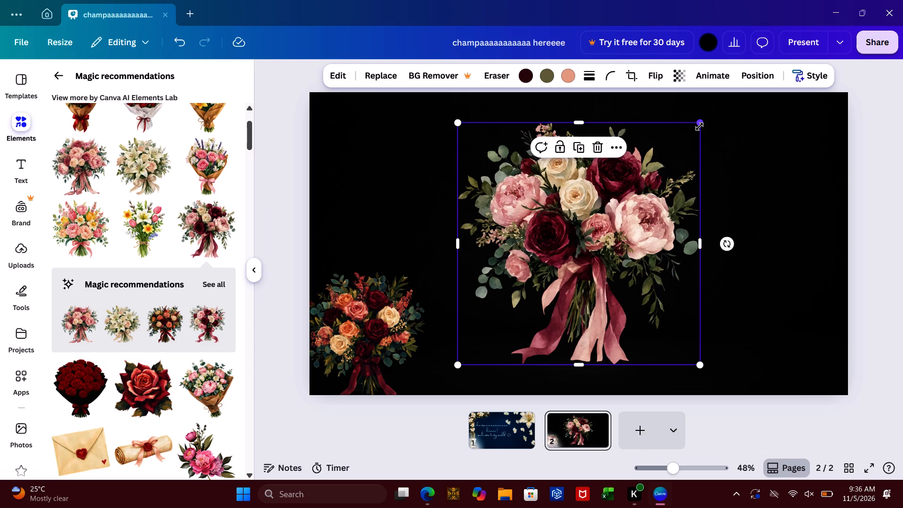
pyautogui.moveTo(699, 127); pyautogui.dragTo(601, 274)
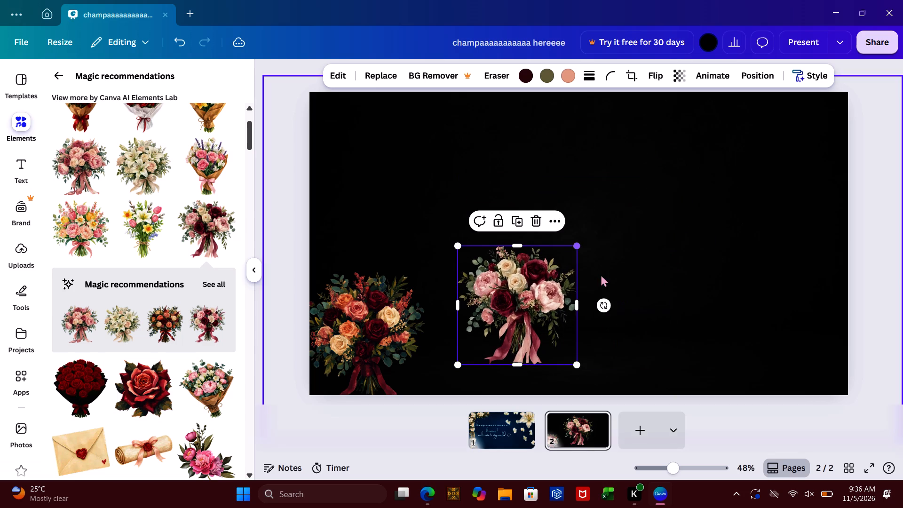
pyautogui.moveTo(544, 286); pyautogui.dragTo(483, 315)
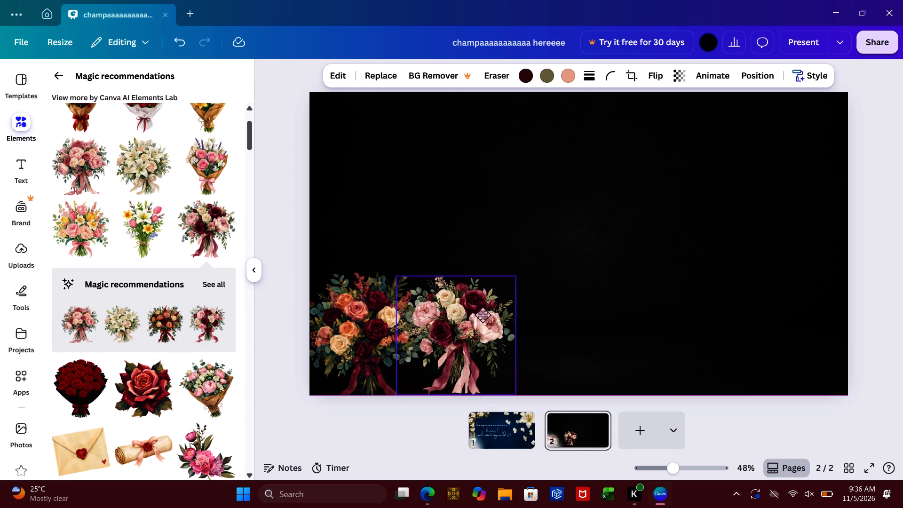
pyautogui.moveTo(483, 315); pyautogui.dragTo(482, 321)
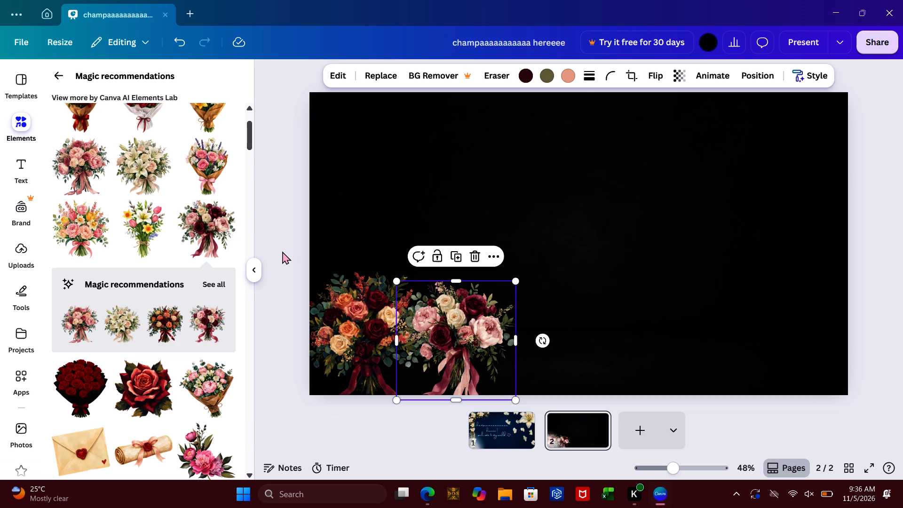
pyautogui.click(282, 251)
# Add the red rose bouquet in white wrapping, shrink it to about a fifth of page 2's width and place it third along the bottom edge.
pyautogui.scroll(-1, 166, 362)
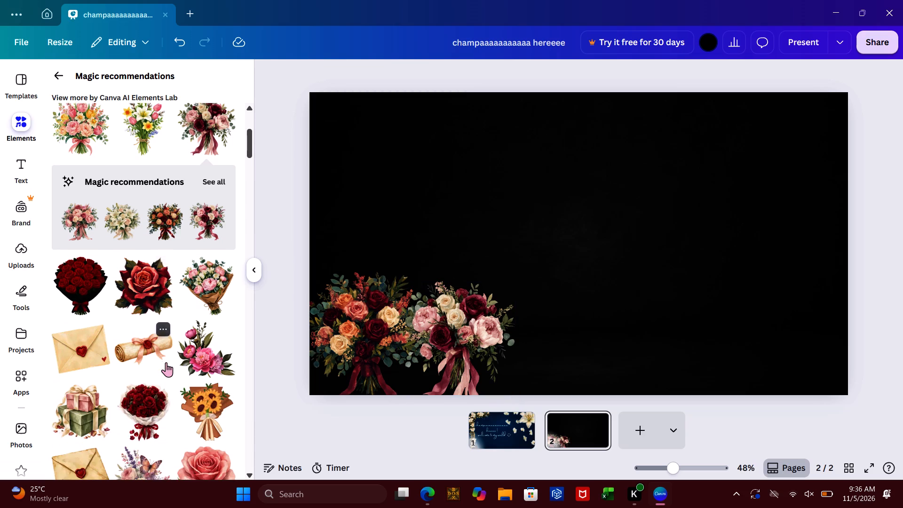
pyautogui.scroll(-2, 166, 362)
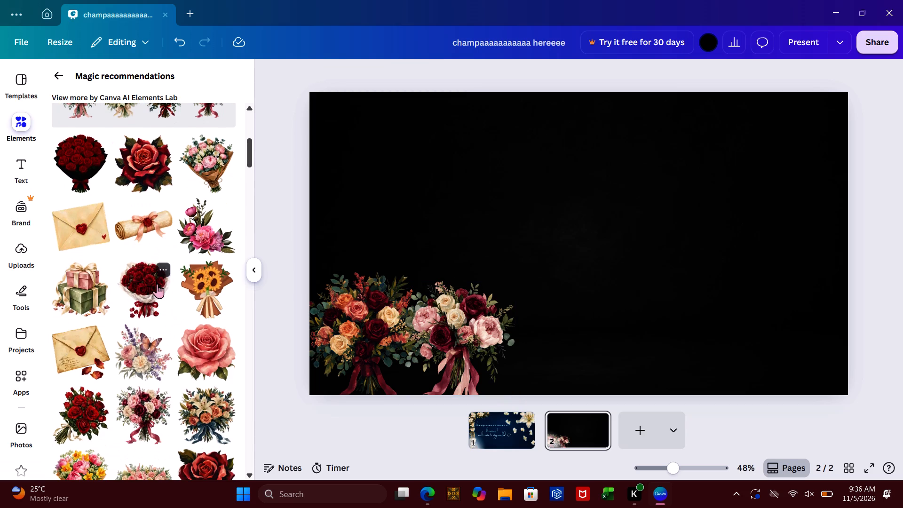
pyautogui.click(157, 284)
pyautogui.moveTo(468, 119); pyautogui.dragTo(542, 226)
pyautogui.moveTo(629, 286); pyautogui.dragTo(562, 341)
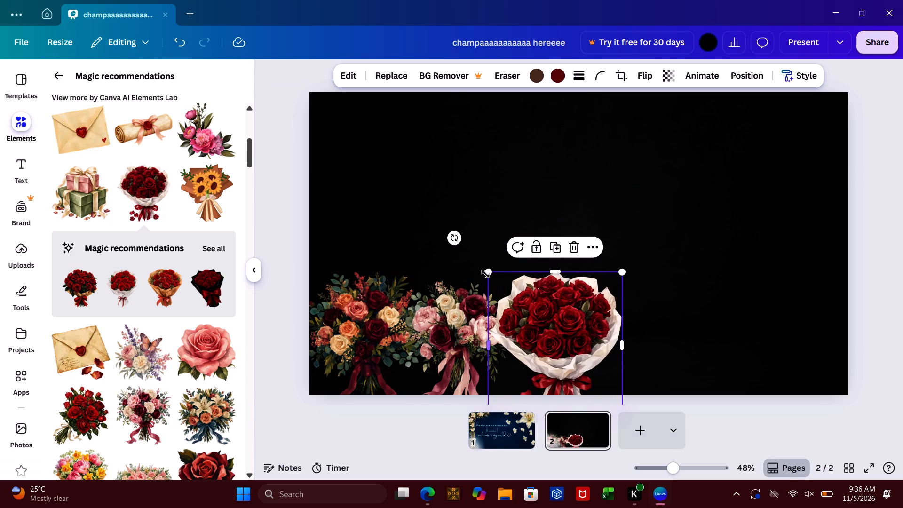
pyautogui.moveTo(484, 273); pyautogui.dragTo(517, 285)
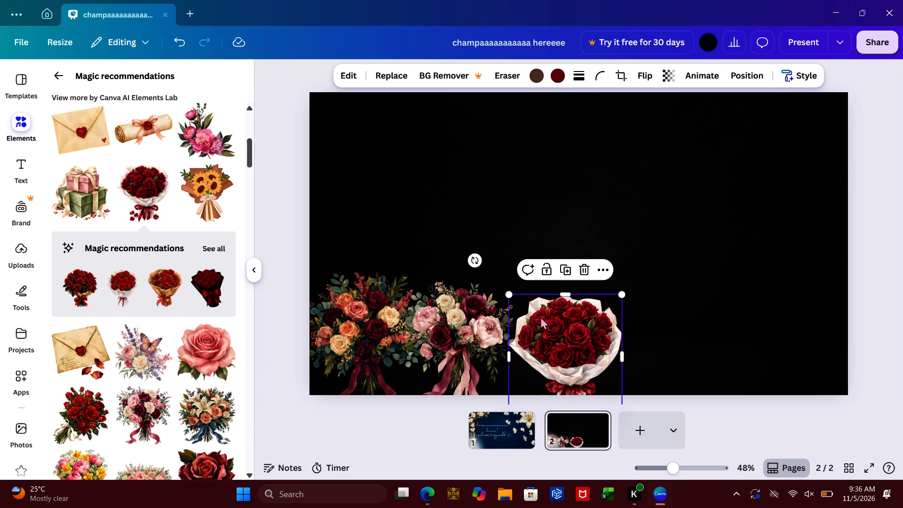
pyautogui.moveTo(542, 319); pyautogui.dragTo(524, 310)
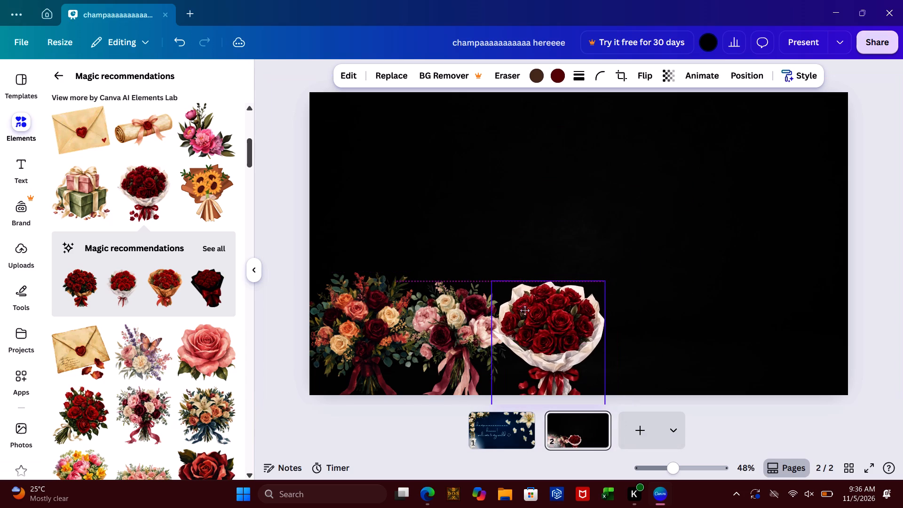
pyautogui.moveTo(524, 310); pyautogui.dragTo(521, 311)
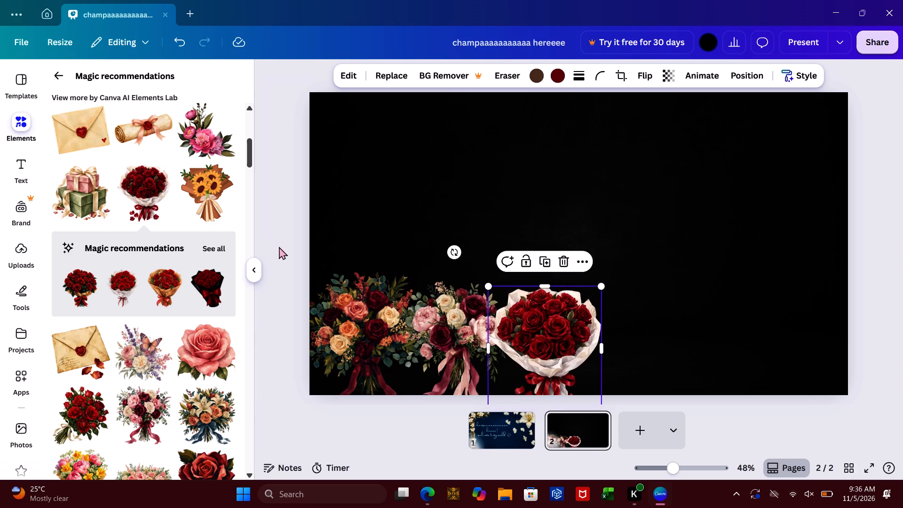
# Add the white lily and orange rose bouquet with the blue ribbon, shrink it and place it beside the red roses along the bottom edge.
pyautogui.scroll(-2, 168, 326)
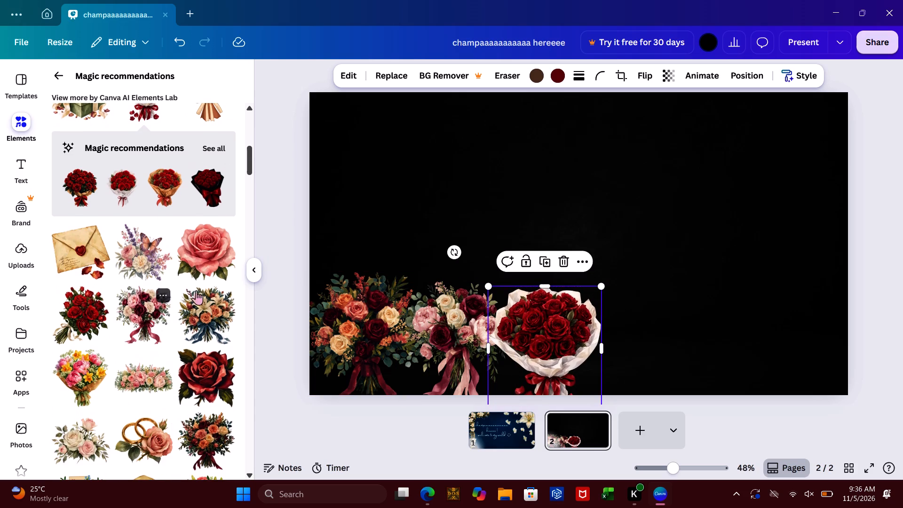
pyautogui.click(190, 326)
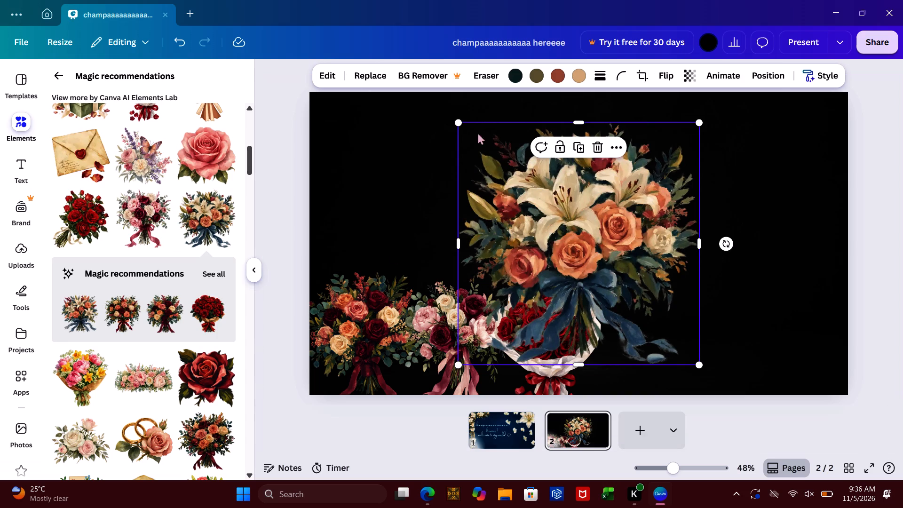
pyautogui.moveTo(460, 120); pyautogui.dragTo(548, 232)
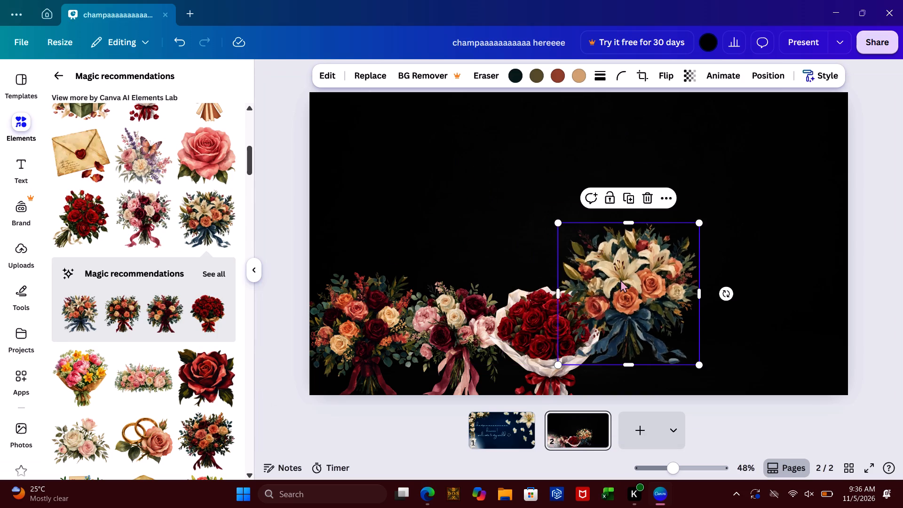
pyautogui.moveTo(620, 279); pyautogui.dragTo(638, 325)
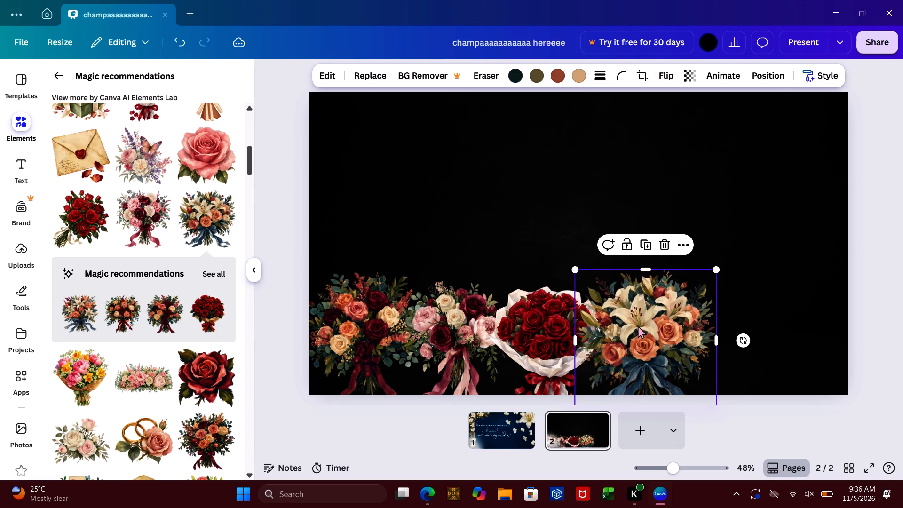
pyautogui.moveTo(578, 271); pyautogui.dragTo(598, 283)
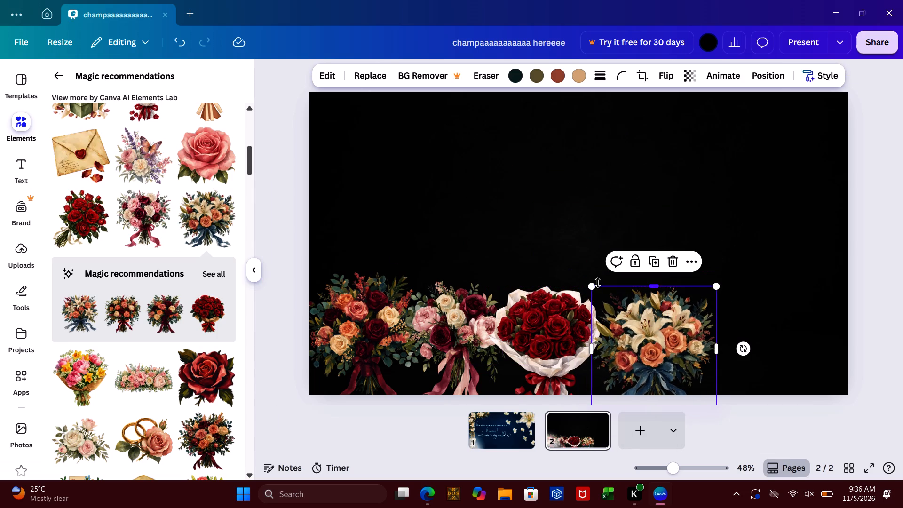
pyautogui.moveTo(610, 312); pyautogui.dragTo(604, 307)
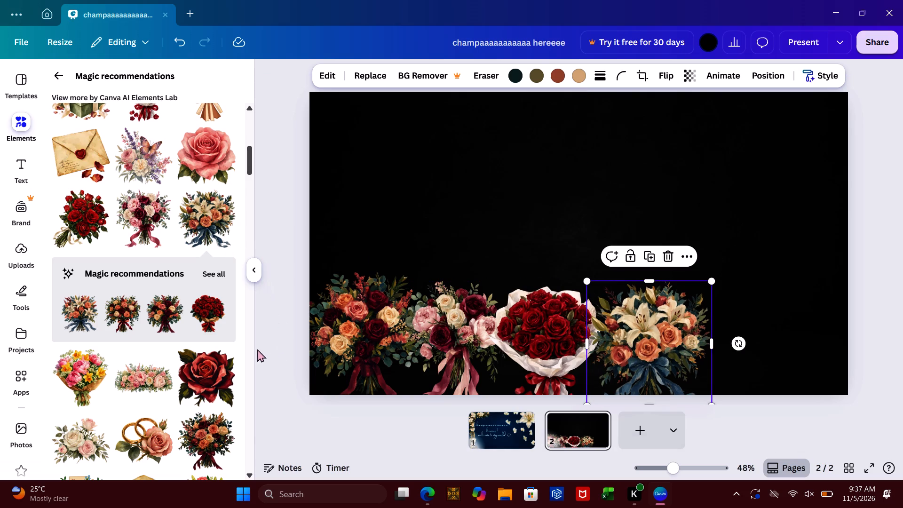
# Add the dusty pink and cream rose bouquet with the beige bow and shrink it to about a fifth of the page width.
pyautogui.scroll(-2, 171, 292)
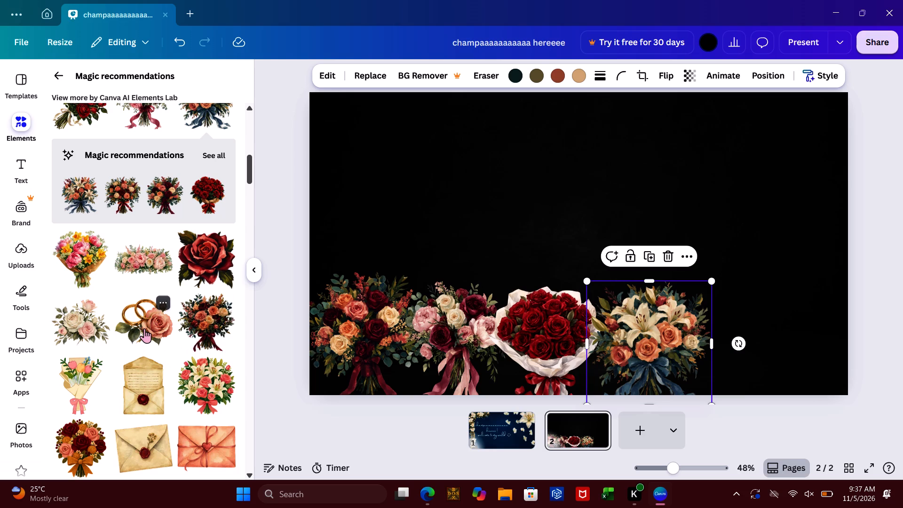
pyautogui.scroll(-4, 144, 328)
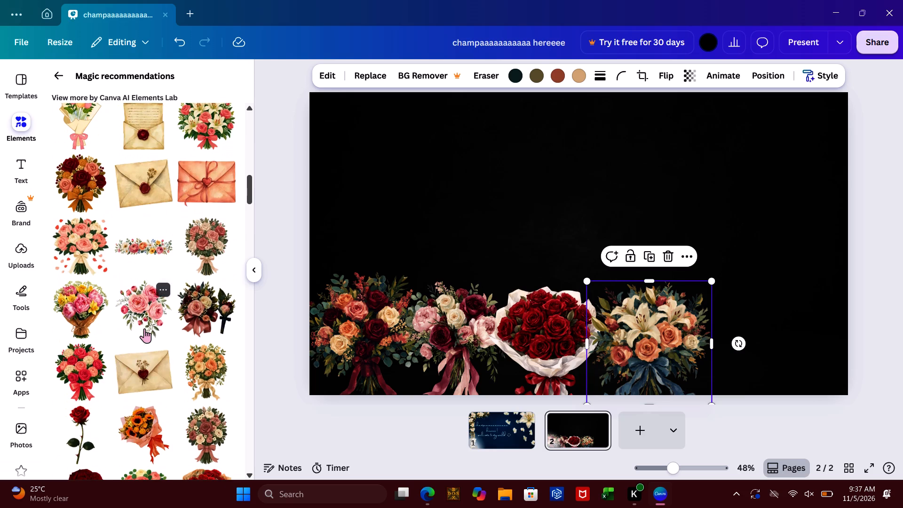
pyautogui.click(189, 250)
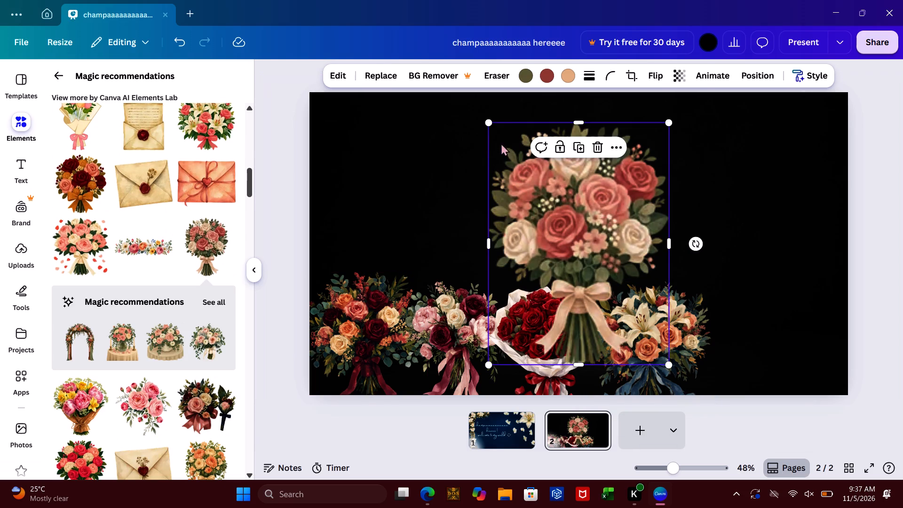
pyautogui.moveTo(492, 126); pyautogui.dragTo(574, 223)
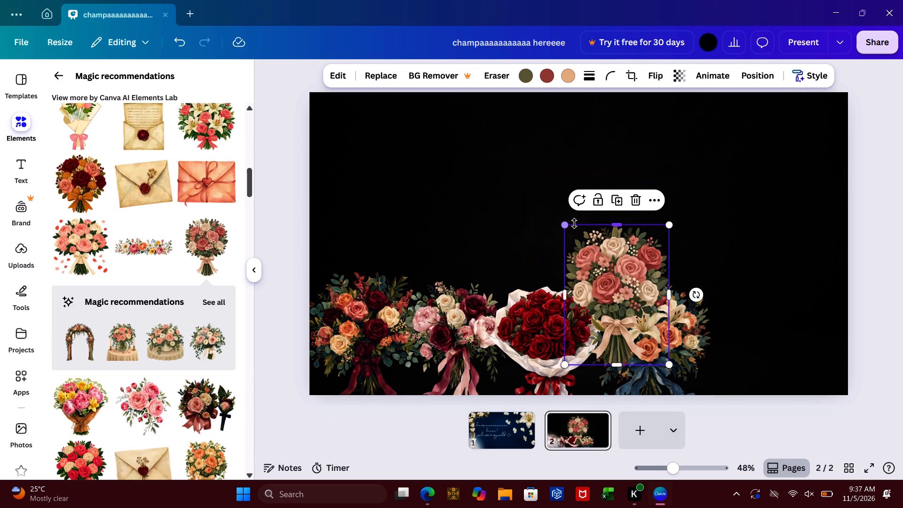
# Move the pink and burgundy ribboned bouquet from second place to the right end of the bottom row.
pyautogui.moveTo(433, 319); pyautogui.dragTo(699, 290)
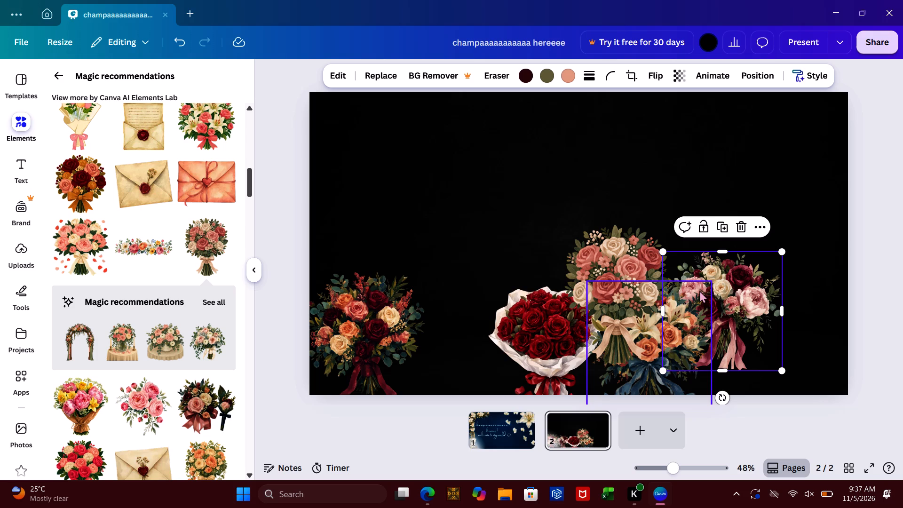
pyautogui.moveTo(731, 285); pyautogui.dragTo(768, 317)
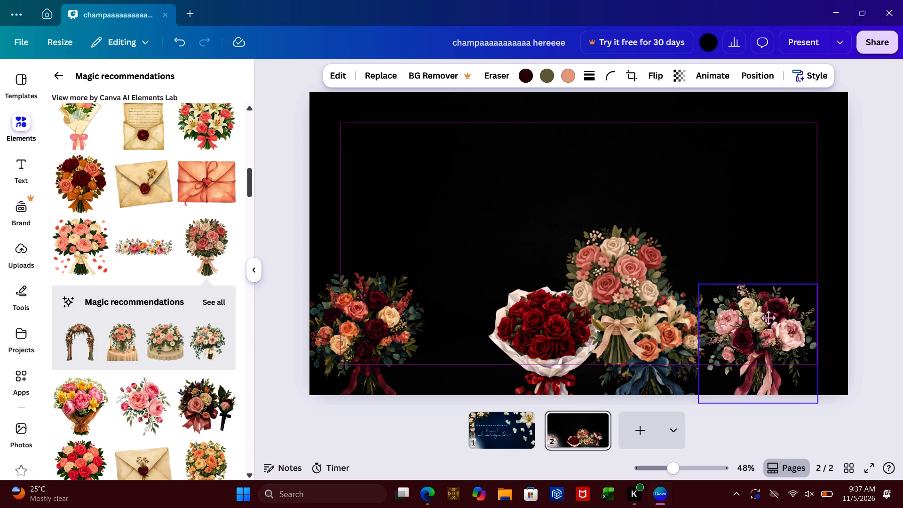
pyautogui.moveTo(768, 317); pyautogui.dragTo(788, 318)
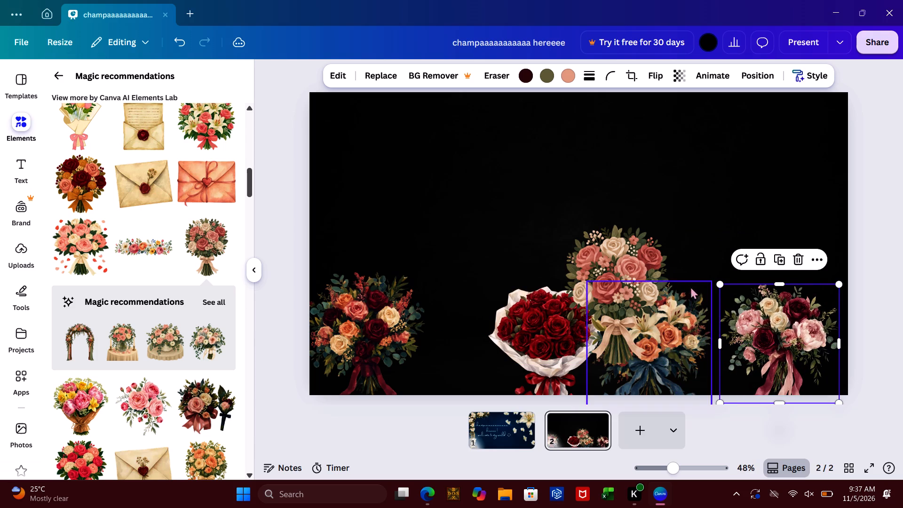
# Place the beige-bow bouquet second in the row and shift the lily and red rose bouquets right to space out the row.
pyautogui.moveTo(634, 277); pyautogui.dragTo(499, 324)
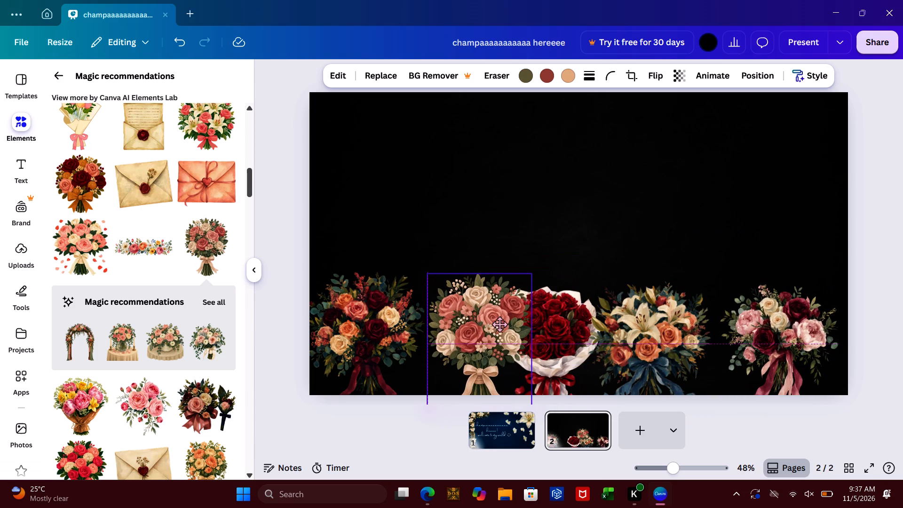
pyautogui.moveTo(499, 324); pyautogui.dragTo(496, 324)
pyautogui.moveTo(654, 317); pyautogui.dragTo(674, 317)
pyautogui.moveTo(584, 318); pyautogui.dragTo(608, 319)
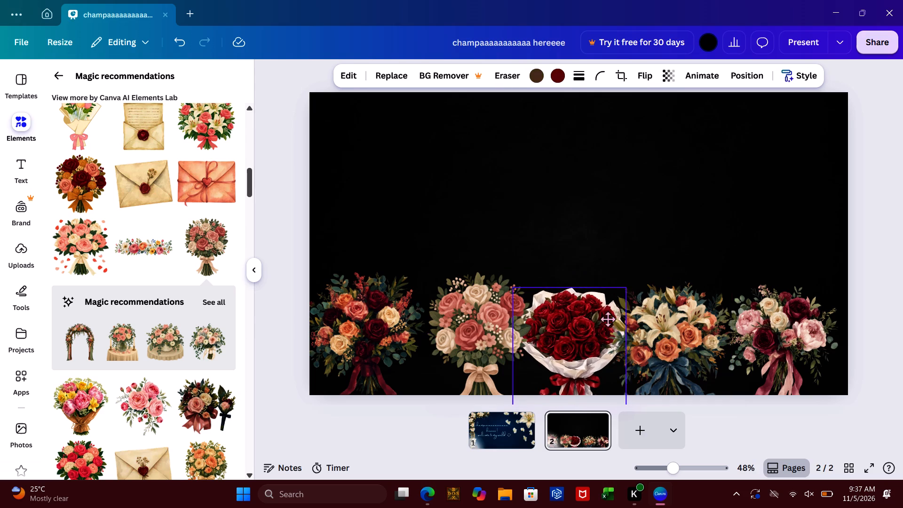
pyautogui.moveTo(608, 319); pyautogui.dragTo(610, 318)
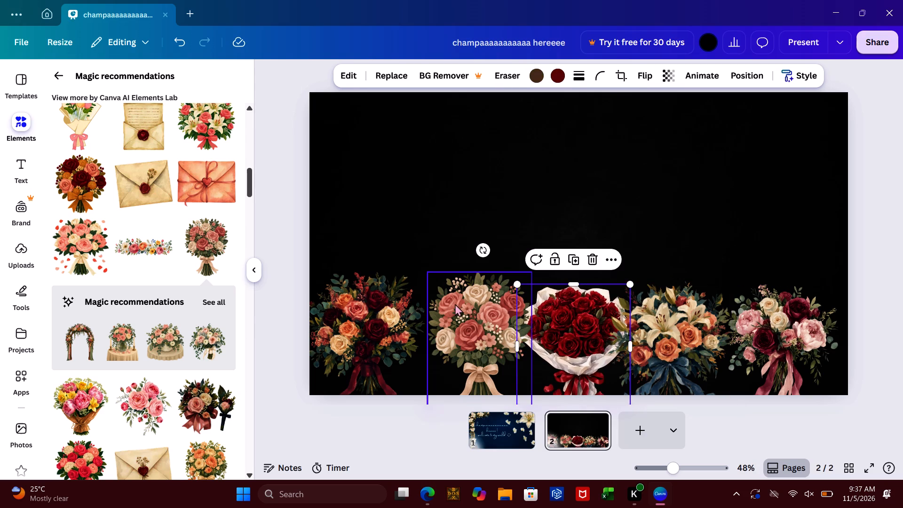
# Tighten the bouquet row, lowering the beige-bow and lily bouquets, raising the red roses slightly between them and pulling the pink and burgundy bouquet inward.
pyautogui.moveTo(440, 311); pyautogui.dragTo(421, 340)
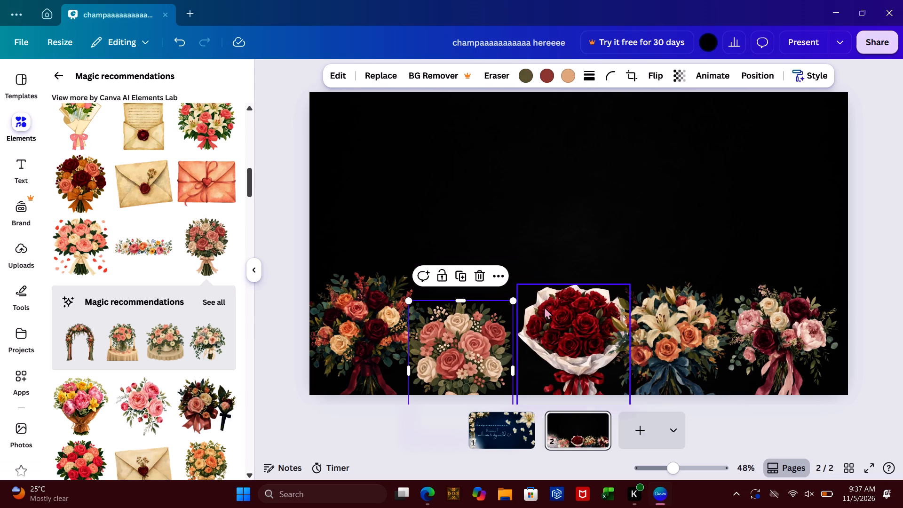
pyautogui.click(546, 308)
pyautogui.moveTo(546, 308); pyautogui.dragTo(516, 297)
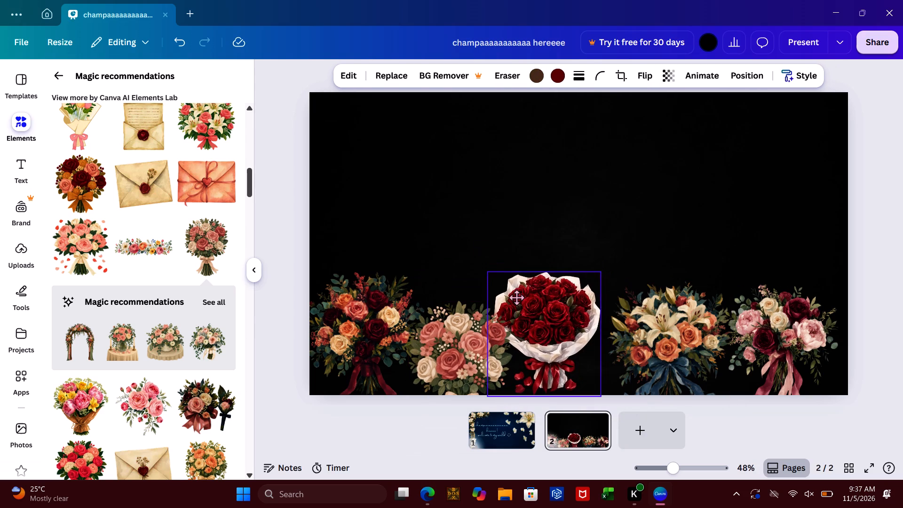
pyautogui.moveTo(516, 297); pyautogui.dragTo(521, 303)
pyautogui.moveTo(656, 334); pyautogui.dragTo(635, 354)
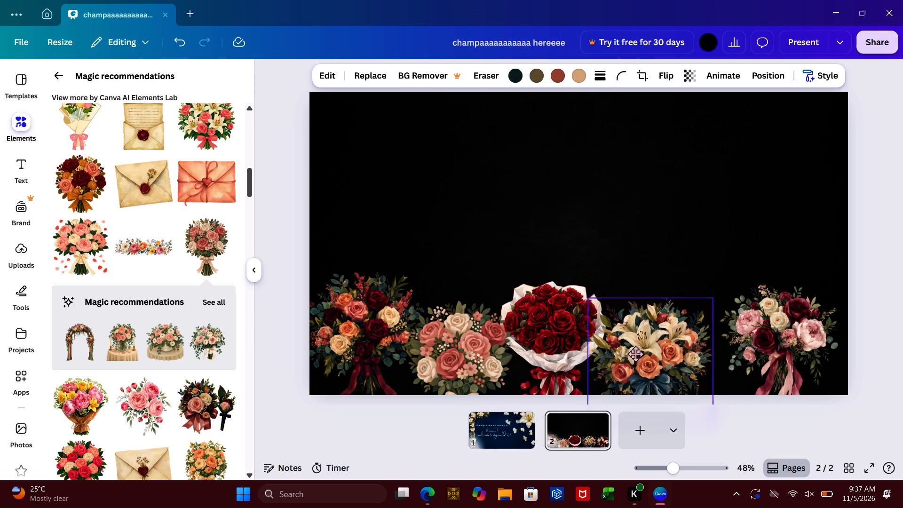
pyautogui.moveTo(635, 354); pyautogui.dragTo(640, 345)
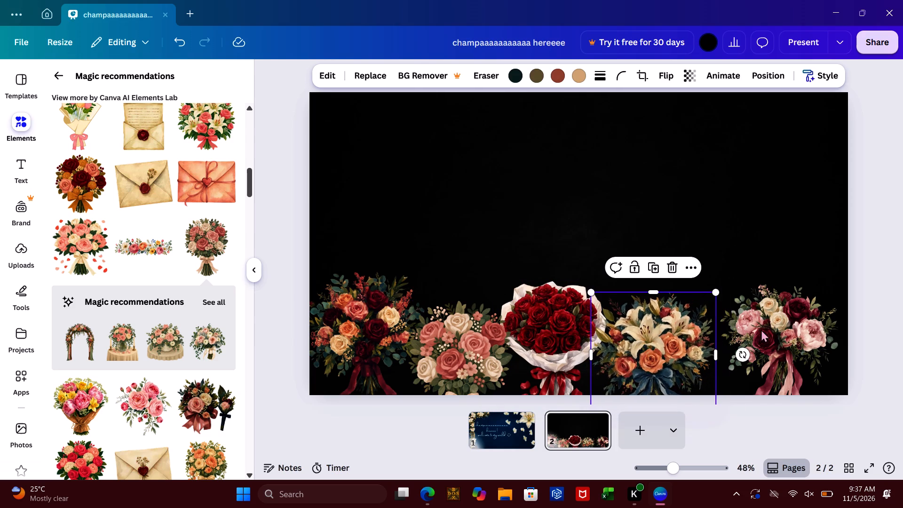
pyautogui.moveTo(762, 328); pyautogui.dragTo(737, 326)
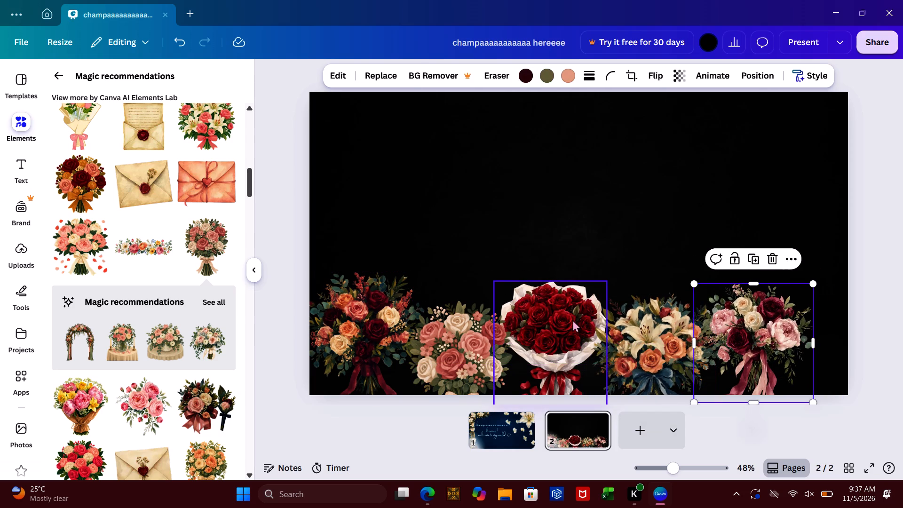
pyautogui.click(572, 319)
pyautogui.moveTo(572, 319); pyautogui.dragTo(570, 315)
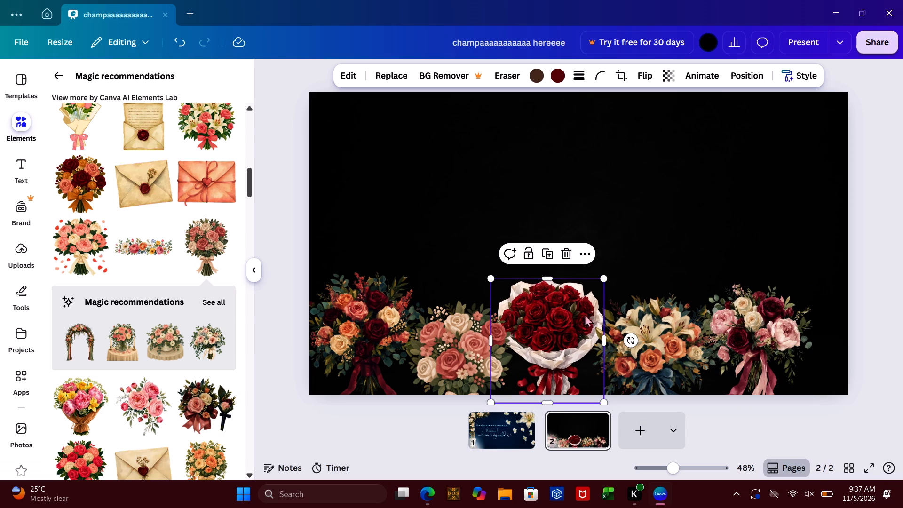
pyautogui.doubleClick(745, 313)
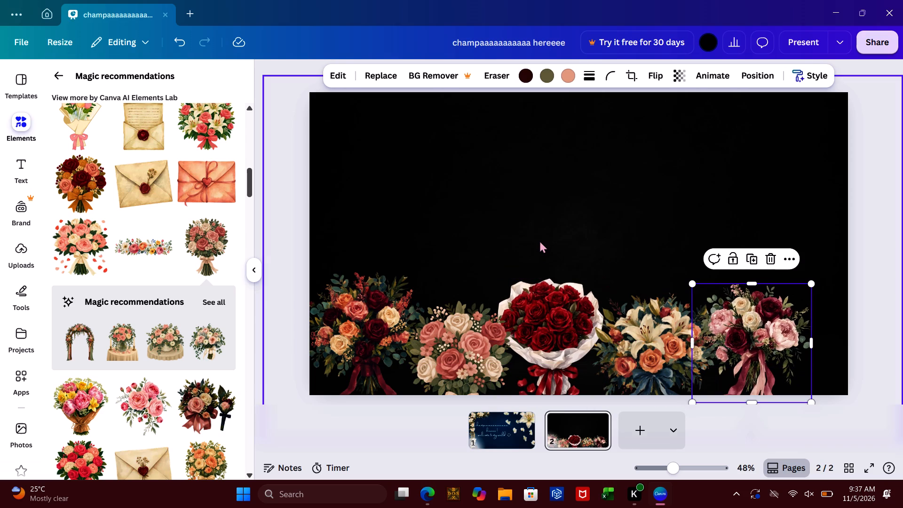
# Crop the black background image so its left side ends about at the page's left edge, and deselect it.
pyautogui.doubleClick(845, 181)
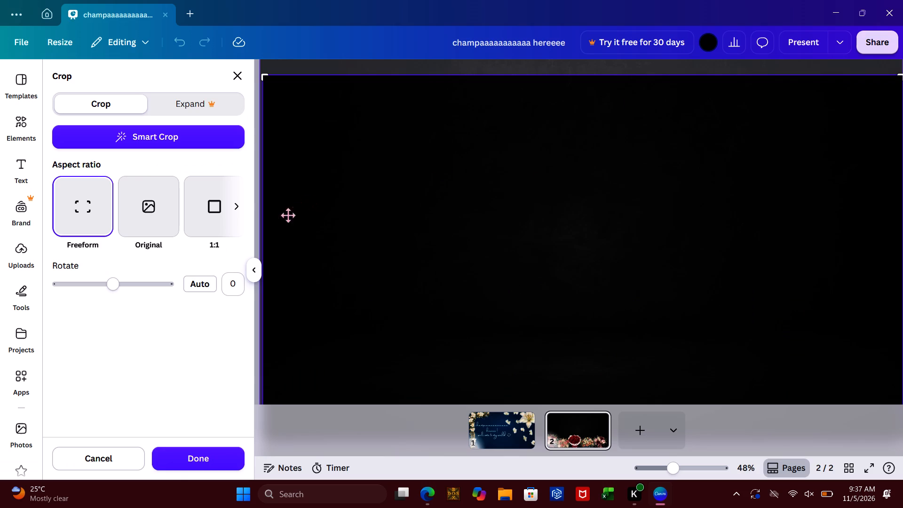
pyautogui.moveTo(262, 181); pyautogui.dragTo(294, 183)
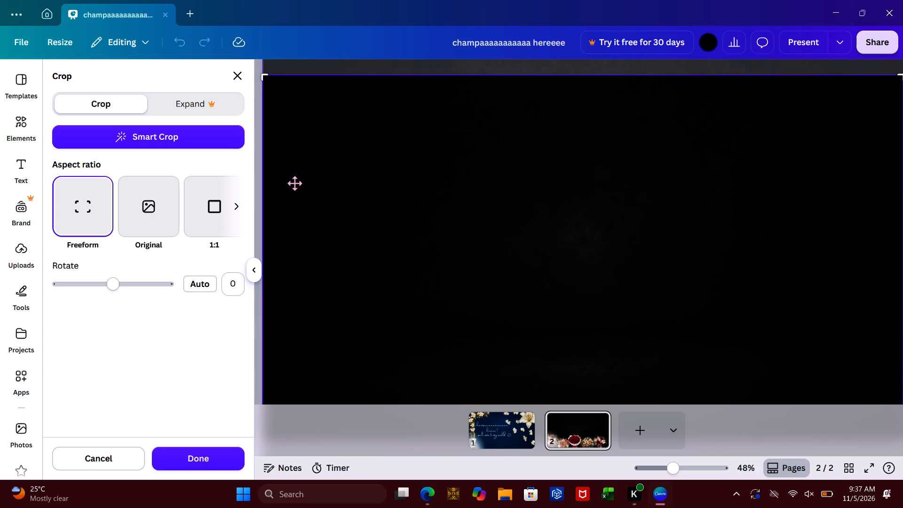
pyautogui.moveTo(264, 76); pyautogui.dragTo(311, 57)
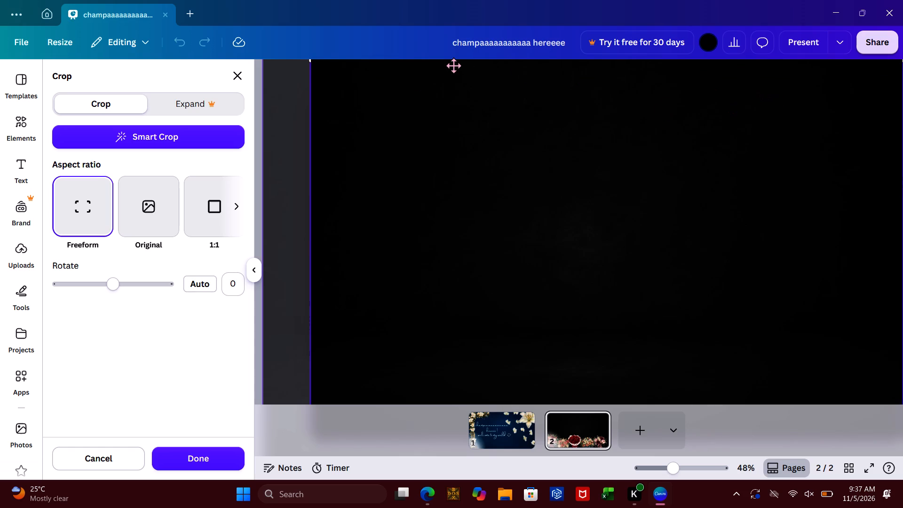
pyautogui.click(243, 79)
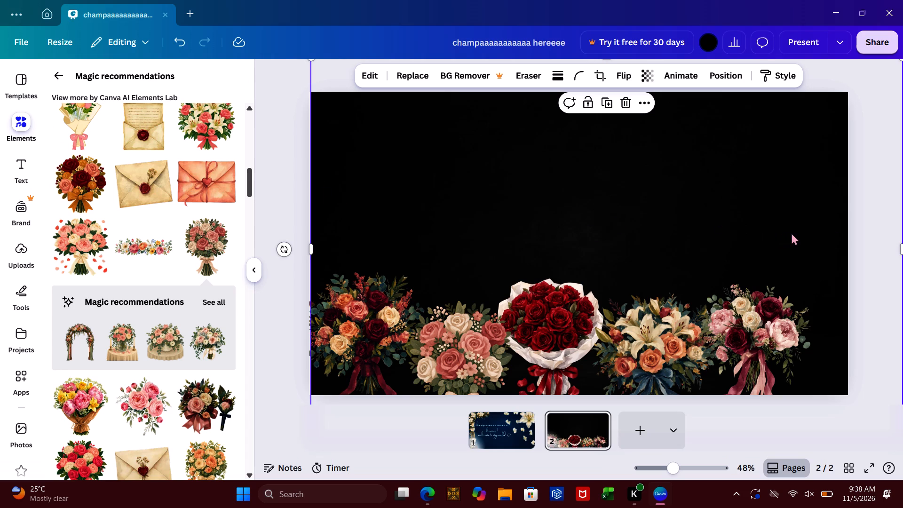
pyautogui.click(827, 235)
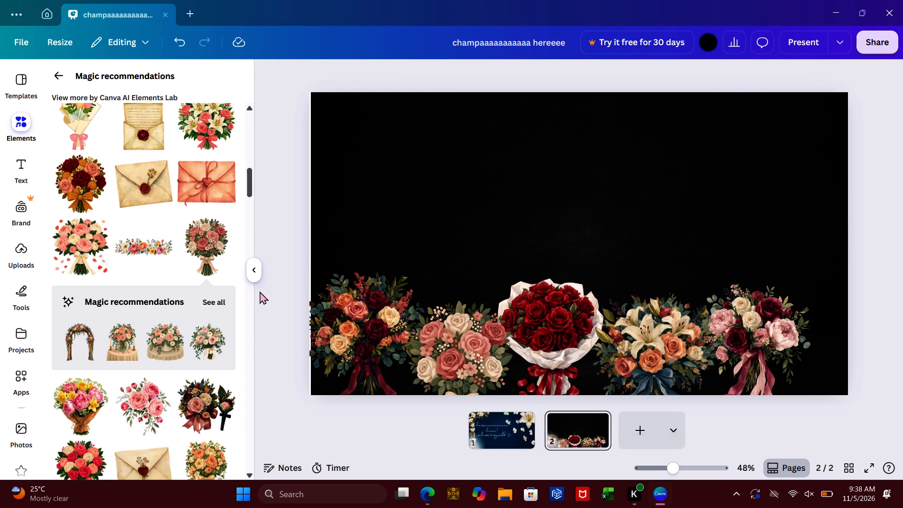
# Delete the white-wrapped red rose bouquet from the middle of the bottom row.
pyautogui.scroll(-2, 195, 245)
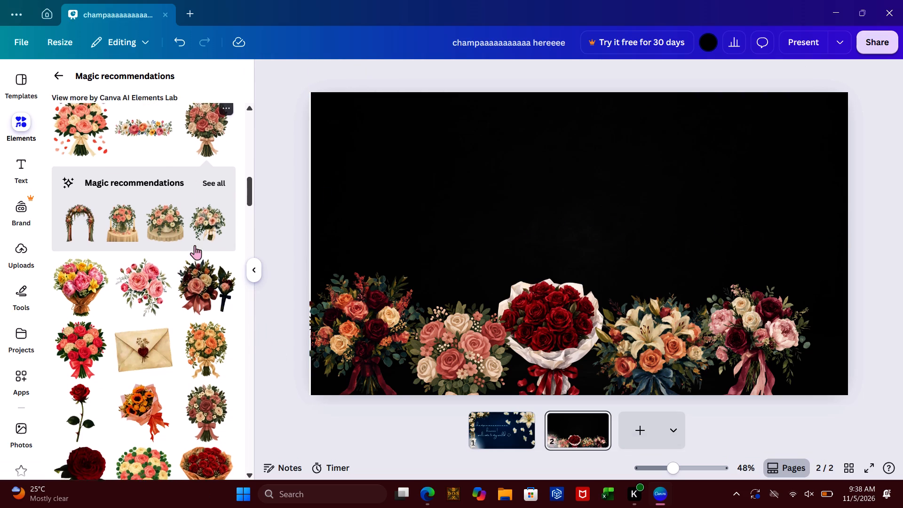
pyautogui.scroll(-2, 195, 245)
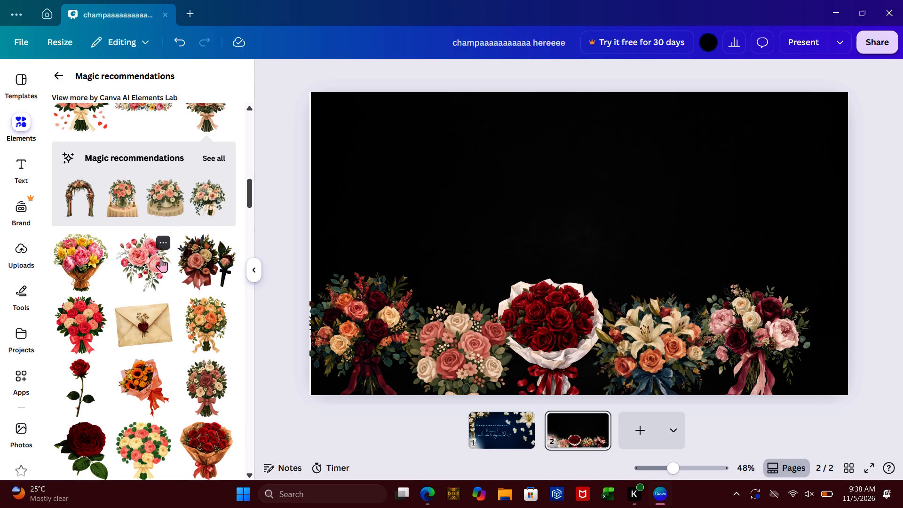
pyautogui.scroll(-2, 161, 258)
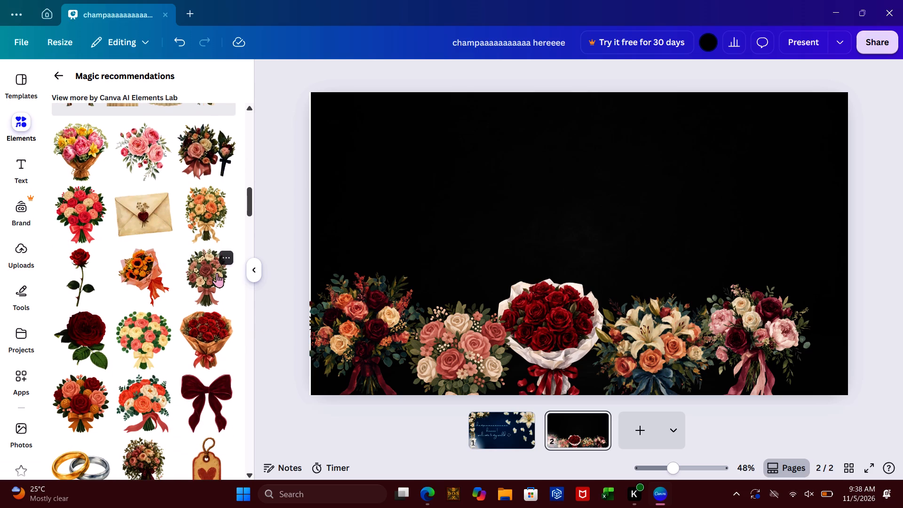
pyautogui.click(547, 325)
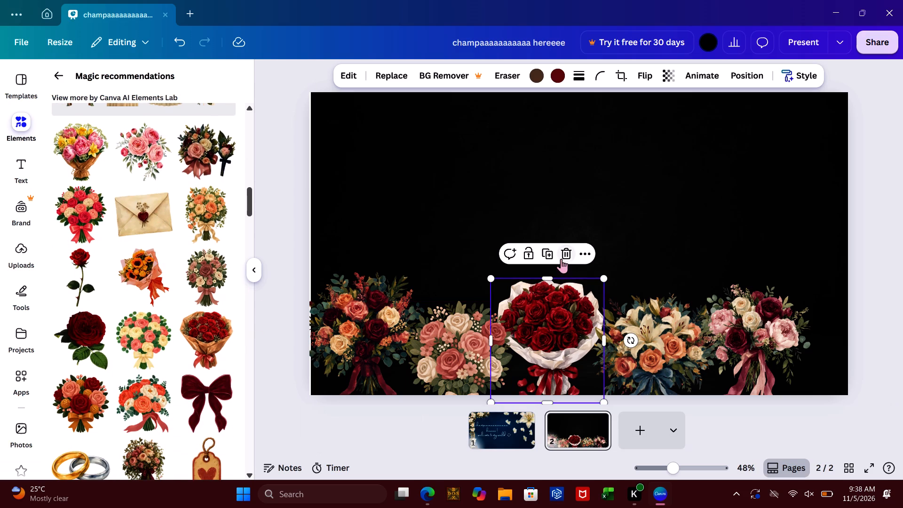
pyautogui.click(567, 254)
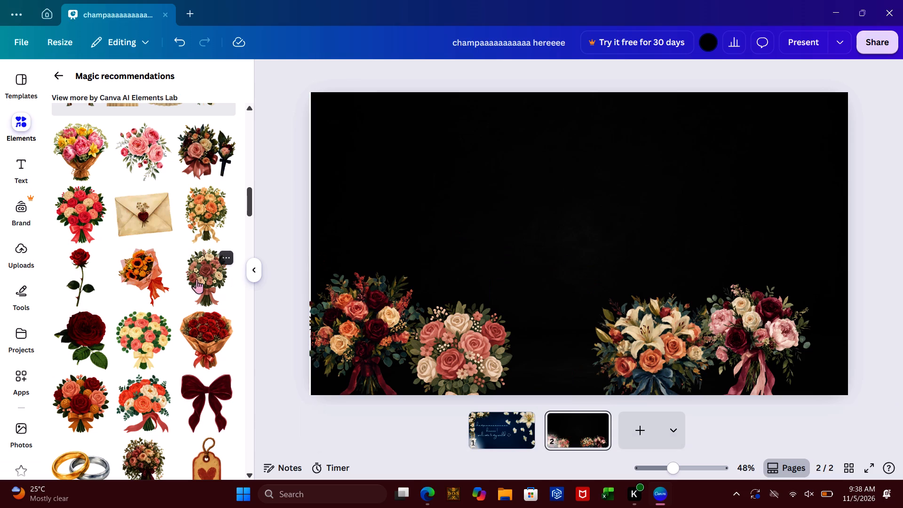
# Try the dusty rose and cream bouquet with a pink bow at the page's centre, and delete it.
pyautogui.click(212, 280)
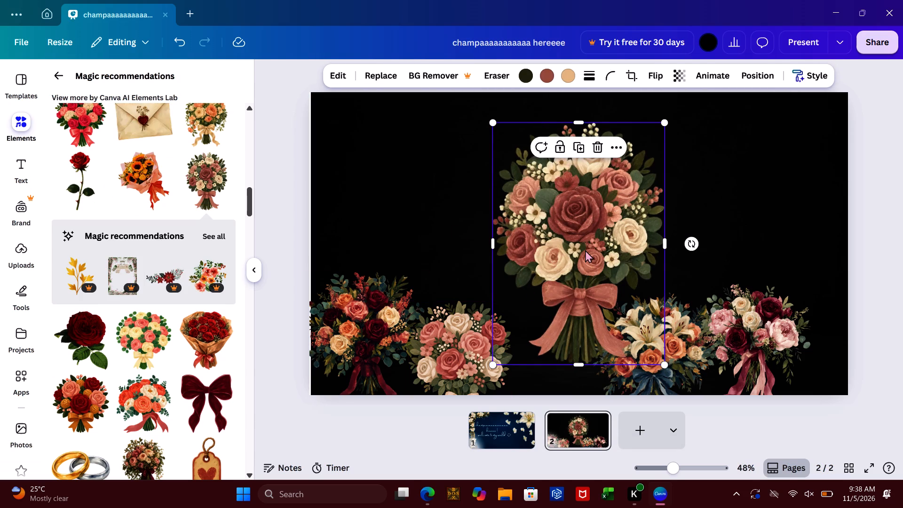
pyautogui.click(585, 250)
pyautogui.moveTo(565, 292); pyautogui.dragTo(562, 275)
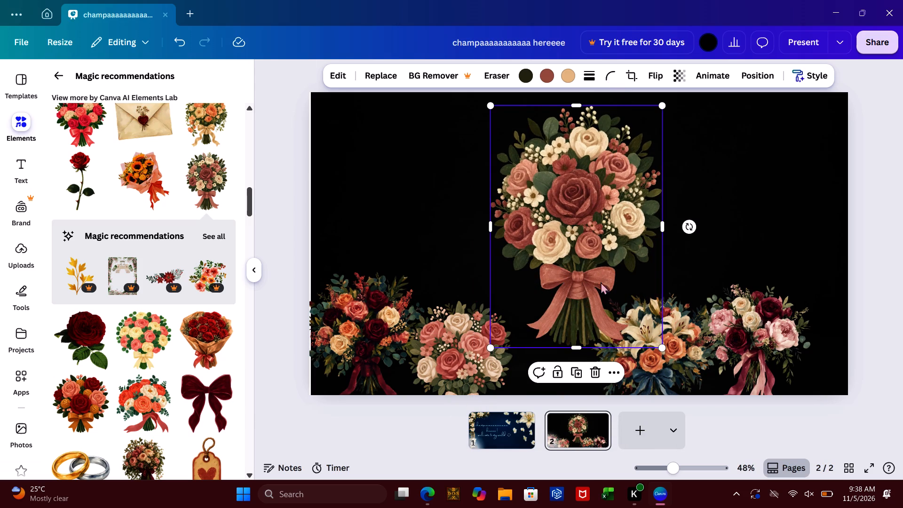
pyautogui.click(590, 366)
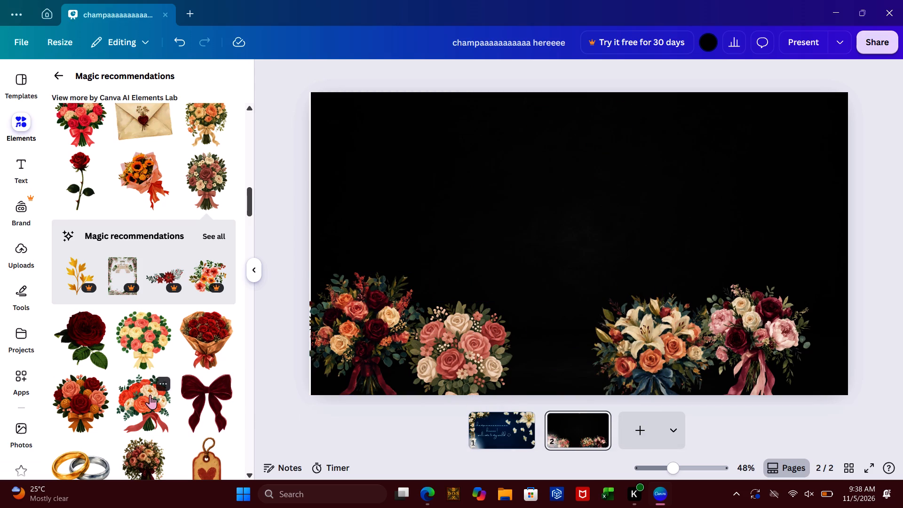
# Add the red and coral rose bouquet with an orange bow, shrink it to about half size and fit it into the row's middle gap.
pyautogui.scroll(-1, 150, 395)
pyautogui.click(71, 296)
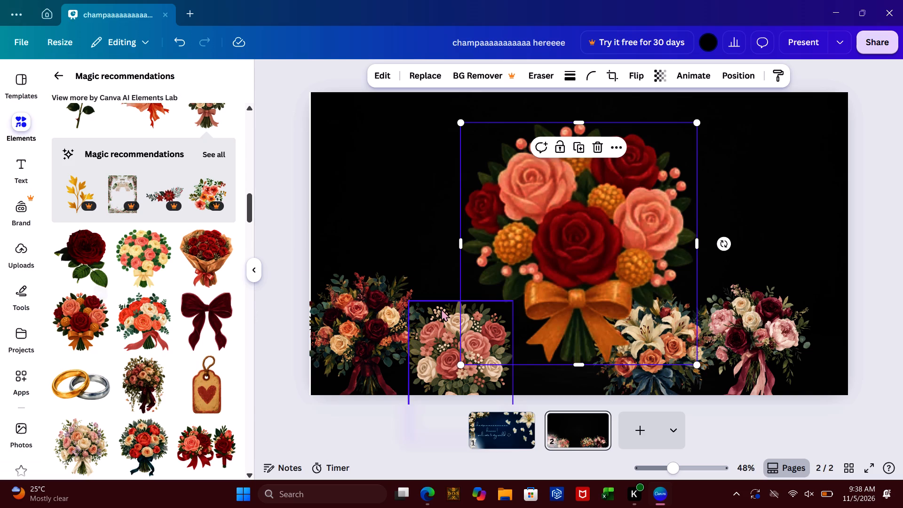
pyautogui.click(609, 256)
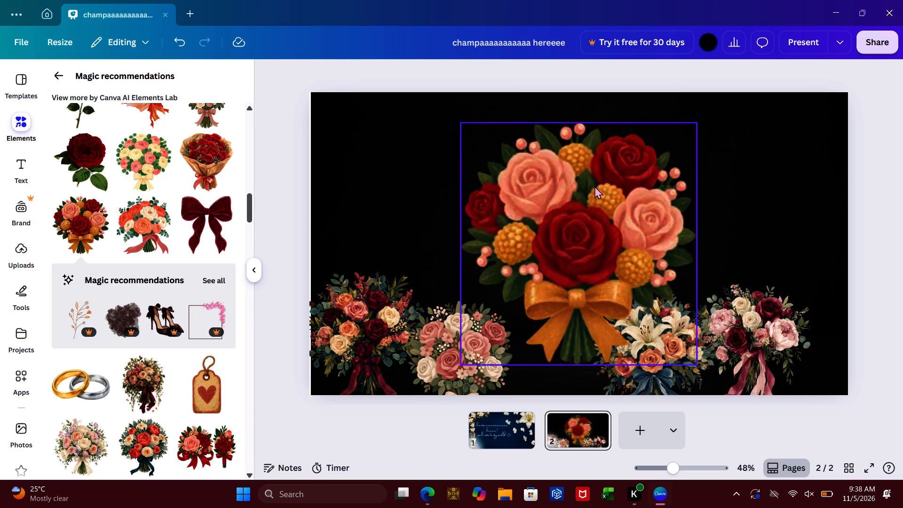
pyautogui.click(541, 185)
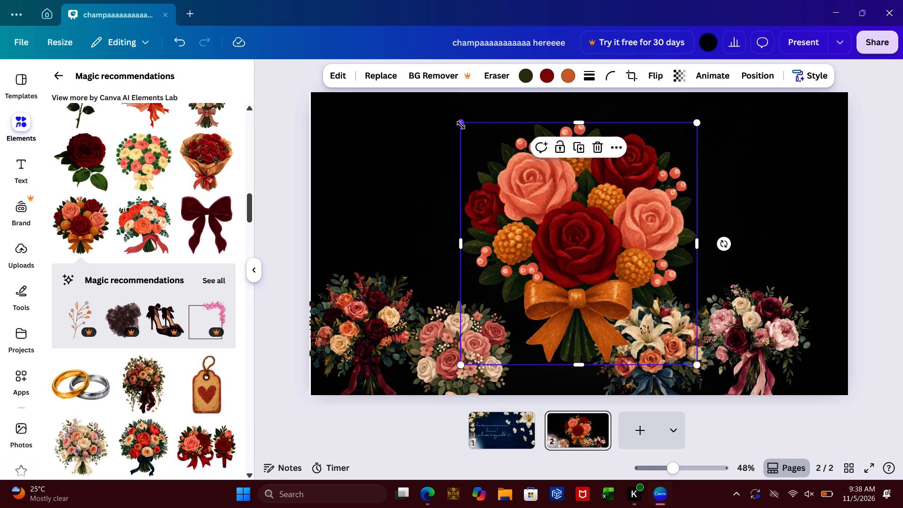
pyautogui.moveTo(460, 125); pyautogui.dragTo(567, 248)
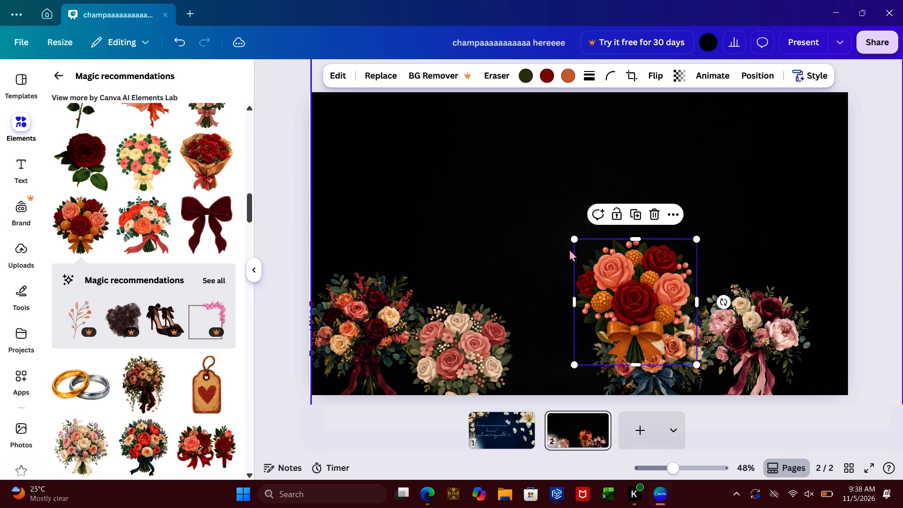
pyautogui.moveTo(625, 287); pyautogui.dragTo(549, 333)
# Move the pink and burgundy bouquet to the page's right edge and shift the lily bouquet right and slightly up beside it.
pyautogui.moveTo(759, 311); pyautogui.dragTo(788, 316)
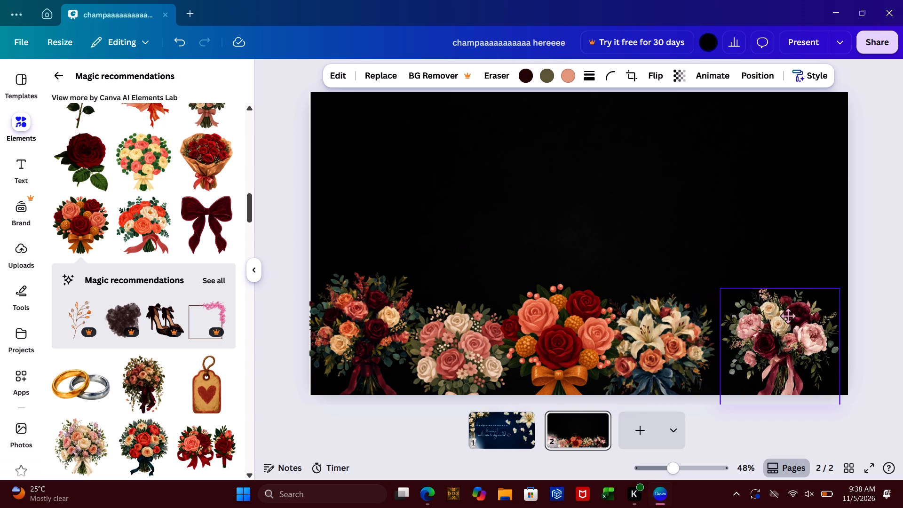
pyautogui.moveTo(788, 316); pyautogui.dragTo(810, 303)
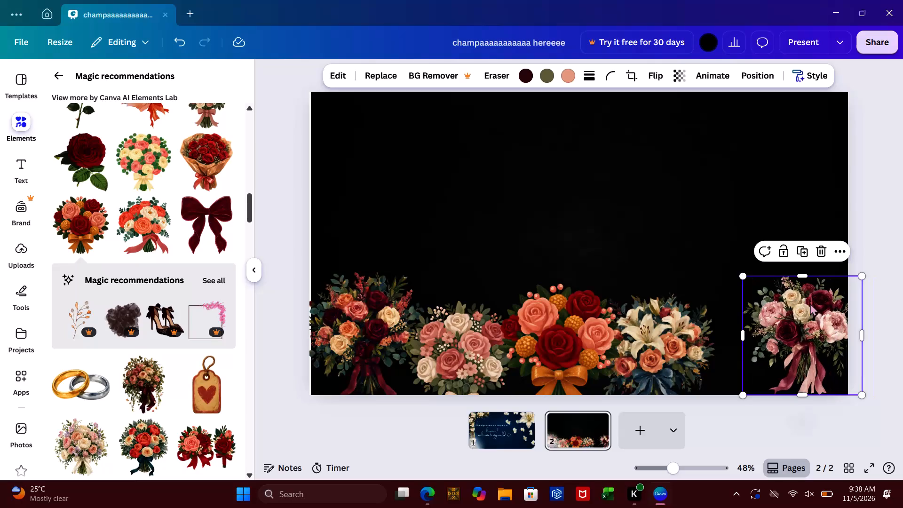
pyautogui.click(745, 280)
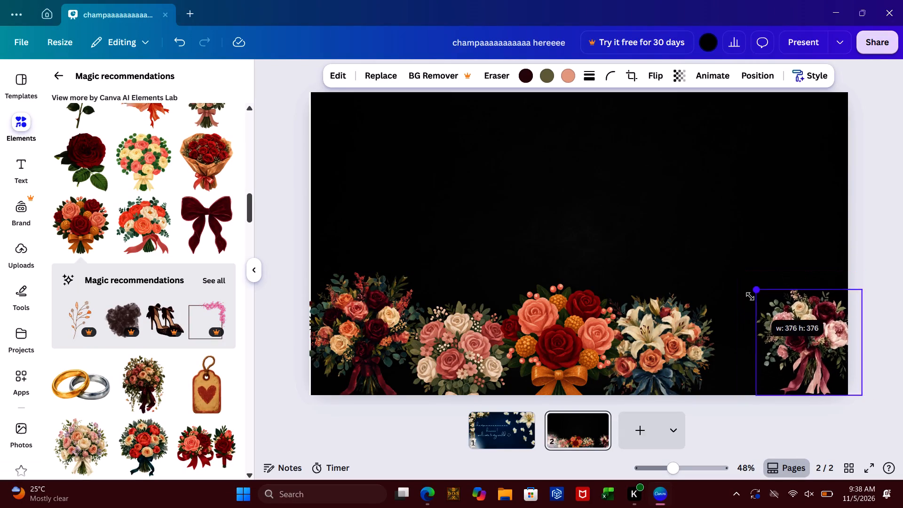
pyautogui.moveTo(687, 312); pyautogui.dragTo(709, 298)
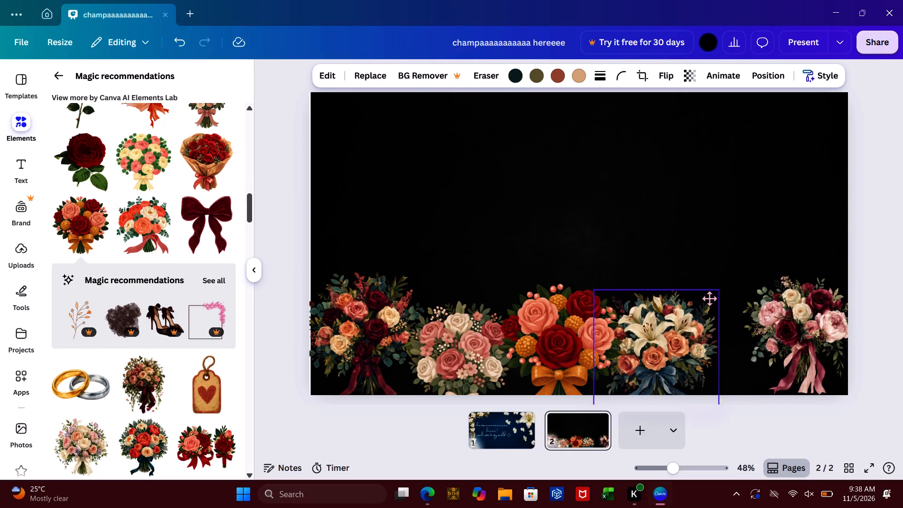
pyautogui.moveTo(709, 298); pyautogui.dragTo(737, 296)
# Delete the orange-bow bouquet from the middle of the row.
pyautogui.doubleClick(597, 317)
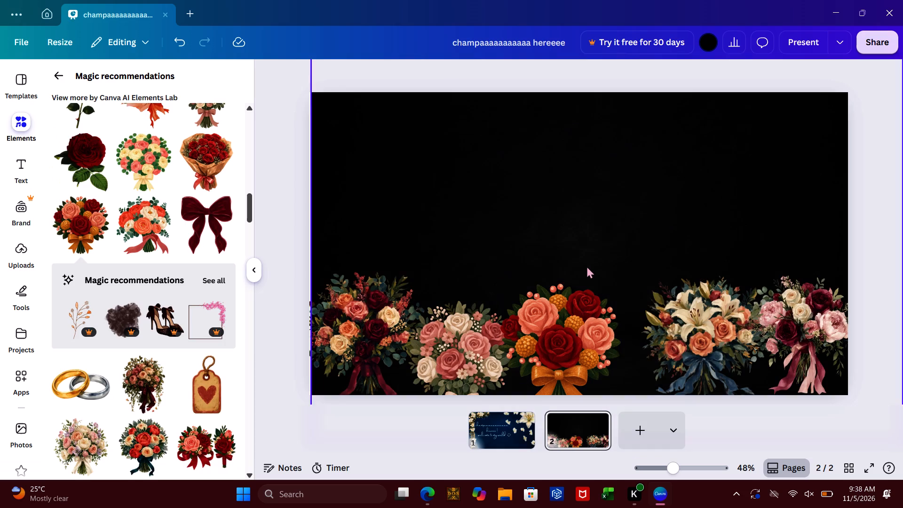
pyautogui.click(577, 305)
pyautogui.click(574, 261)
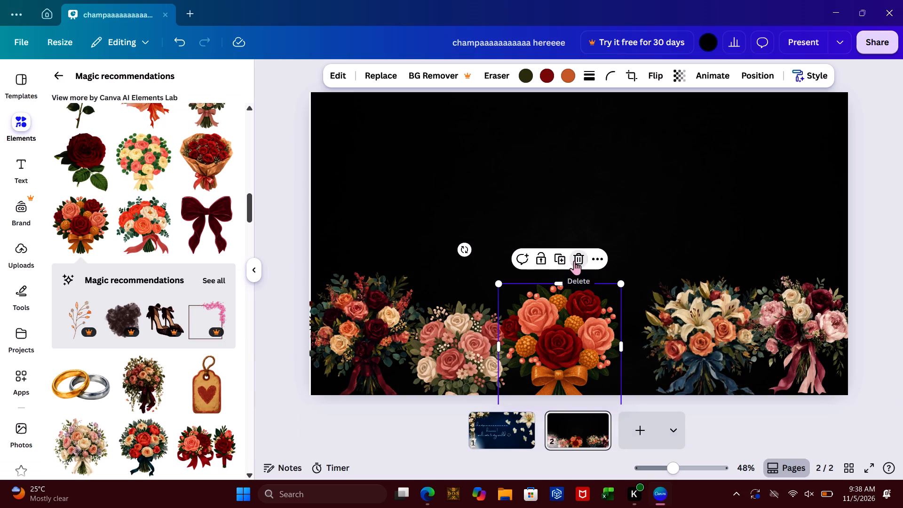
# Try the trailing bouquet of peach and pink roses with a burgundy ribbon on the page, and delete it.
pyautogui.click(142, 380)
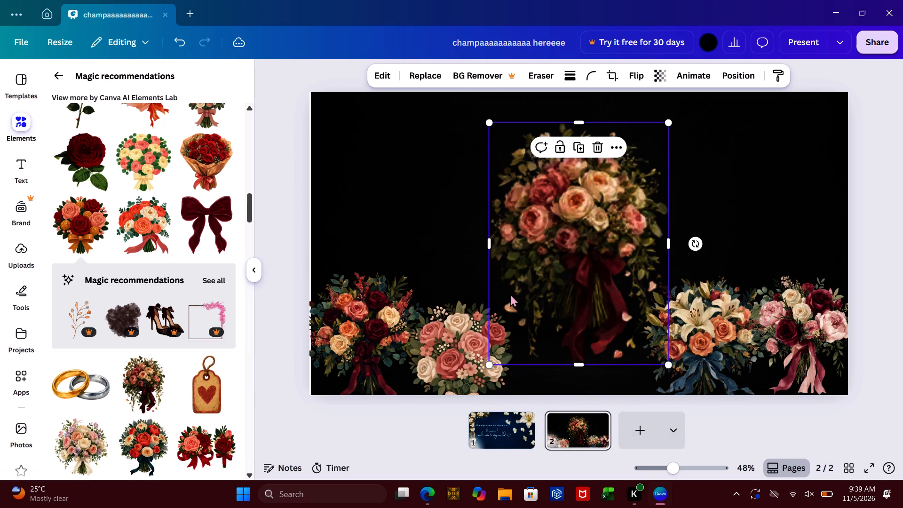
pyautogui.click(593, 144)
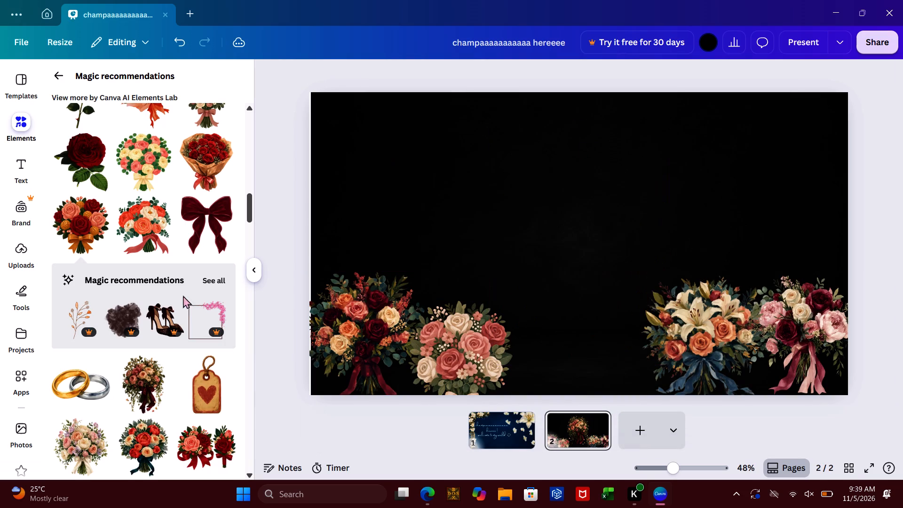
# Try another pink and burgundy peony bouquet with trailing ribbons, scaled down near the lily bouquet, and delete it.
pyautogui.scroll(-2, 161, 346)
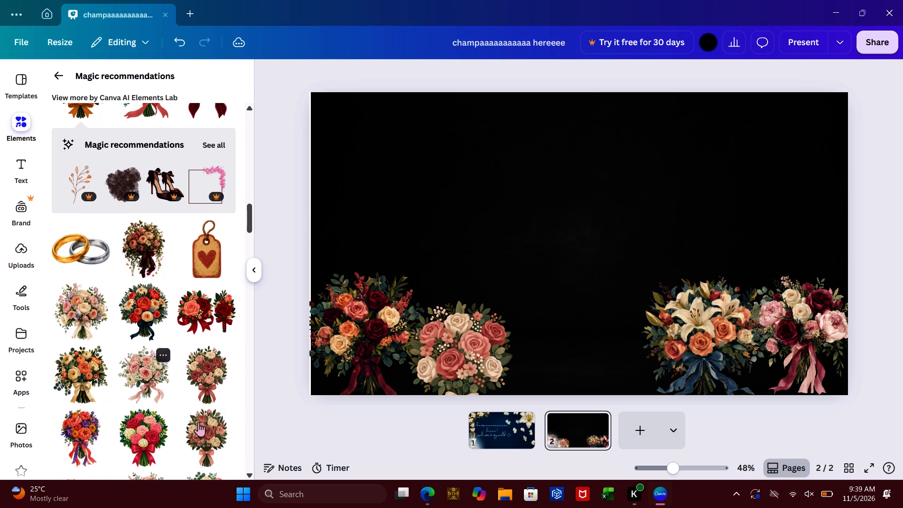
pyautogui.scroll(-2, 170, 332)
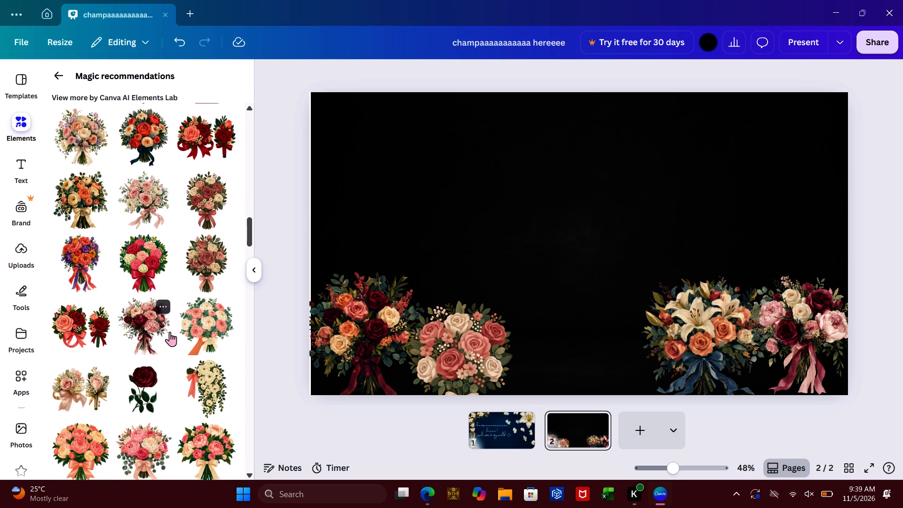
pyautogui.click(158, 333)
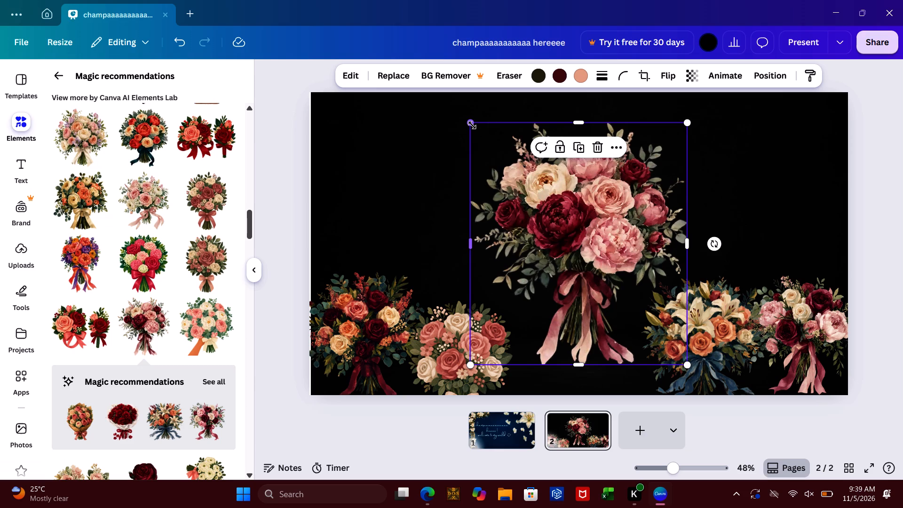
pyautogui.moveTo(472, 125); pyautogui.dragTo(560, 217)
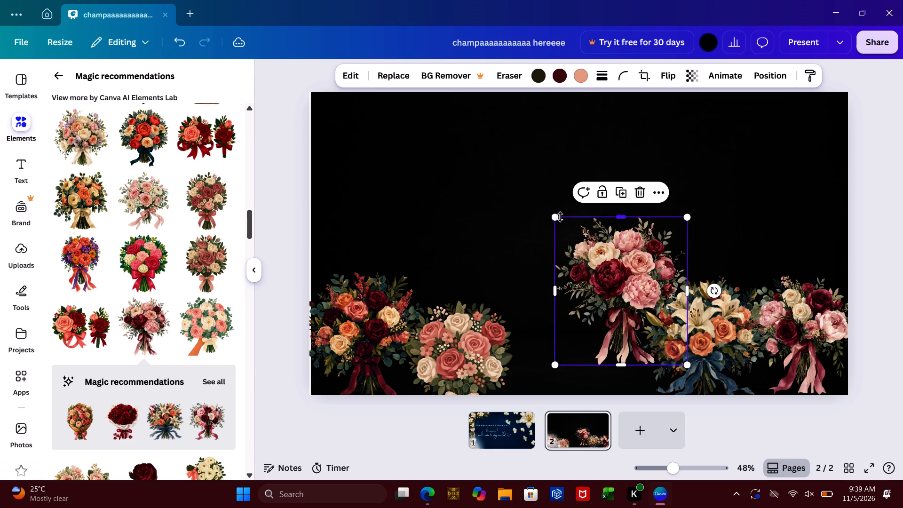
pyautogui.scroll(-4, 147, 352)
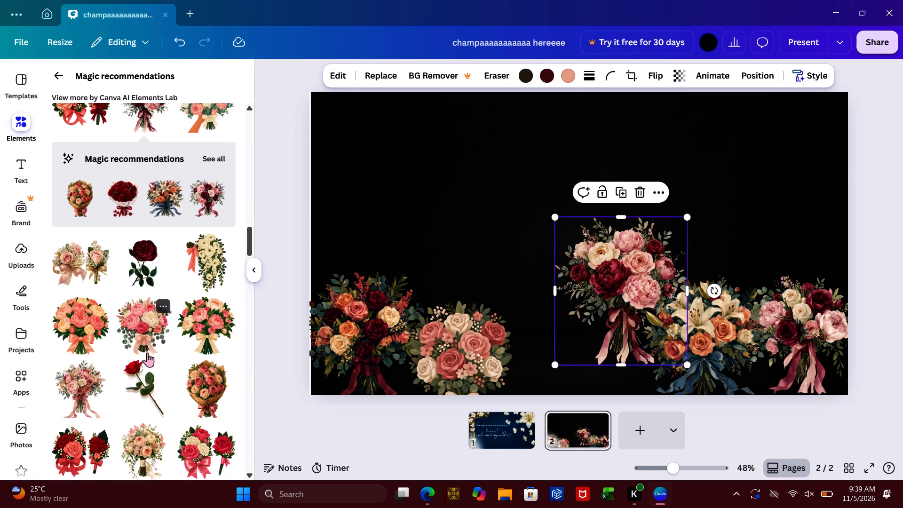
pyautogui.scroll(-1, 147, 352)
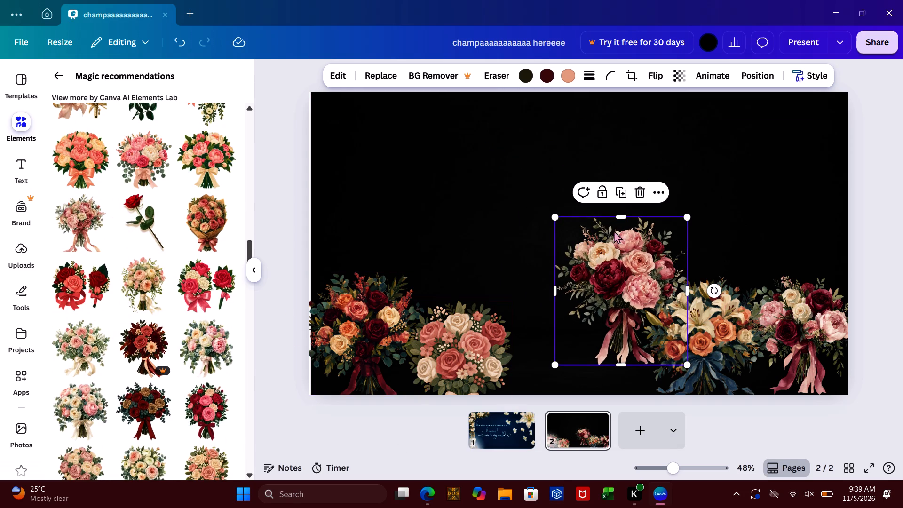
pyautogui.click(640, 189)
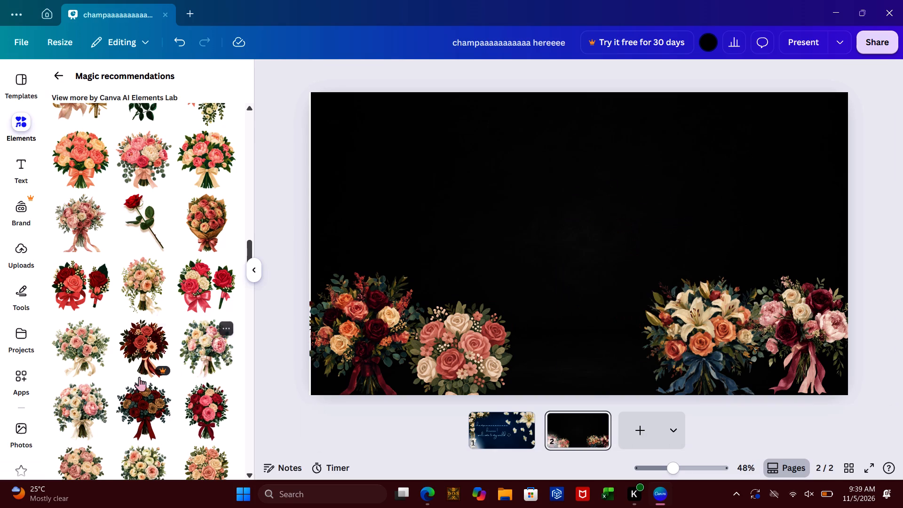
# Add the red and pink rose bouquet with a dark red bow, shrink it and centre it in the gap at the page's bottom edge.
pyautogui.scroll(-2, 128, 384)
pyautogui.click(196, 287)
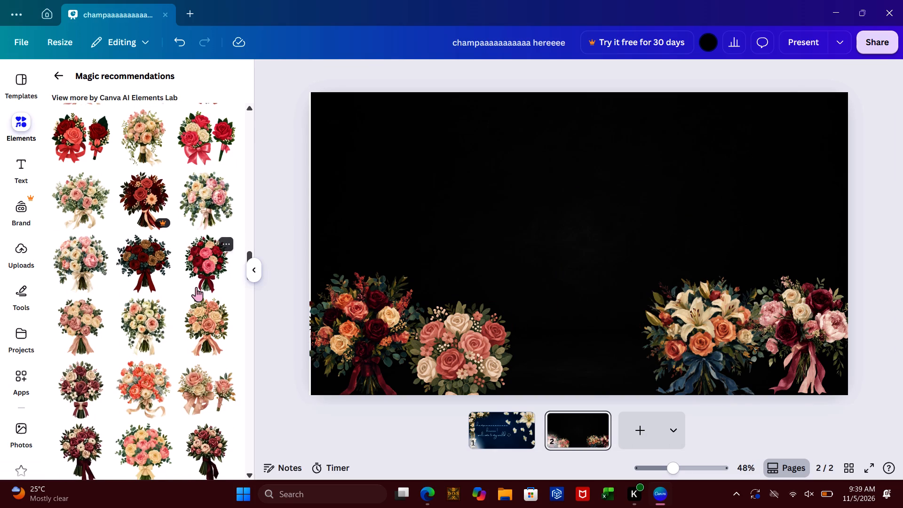
pyautogui.moveTo(489, 124); pyautogui.dragTo(513, 195)
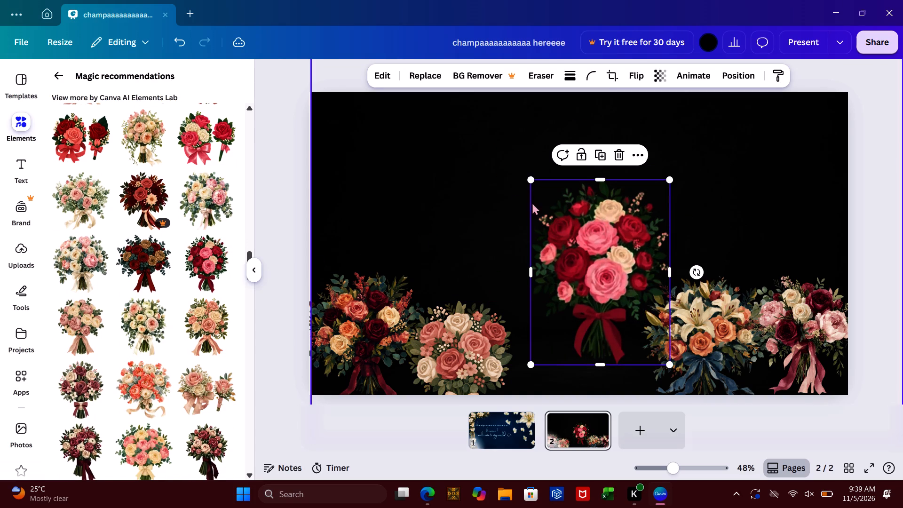
pyautogui.moveTo(559, 218); pyautogui.dragTo(535, 247)
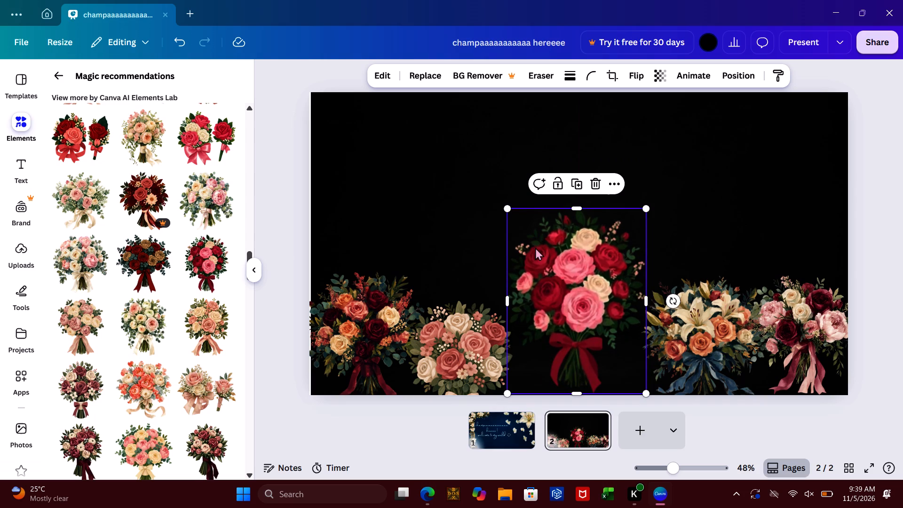
pyautogui.scroll(-2, 238, 290)
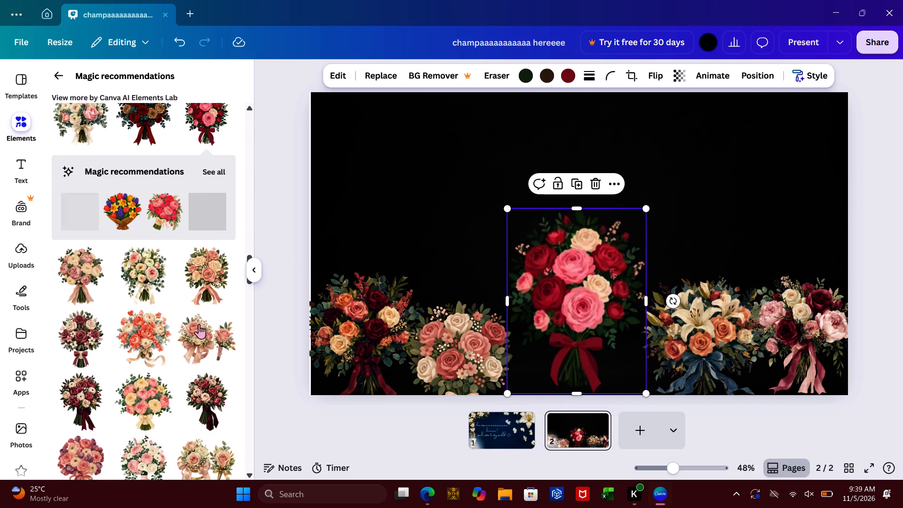
pyautogui.scroll(-3, 193, 328)
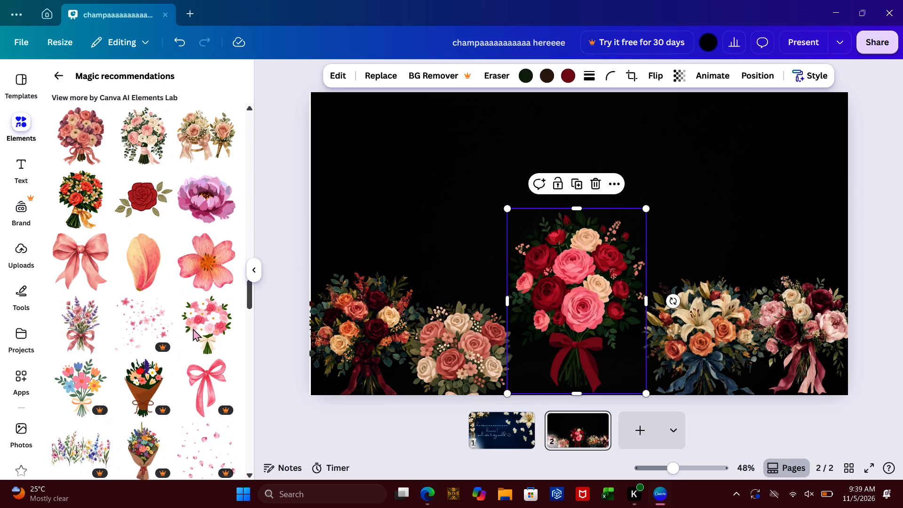
pyautogui.scroll(-3, 193, 328)
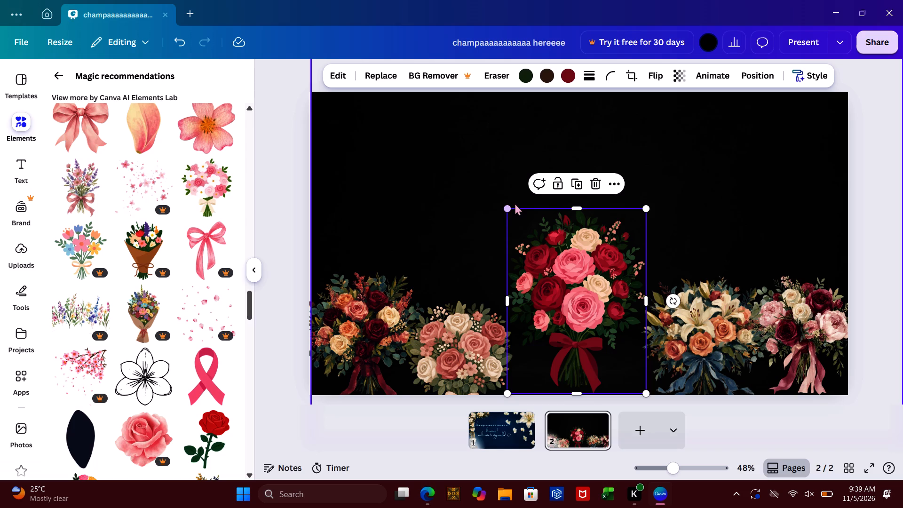
pyautogui.moveTo(511, 207); pyautogui.dragTo(536, 258)
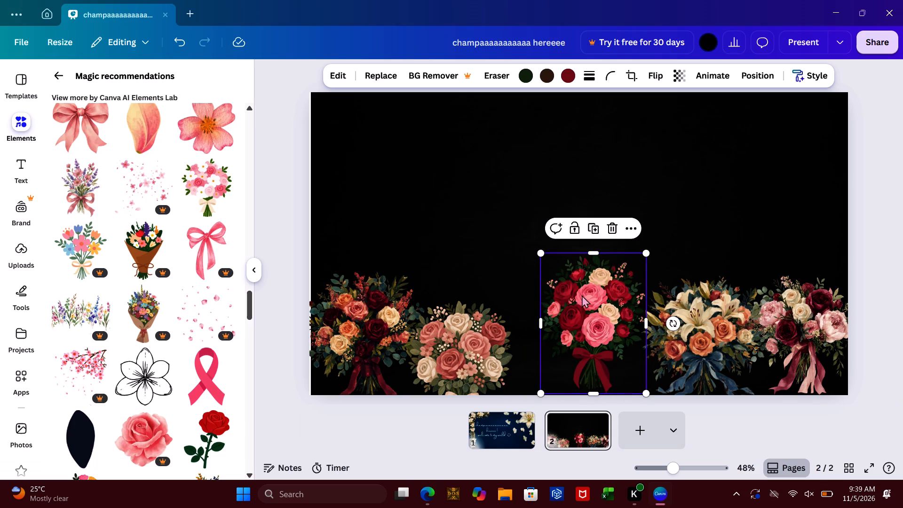
pyautogui.click(582, 295)
pyautogui.moveTo(582, 295); pyautogui.dragTo(567, 298)
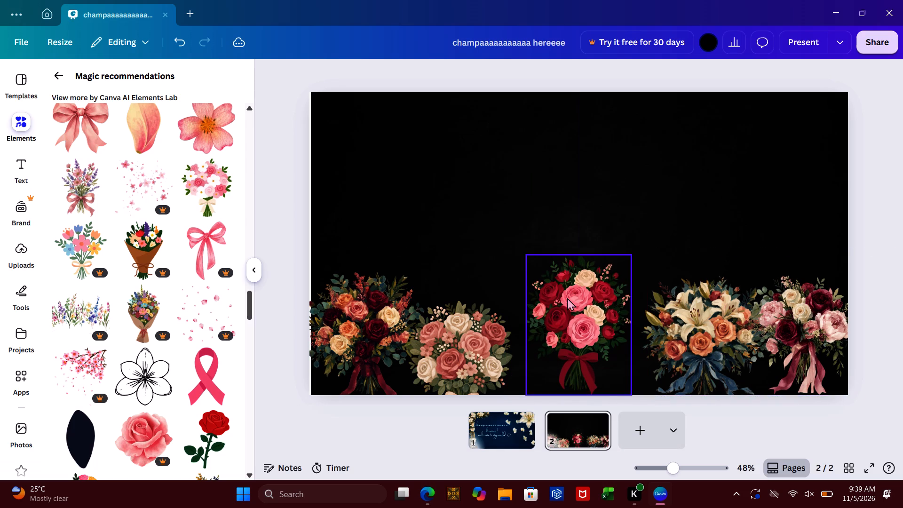
# Reposition the blush rose, red rose, lily and peony bouquets closer together along the page's bottom edge to close the gaps.
pyautogui.moveTo(464, 334); pyautogui.dragTo(487, 300)
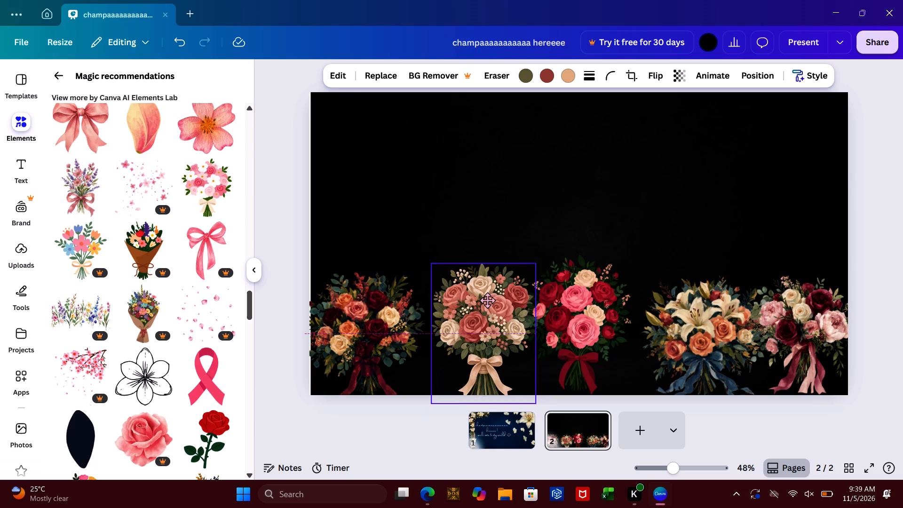
pyautogui.moveTo(487, 300); pyautogui.dragTo(470, 319)
pyautogui.moveTo(544, 306); pyautogui.dragTo(552, 310)
pyautogui.doubleClick(469, 317)
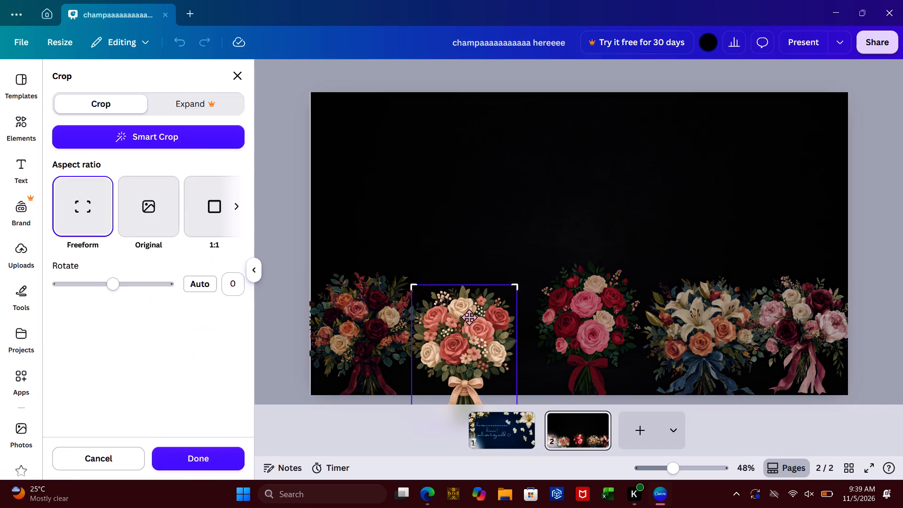
pyautogui.click(576, 289)
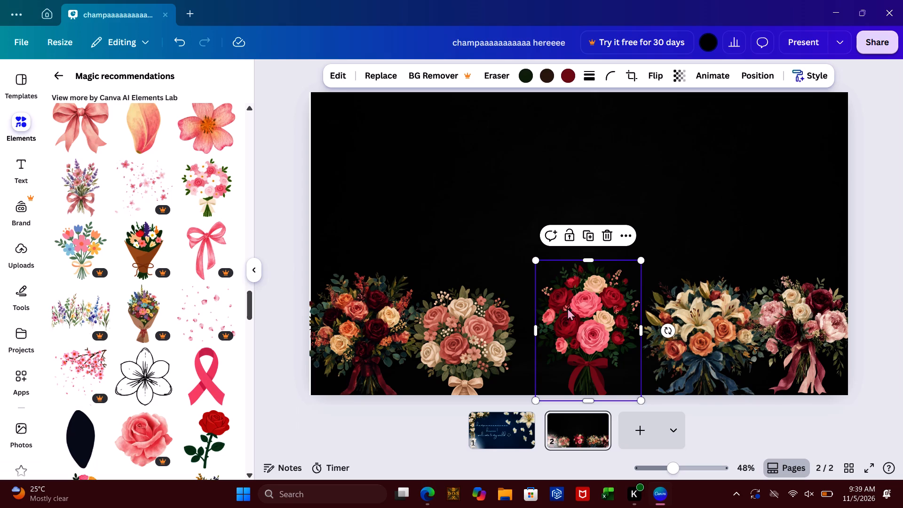
pyautogui.moveTo(567, 308); pyautogui.dragTo(530, 313)
pyautogui.moveTo(697, 314); pyautogui.dragTo(653, 324)
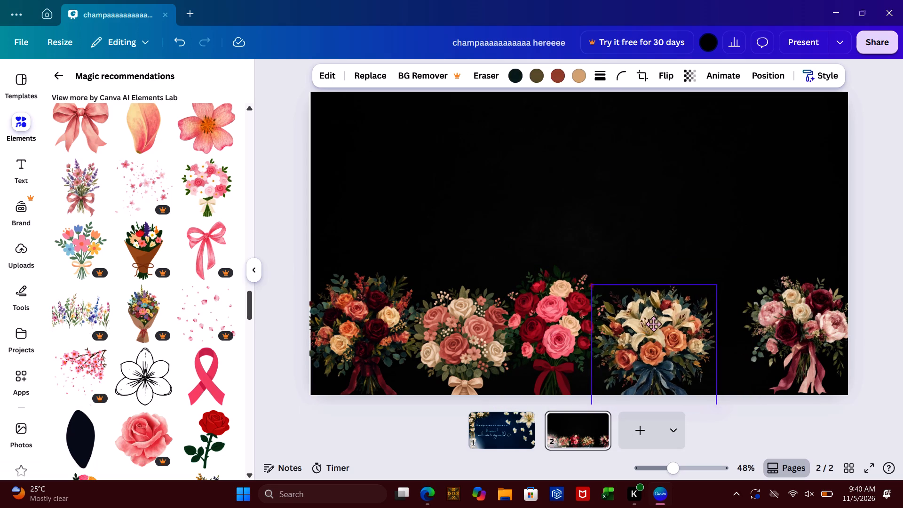
pyautogui.moveTo(653, 324); pyautogui.dragTo(645, 326)
pyautogui.moveTo(763, 315); pyautogui.dragTo(722, 310)
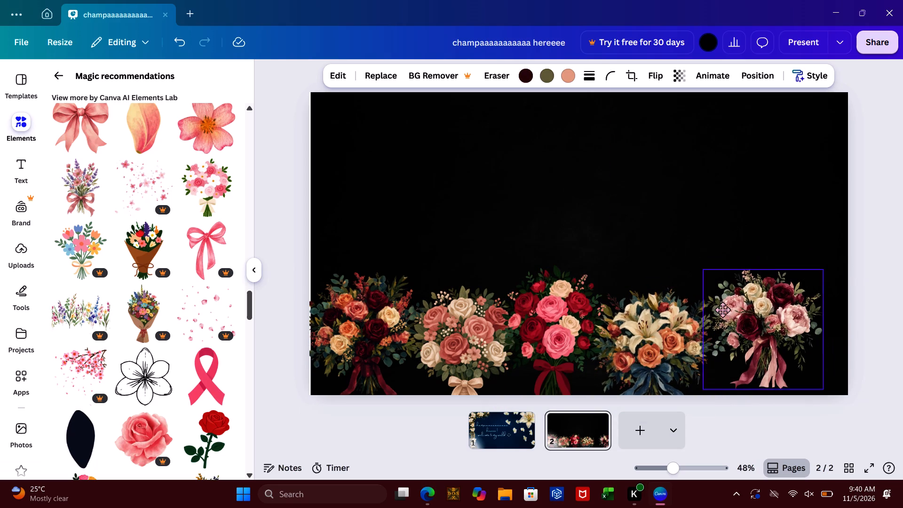
pyautogui.moveTo(722, 310); pyautogui.dragTo(711, 317)
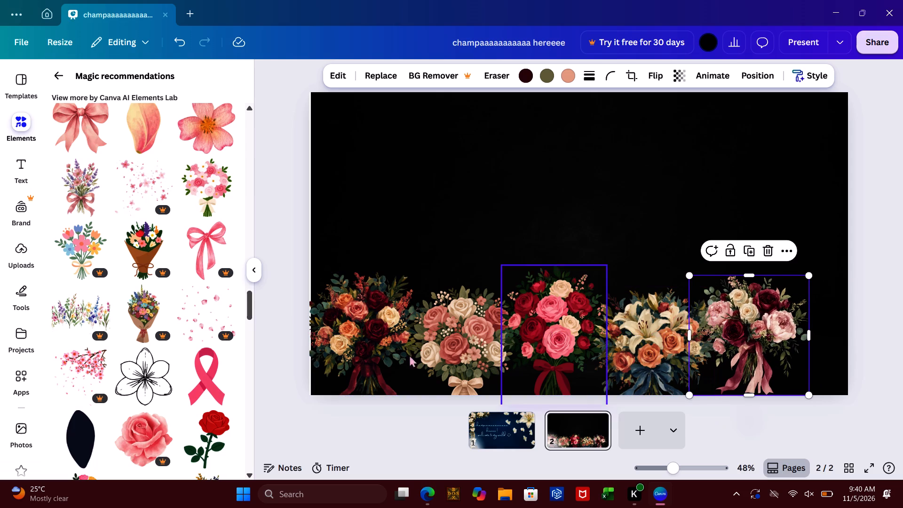
# Shift all five bouquets further left along the bottom edge, leaving space for another one at the right end of the page.
pyautogui.moveTo(371, 367); pyautogui.dragTo(338, 367)
pyautogui.moveTo(419, 363); pyautogui.dragTo(390, 361)
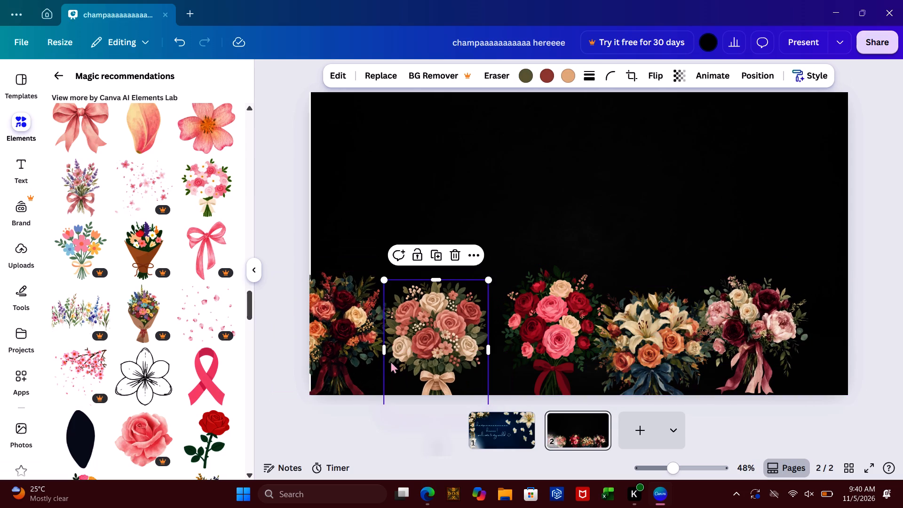
pyautogui.moveTo(523, 317); pyautogui.dragTo(500, 321)
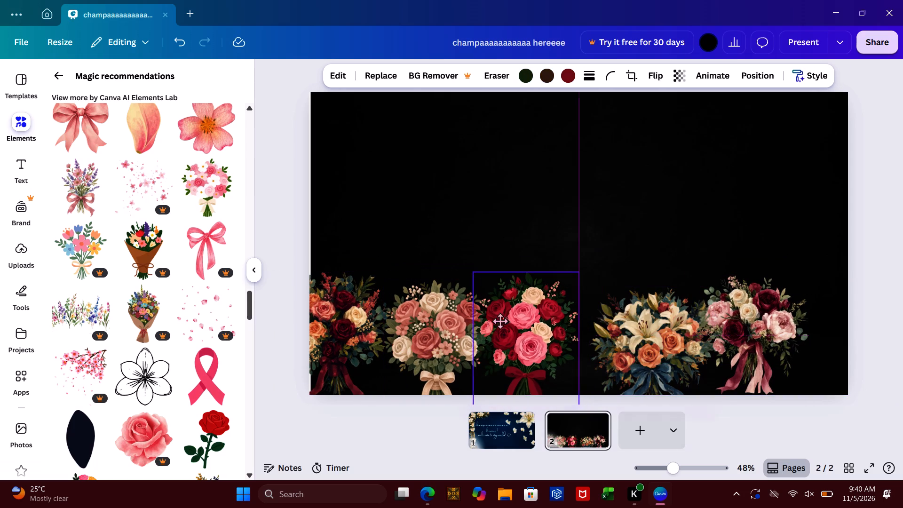
pyautogui.moveTo(500, 321); pyautogui.dragTo(501, 317)
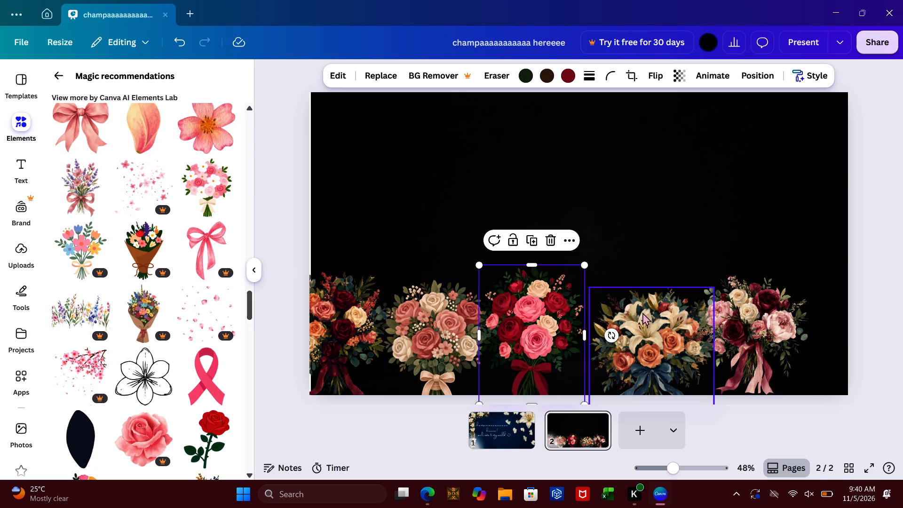
pyautogui.moveTo(643, 312); pyautogui.dragTo(629, 302)
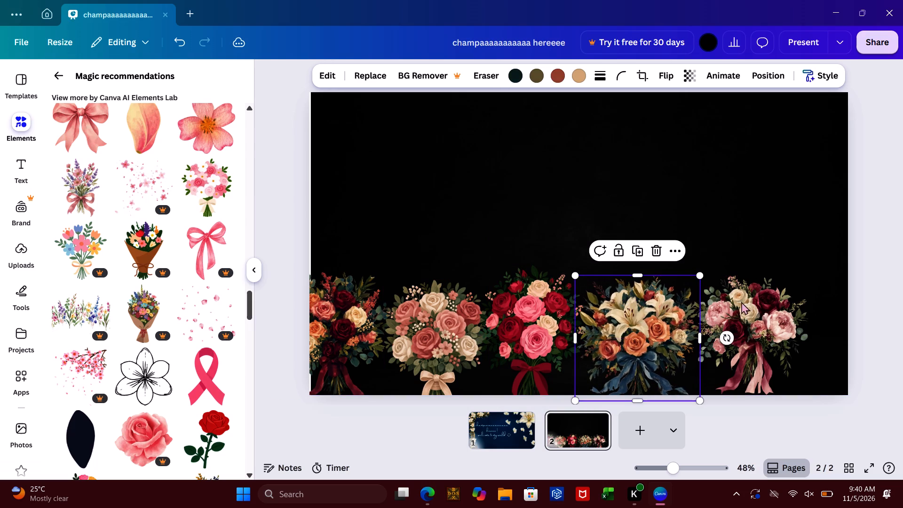
pyautogui.moveTo(744, 302); pyautogui.dragTo(727, 296)
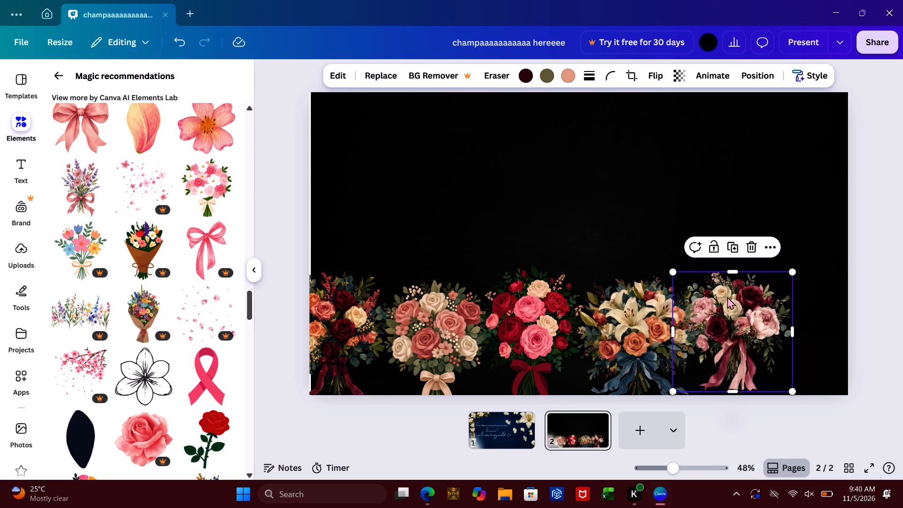
# Look through the current element recommendations for another bouquet that suits the row.
pyautogui.scroll(-5, 158, 363)
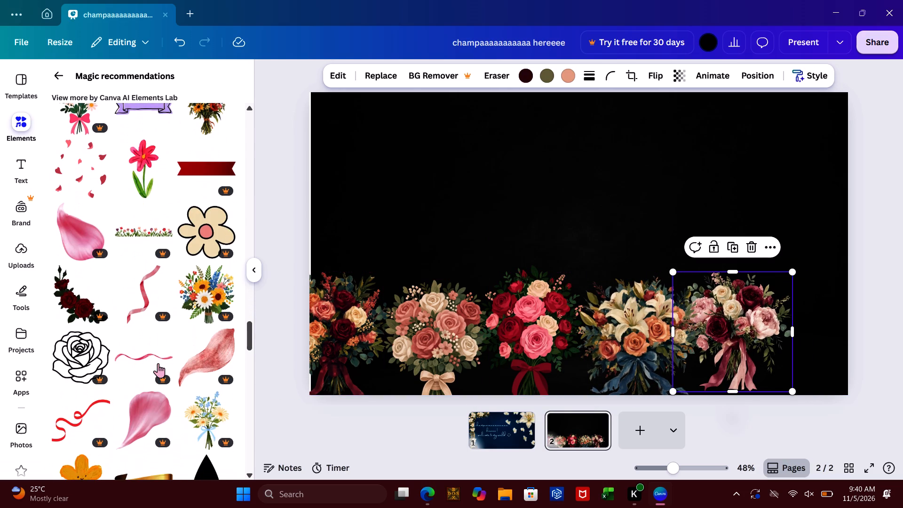
pyautogui.scroll(-6, 158, 363)
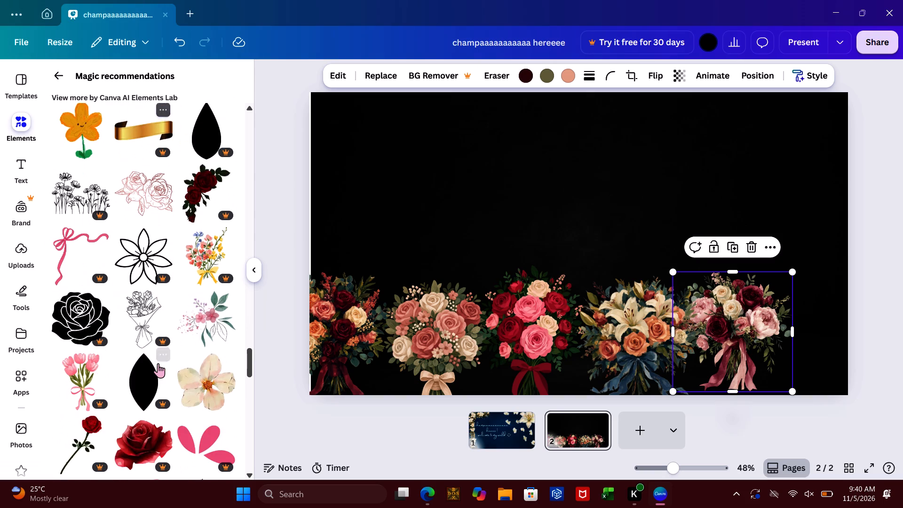
pyautogui.scroll(-7, 158, 363)
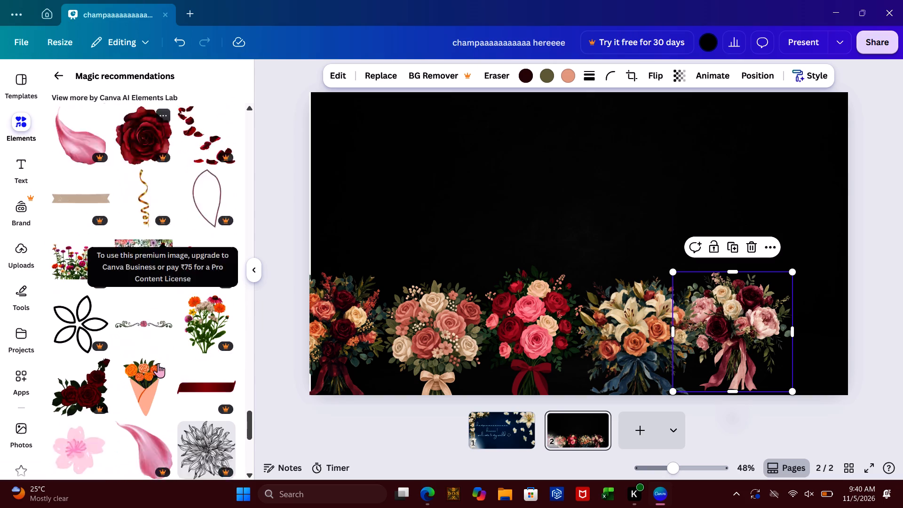
pyautogui.scroll(-5, 158, 363)
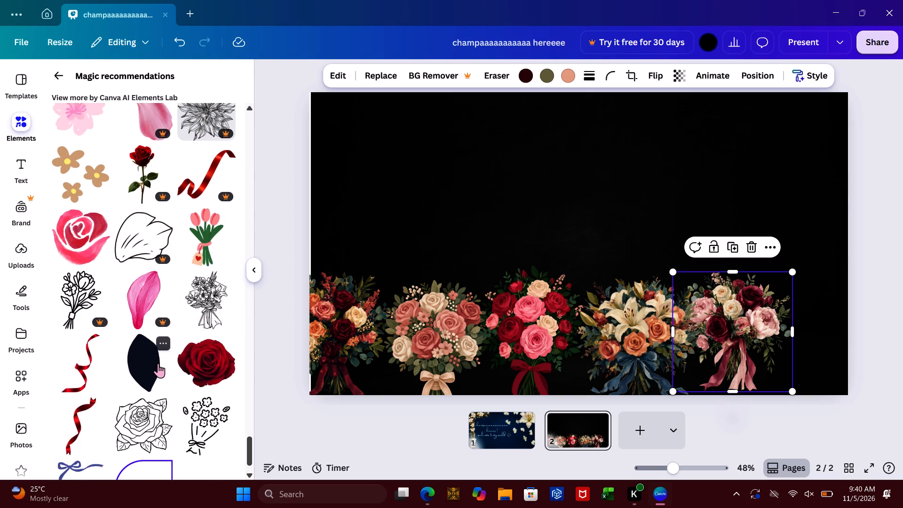
pyautogui.scroll(-4, 158, 363)
pyautogui.scroll(11, 158, 363)
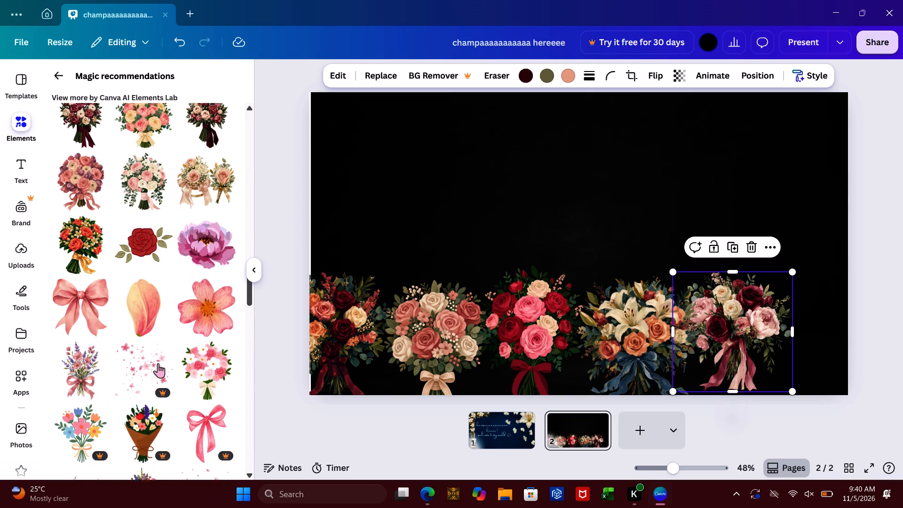
pyautogui.scroll(1, 158, 363)
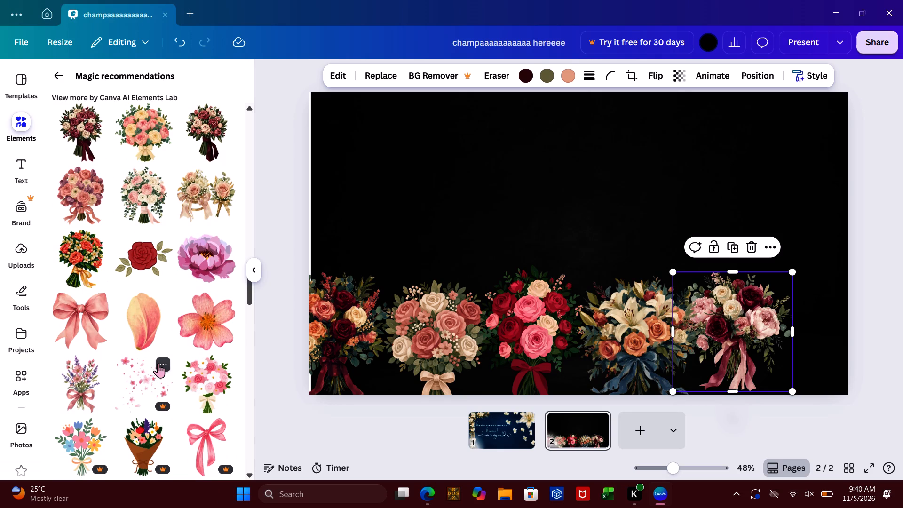
pyautogui.scroll(1, 158, 363)
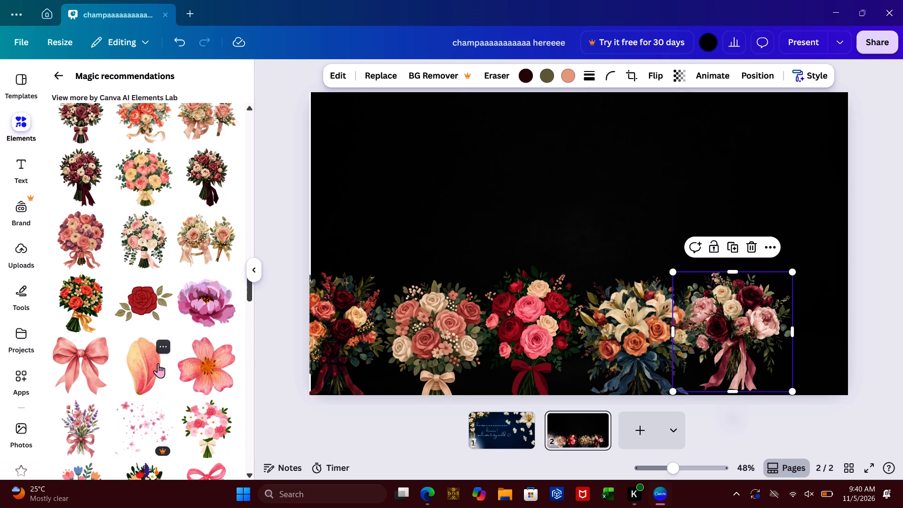
pyautogui.scroll(2, 179, 294)
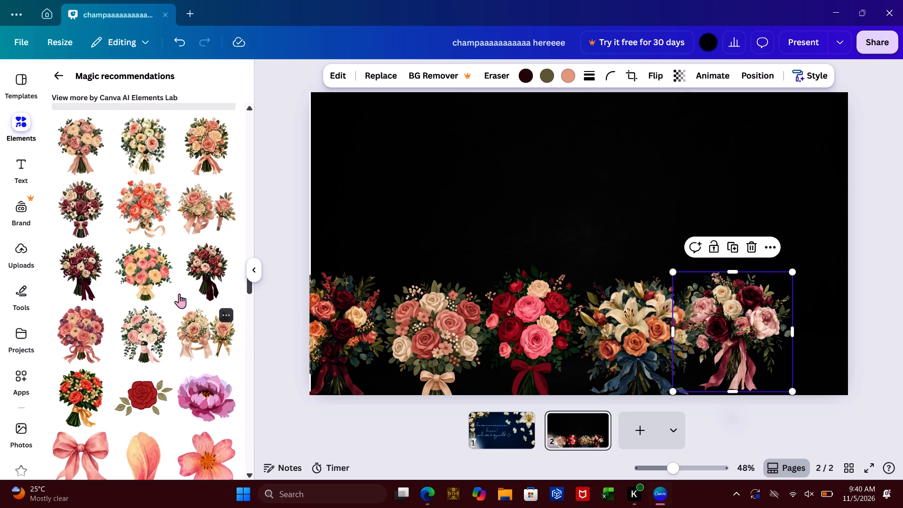
pyautogui.scroll(2, 179, 294)
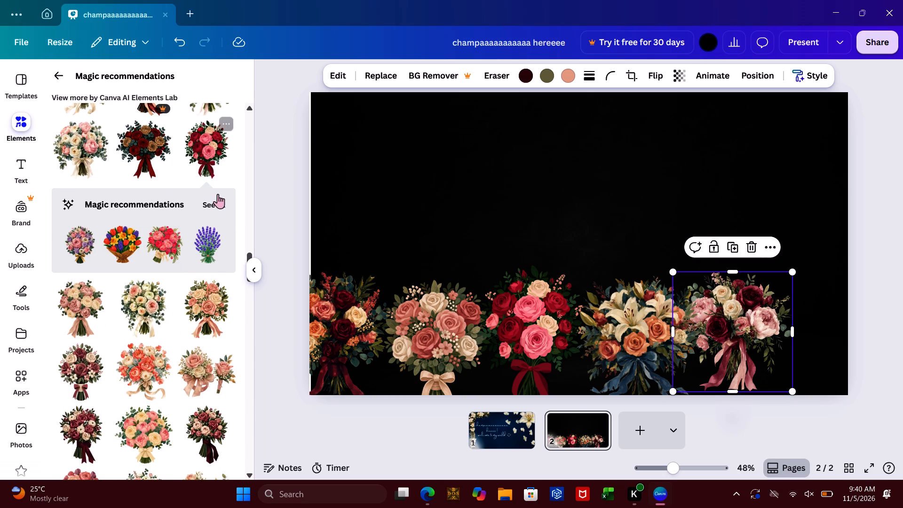
# Open the full recommendations for the red and pink rose bouquet and examine the bouquets offered.
pyautogui.click(216, 201)
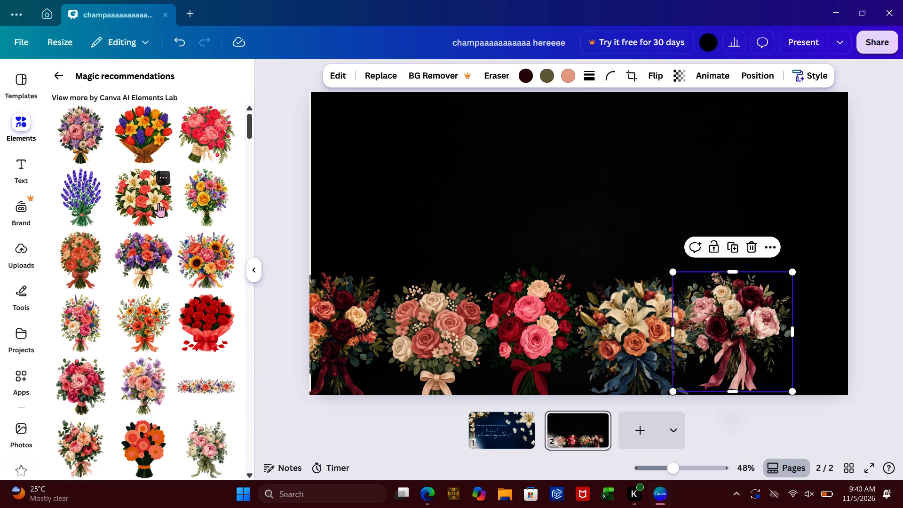
pyautogui.scroll(-1, 158, 292)
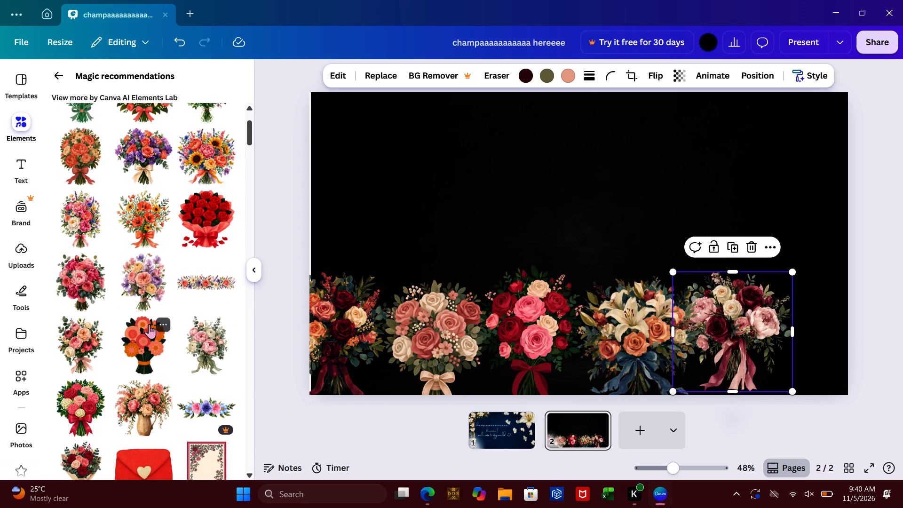
pyautogui.scroll(-2, 149, 324)
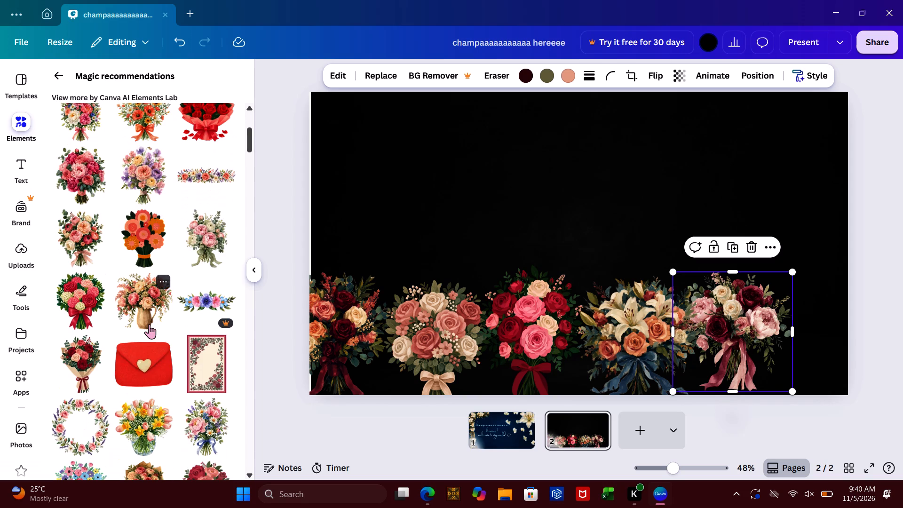
pyautogui.scroll(-2, 149, 324)
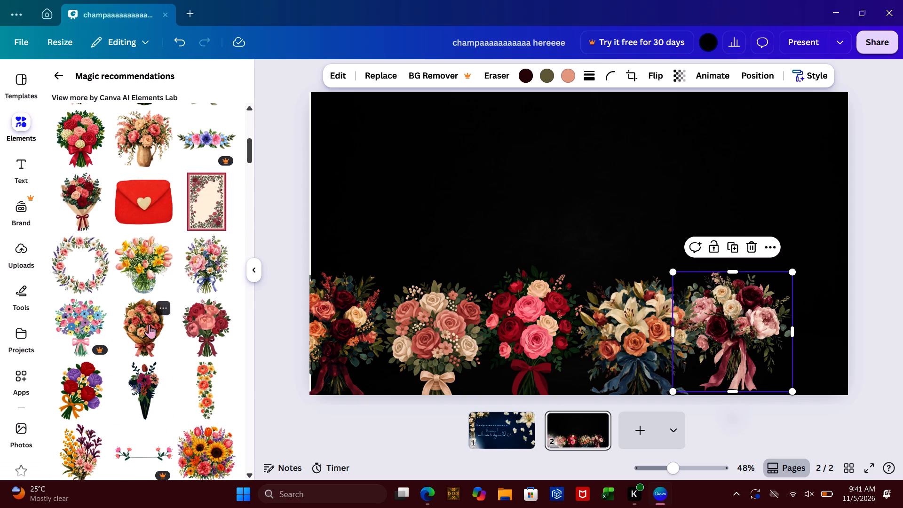
pyautogui.scroll(-3, 149, 324)
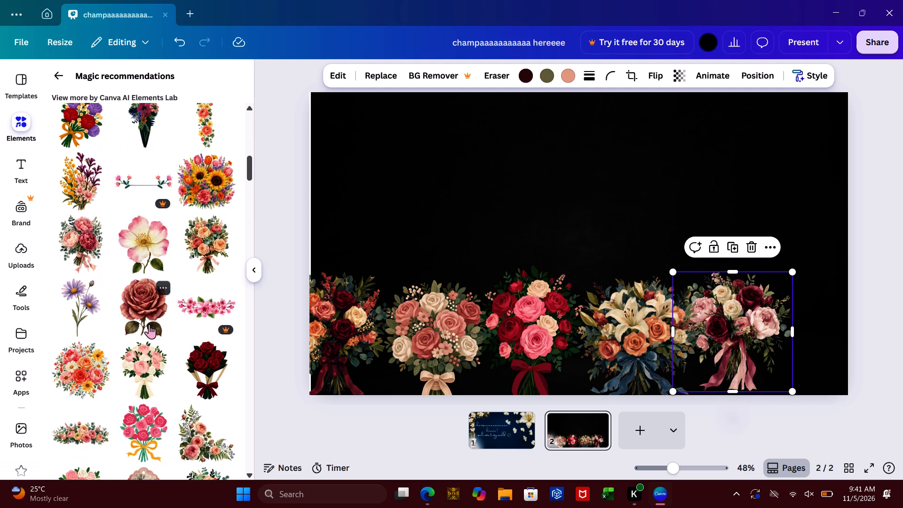
pyautogui.scroll(-4, 149, 324)
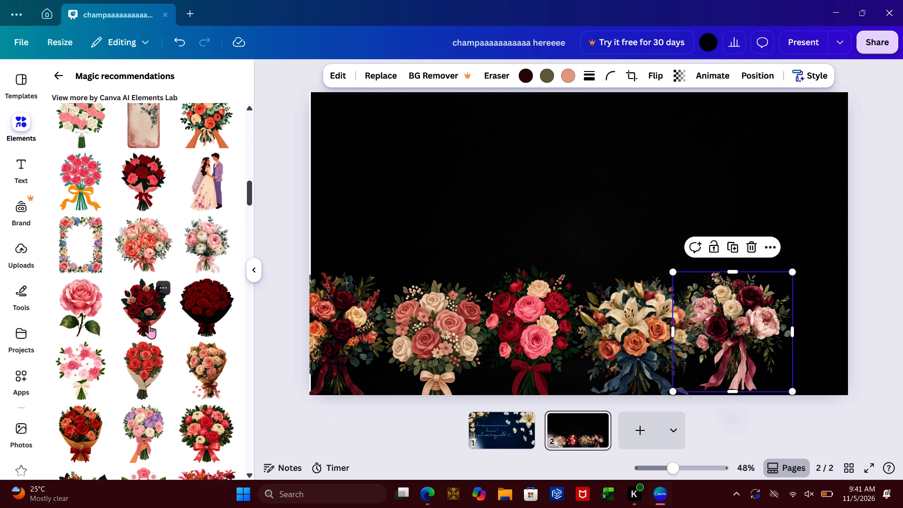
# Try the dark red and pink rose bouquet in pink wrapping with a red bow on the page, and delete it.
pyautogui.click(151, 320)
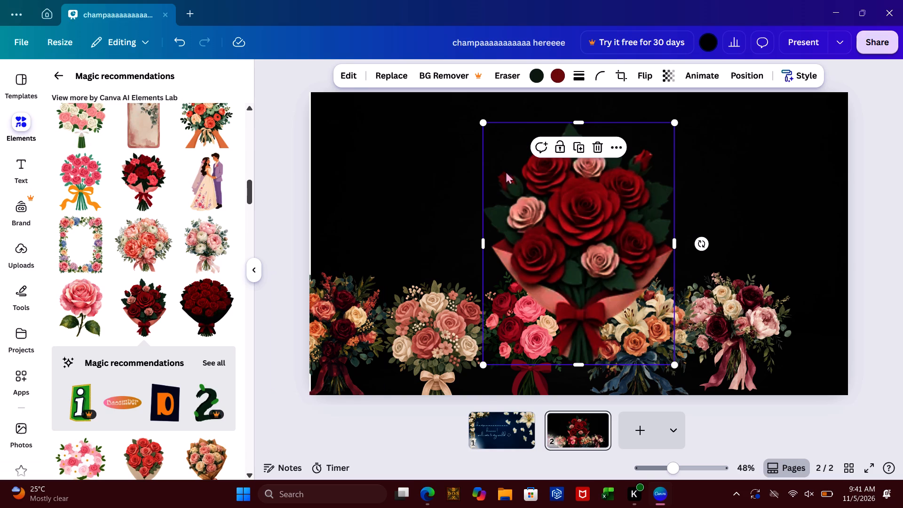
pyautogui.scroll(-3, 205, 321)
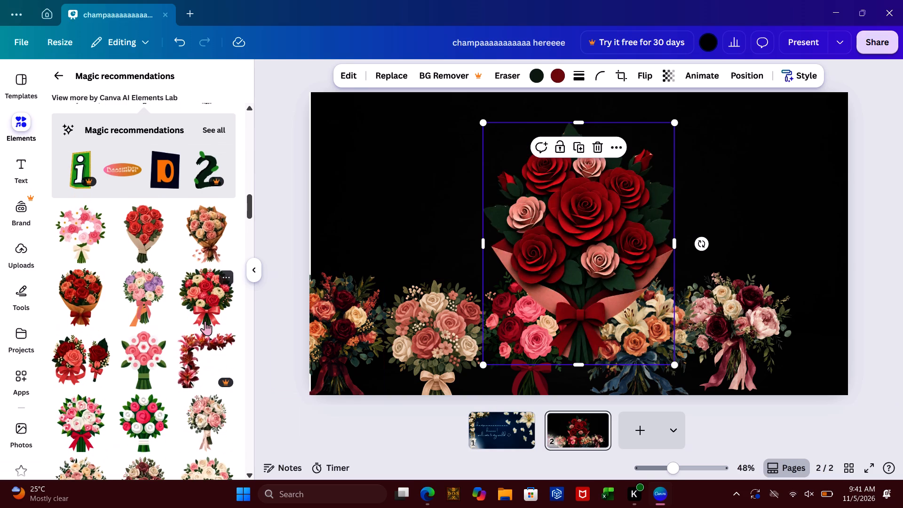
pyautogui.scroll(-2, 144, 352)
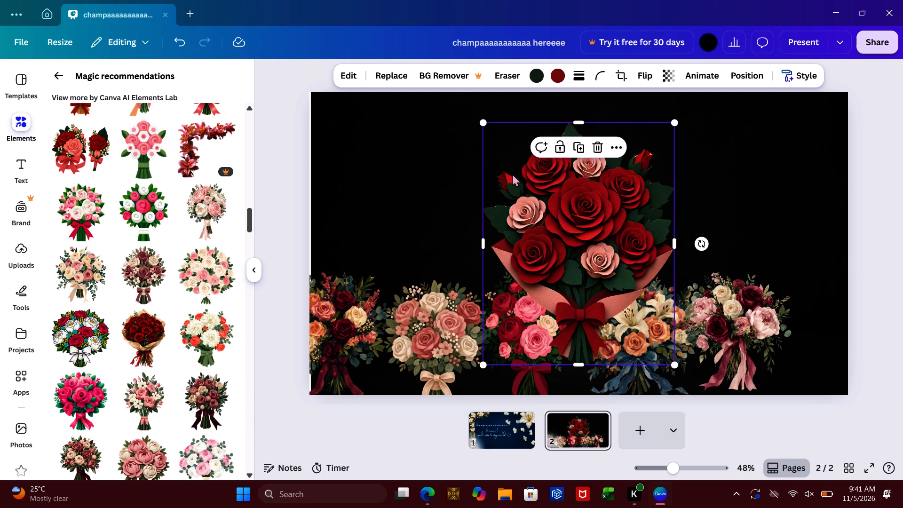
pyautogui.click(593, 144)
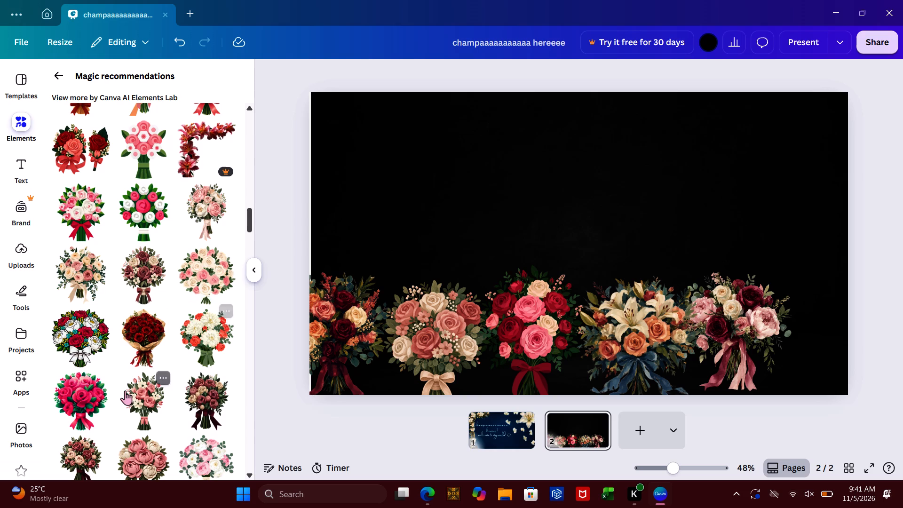
# Find the dark red rose bouquet in brown paper wrapping among the recommendations and add it to the black page.
pyautogui.scroll(-6, 126, 390)
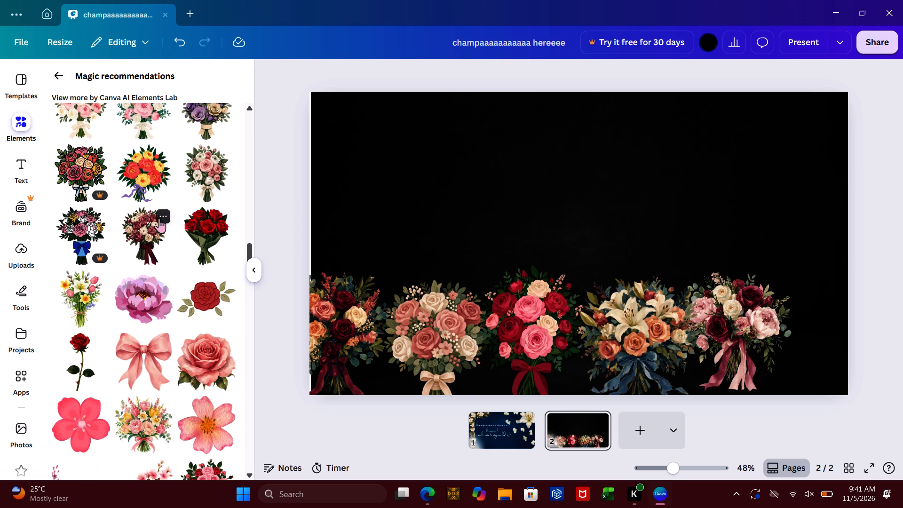
pyautogui.scroll(5, 159, 218)
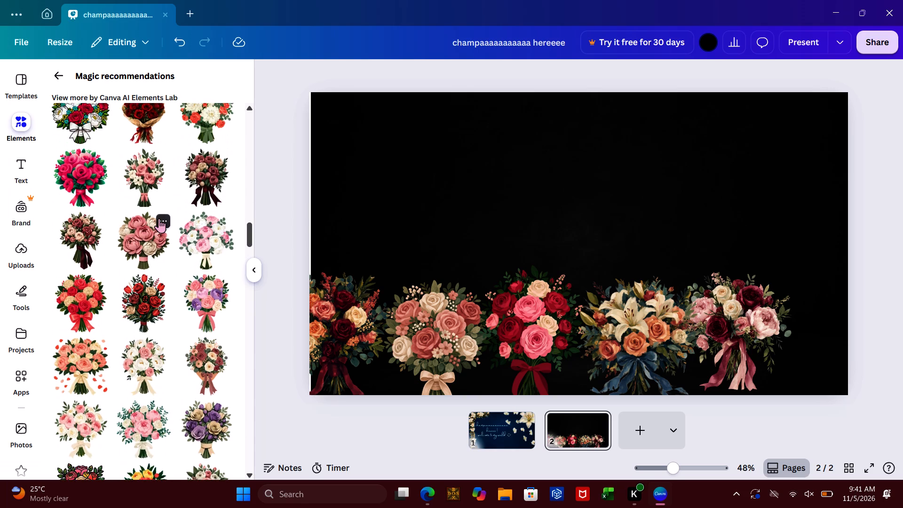
pyautogui.scroll(2, 159, 218)
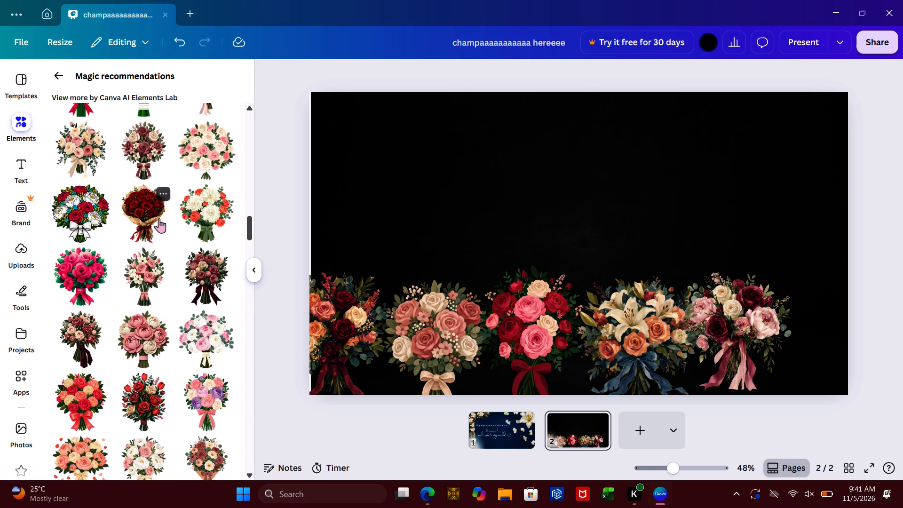
pyautogui.click(159, 218)
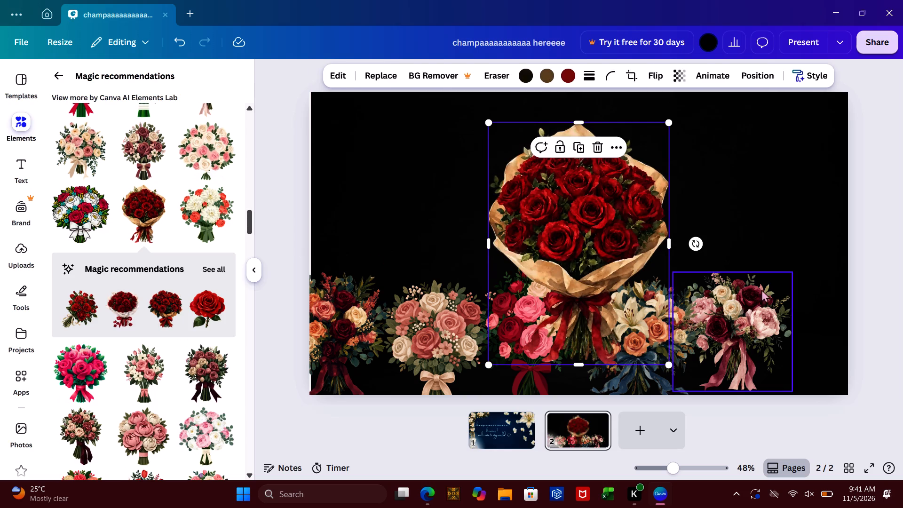
# Move the burgundy and pink bouquet to the page's right edge and the lily bouquet beside it, opening a gap in the row.
pyautogui.moveTo(756, 294); pyautogui.dragTo(825, 292)
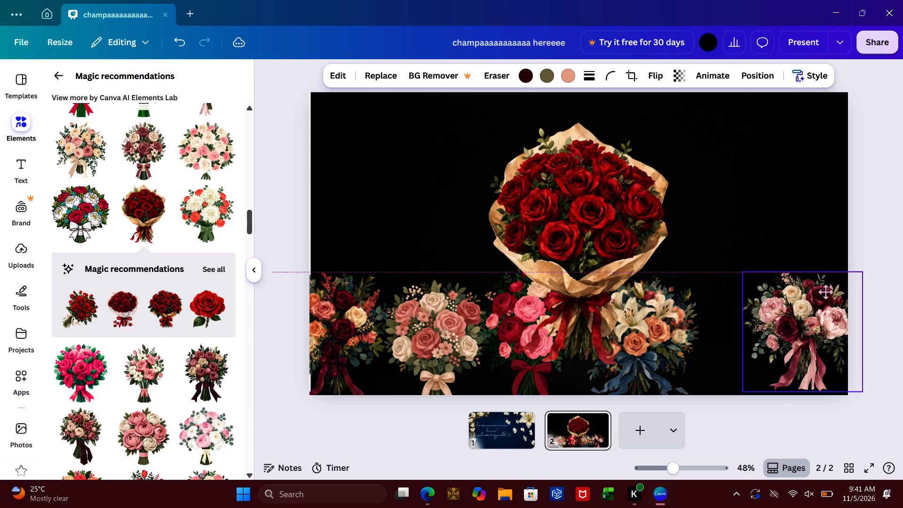
pyautogui.moveTo(825, 292); pyautogui.dragTo(826, 292)
pyautogui.moveTo(677, 315); pyautogui.dragTo(757, 321)
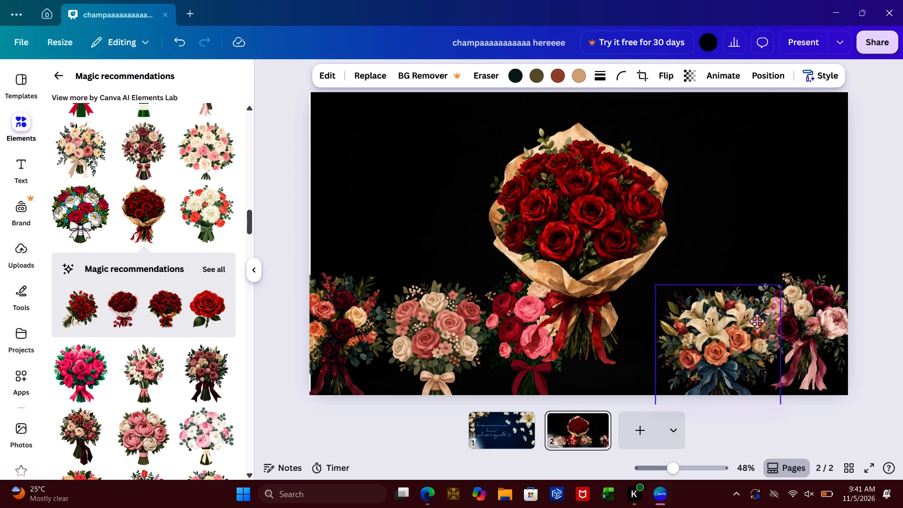
pyautogui.moveTo(757, 321); pyautogui.dragTo(759, 300)
# Shrink the wrapped red rose bouquet and place it in the gap between the red-pink rose bouquet and the lily bouquet.
pyautogui.click(639, 253)
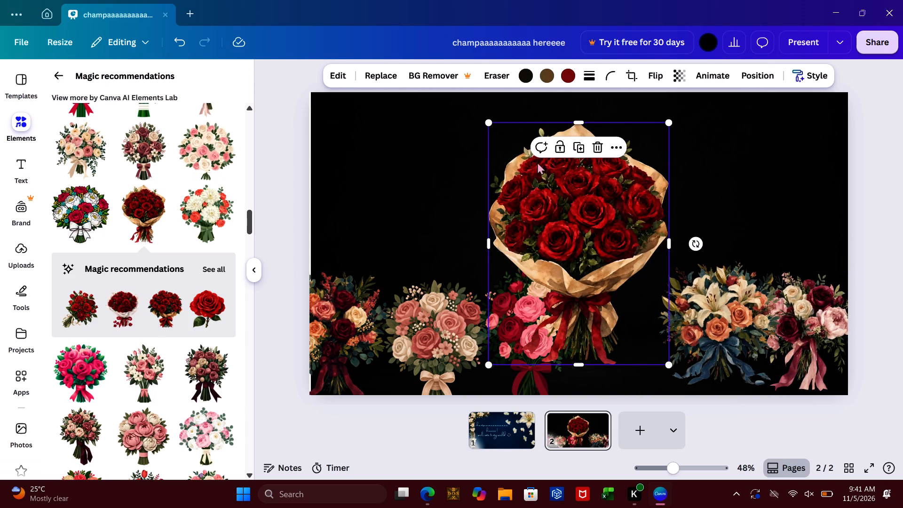
pyautogui.moveTo(490, 123); pyautogui.dragTo(587, 222)
pyautogui.moveTo(611, 273); pyautogui.dragTo(613, 306)
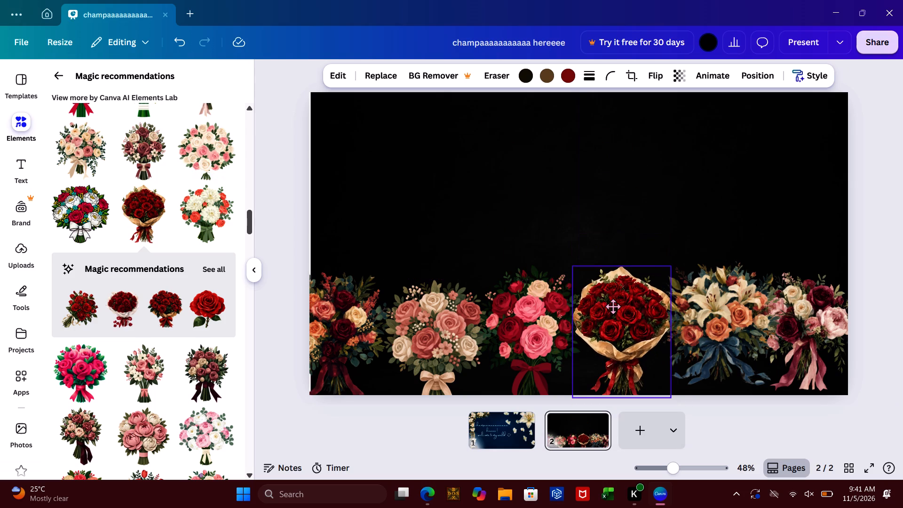
pyautogui.moveTo(613, 306); pyautogui.dragTo(613, 307)
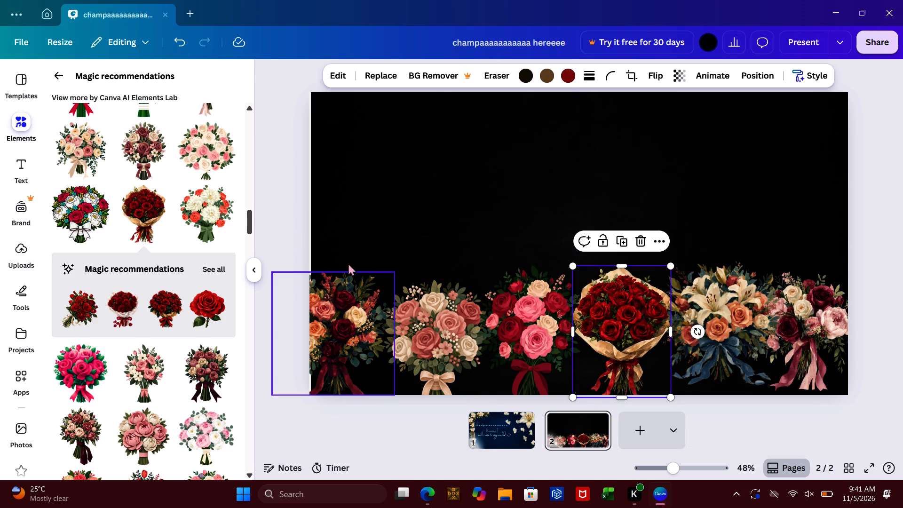
pyautogui.click(282, 224)
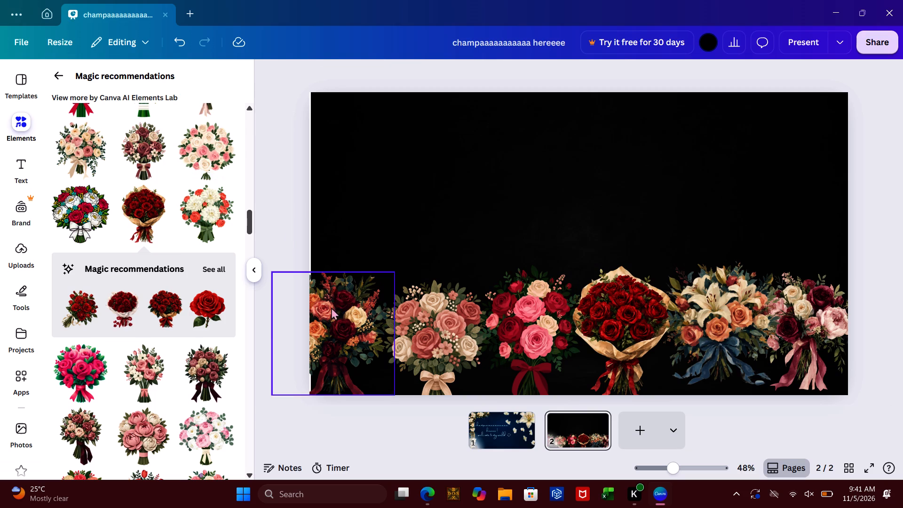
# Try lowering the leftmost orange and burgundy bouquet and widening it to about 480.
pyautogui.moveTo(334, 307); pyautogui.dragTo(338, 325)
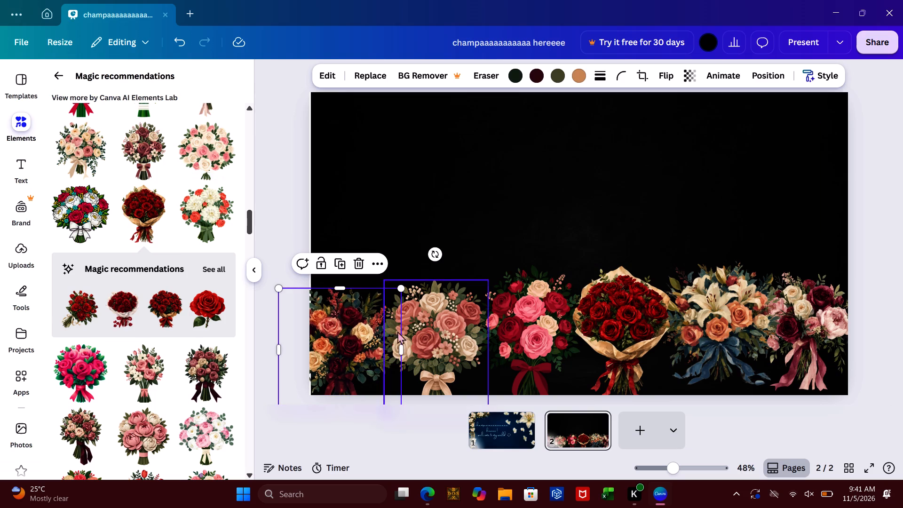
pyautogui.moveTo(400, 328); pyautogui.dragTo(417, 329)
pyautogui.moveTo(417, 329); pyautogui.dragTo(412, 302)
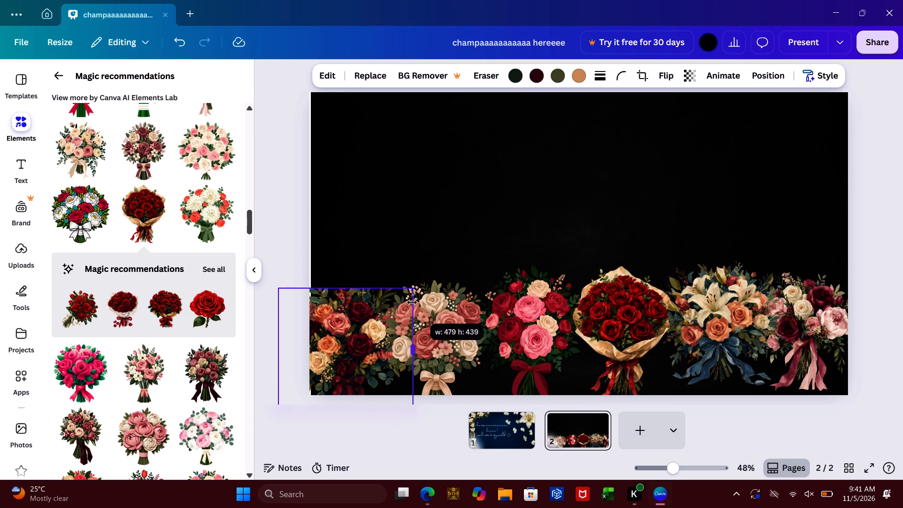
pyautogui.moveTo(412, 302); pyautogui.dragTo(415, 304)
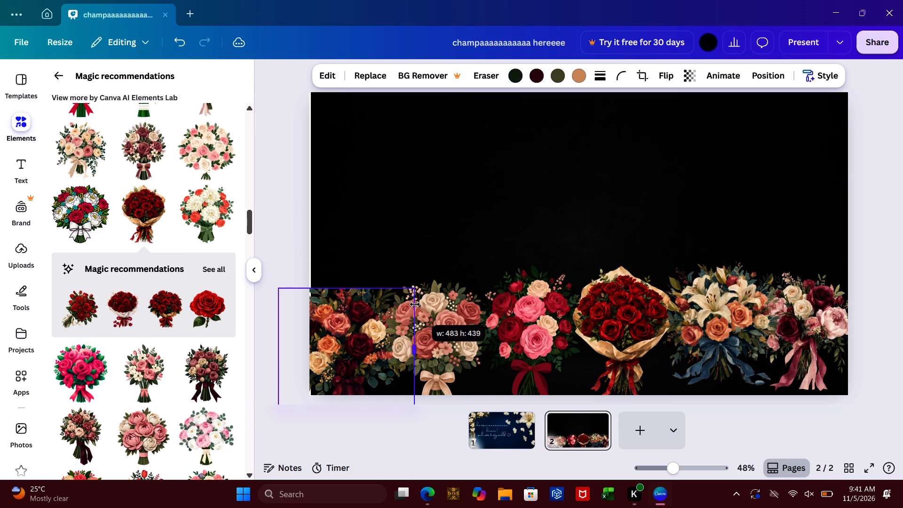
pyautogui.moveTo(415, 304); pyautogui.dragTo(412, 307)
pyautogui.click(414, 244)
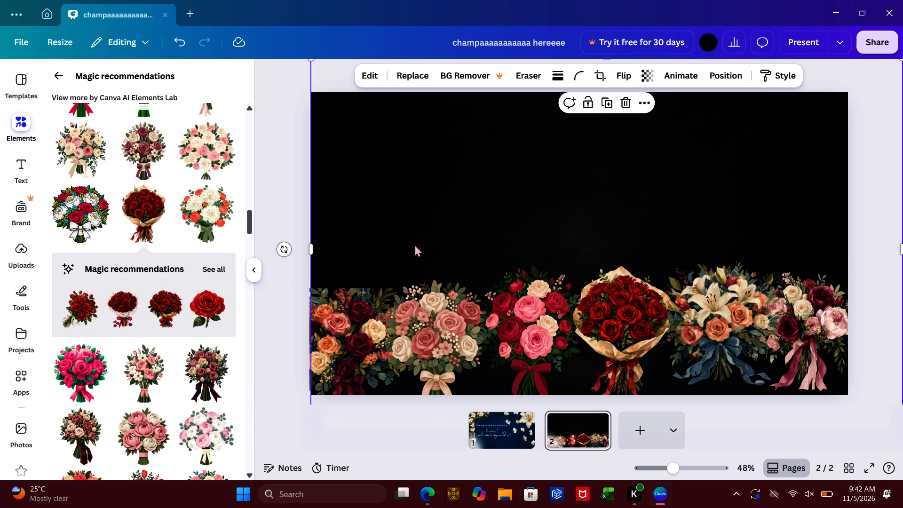
# Move the orange and burgundy bouquet above the row, extend its cropped top, and shrink it to about 391 wide.
pyautogui.click(381, 286)
pyautogui.moveTo(356, 302); pyautogui.dragTo(428, 191)
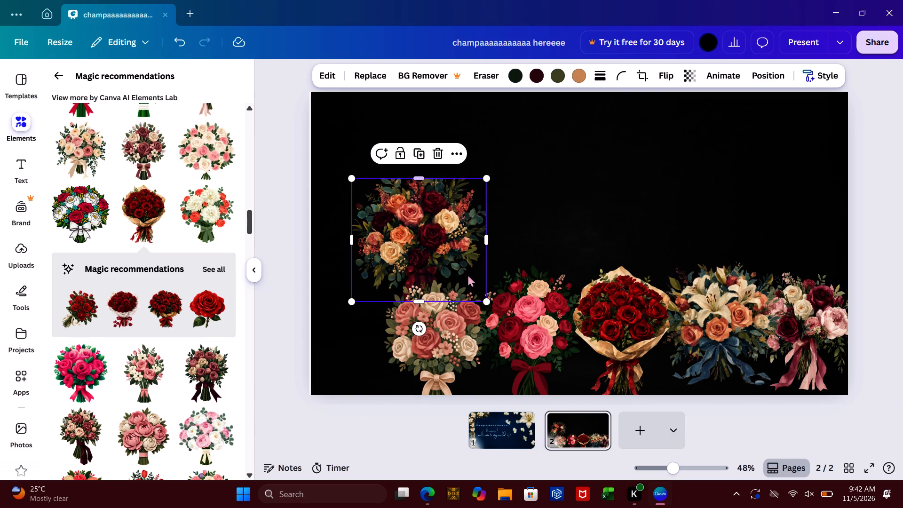
pyautogui.moveTo(433, 181); pyautogui.dragTo(432, 159)
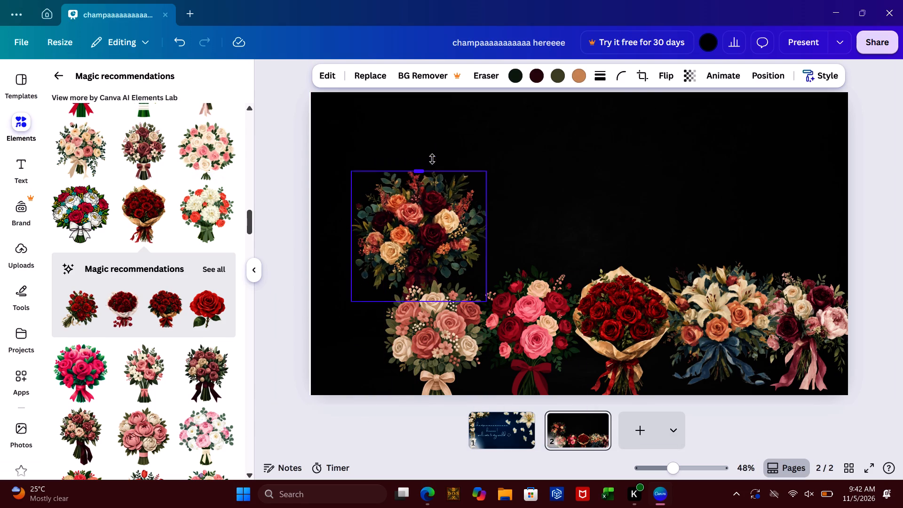
pyautogui.moveTo(432, 159); pyautogui.dragTo(432, 150)
pyautogui.moveTo(484, 213); pyautogui.dragTo(506, 213)
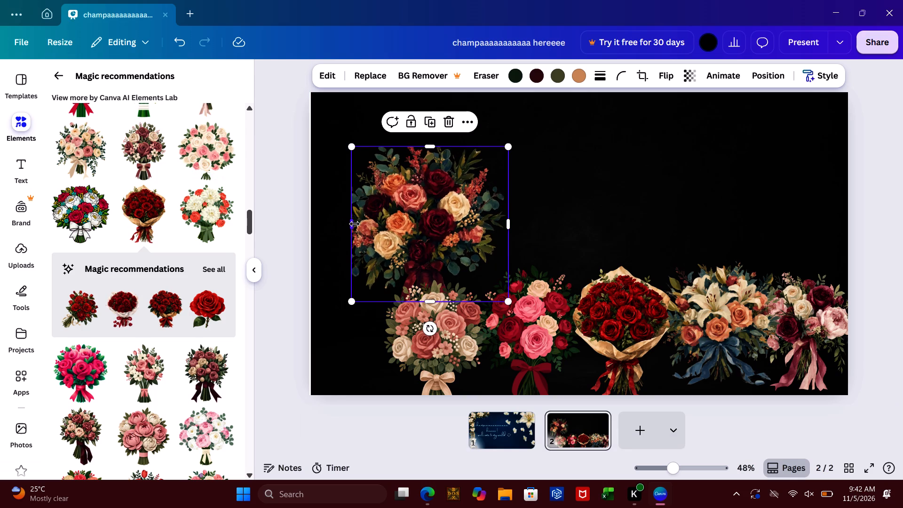
pyautogui.moveTo(355, 224); pyautogui.dragTo(330, 233)
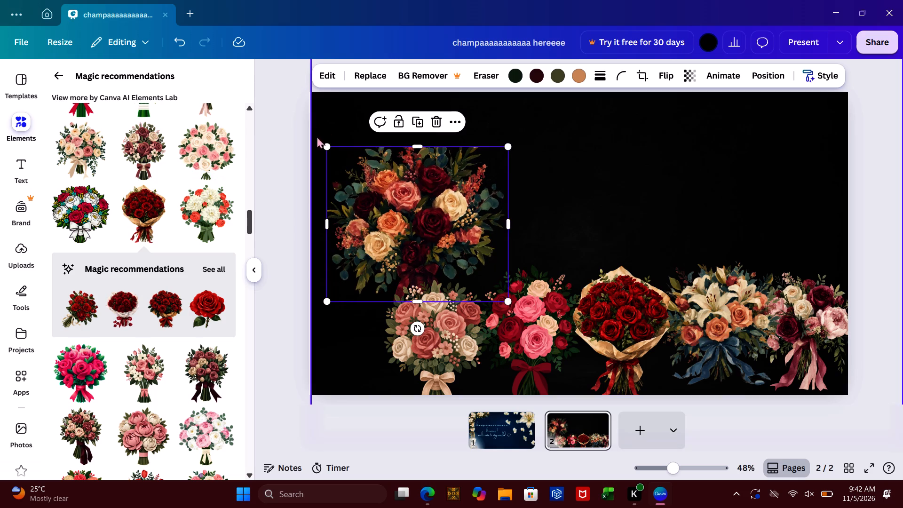
pyautogui.moveTo(328, 144); pyautogui.dragTo(403, 201)
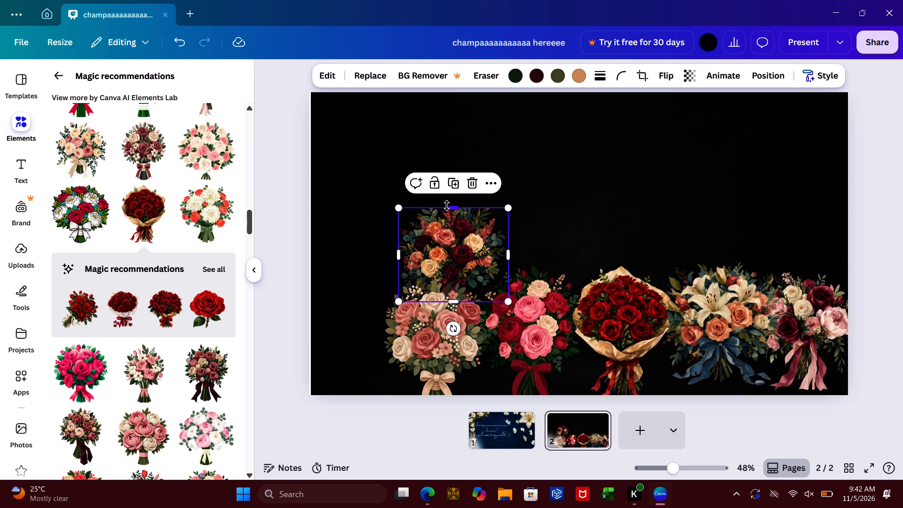
pyautogui.moveTo(447, 206); pyautogui.dragTo(444, 221)
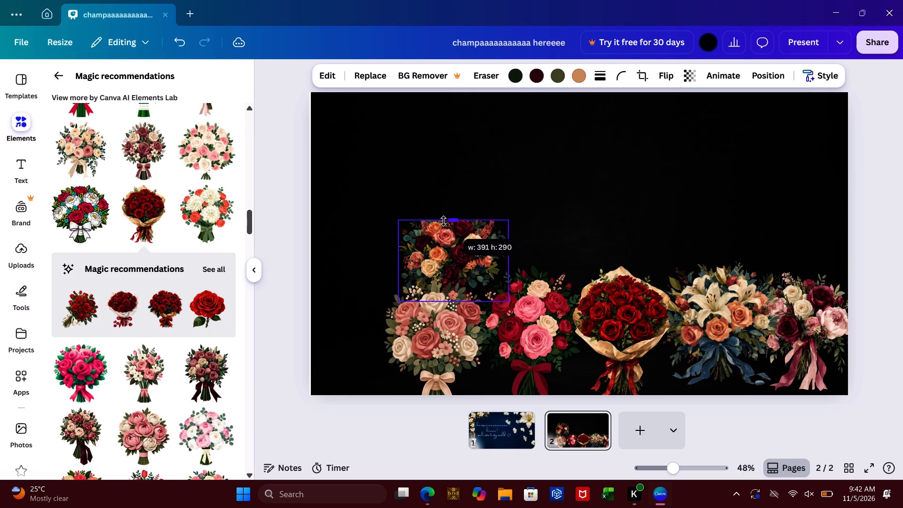
pyautogui.moveTo(444, 221); pyautogui.dragTo(443, 194)
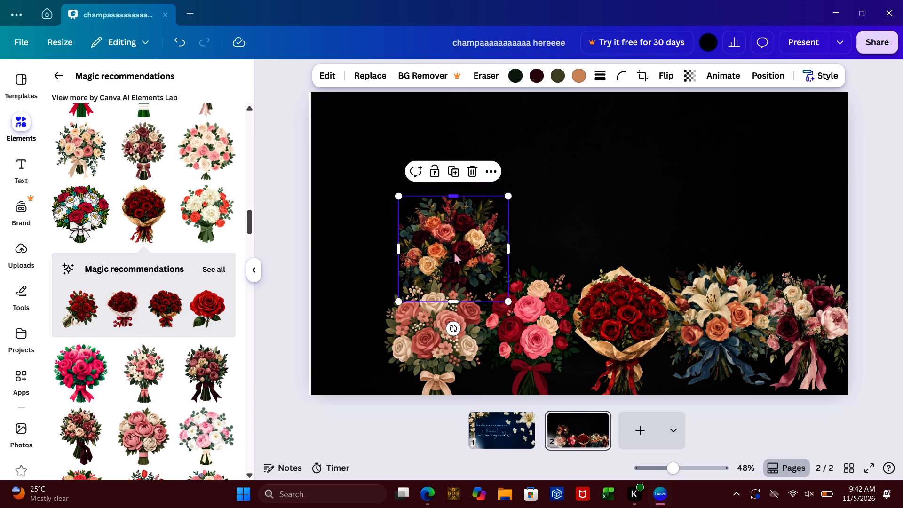
# Place the resized orange and burgundy bouquet in the page's bottom-left corner.
pyautogui.moveTo(459, 258); pyautogui.dragTo(394, 210)
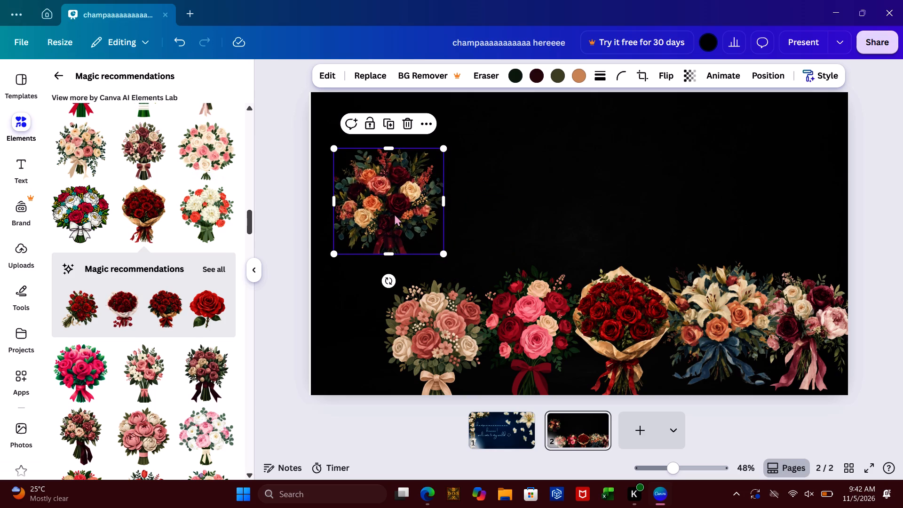
pyautogui.moveTo(394, 213); pyautogui.dragTo(368, 352)
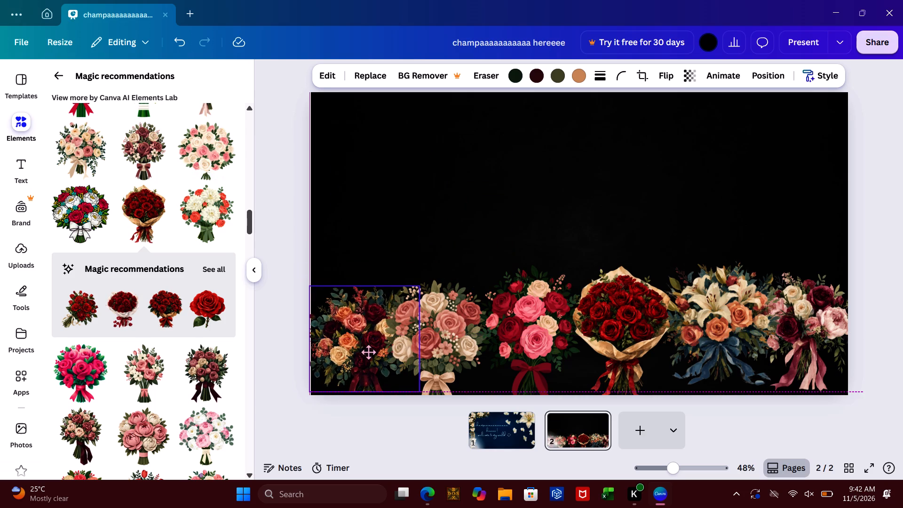
pyautogui.moveTo(368, 352); pyautogui.dragTo(363, 358)
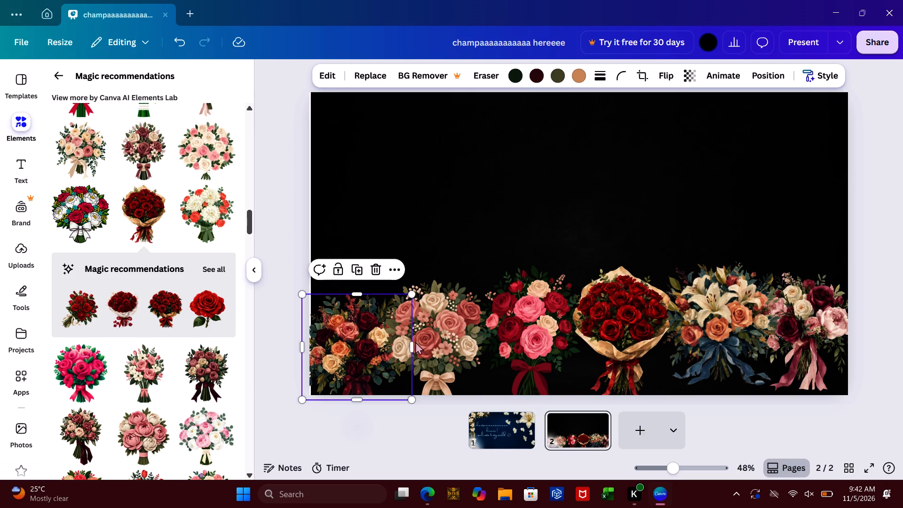
# Lower the four middle bouquets along the bottom edge and shift them left to even out the row.
pyautogui.moveTo(426, 343); pyautogui.dragTo(424, 365)
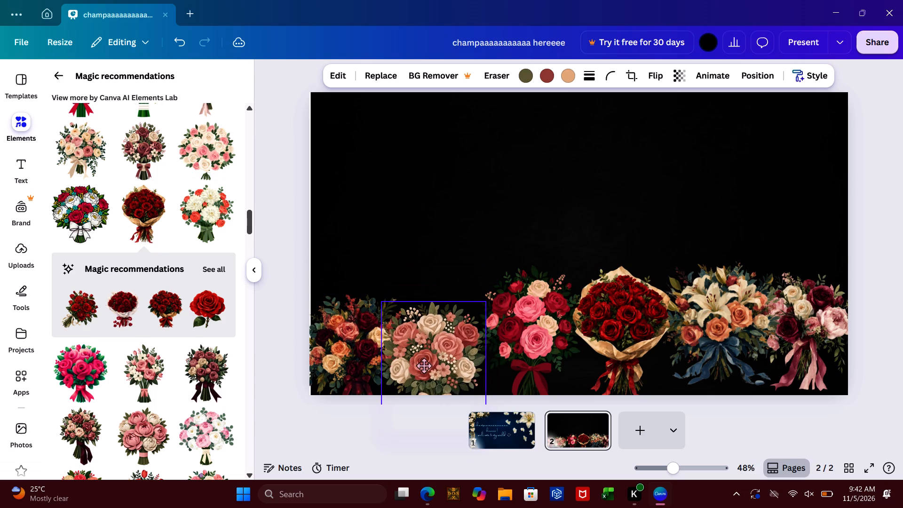
pyautogui.moveTo(424, 365); pyautogui.dragTo(424, 360)
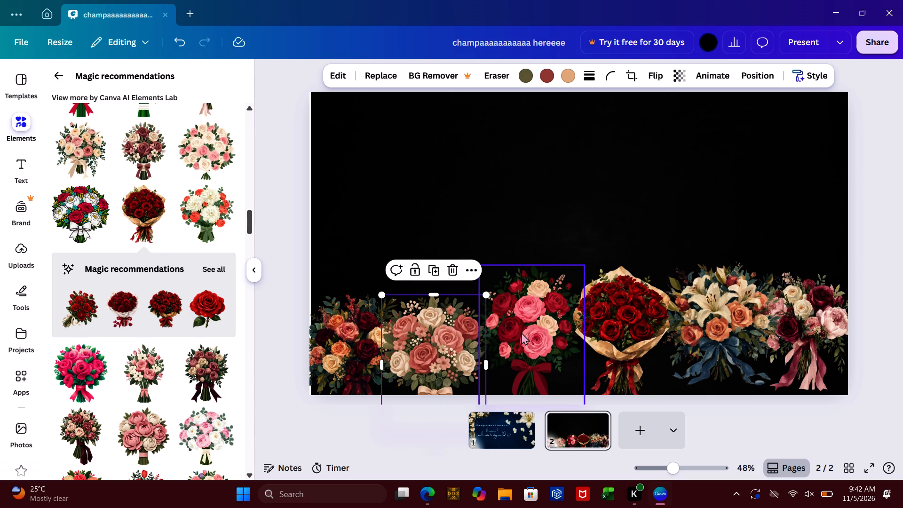
pyautogui.moveTo(521, 332); pyautogui.dragTo(503, 344)
pyautogui.moveTo(599, 322); pyautogui.dragTo(578, 331)
pyautogui.moveTo(665, 322); pyautogui.dragTo(641, 341)
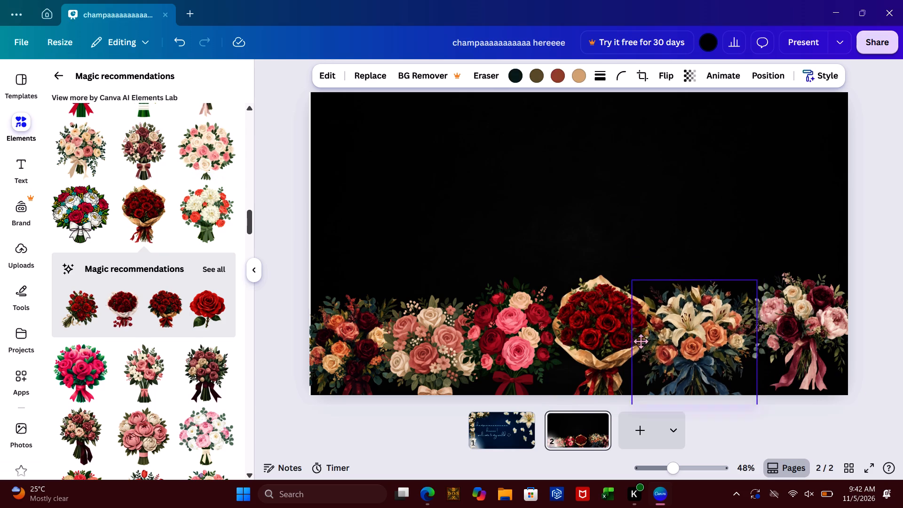
pyautogui.moveTo(641, 341); pyautogui.dragTo(646, 336)
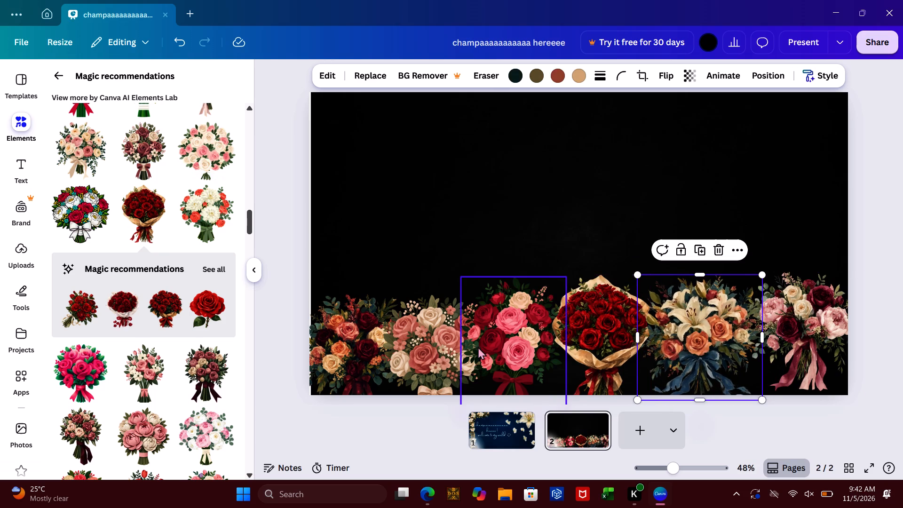
pyautogui.moveTo(478, 347); pyautogui.dragTo(485, 347)
# Lift the pink and crimson rose bouquet above the row, reduce it, and extend its cropped top to uncover the whole arrangement.
pyautogui.moveTo(574, 337); pyautogui.dragTo(604, 325)
pyautogui.moveTo(518, 306); pyautogui.dragTo(515, 298)
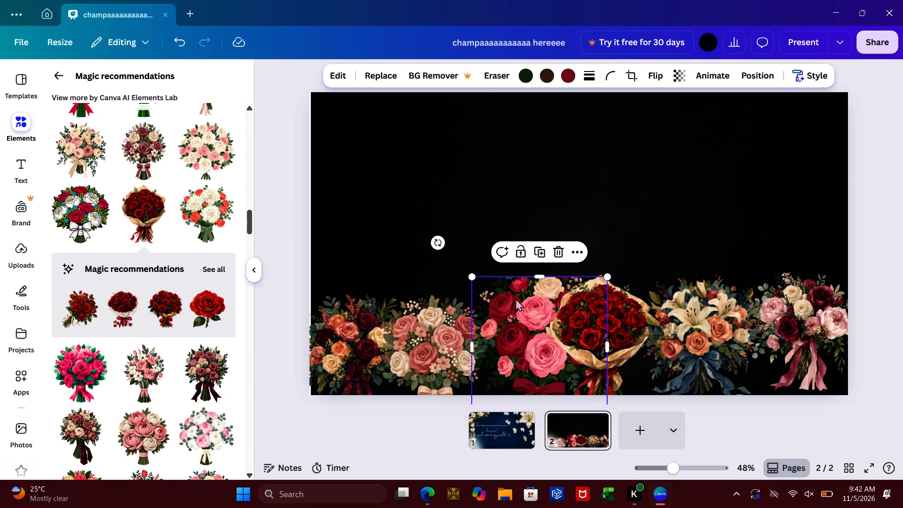
pyautogui.moveTo(515, 298); pyautogui.dragTo(492, 226)
pyautogui.moveTo(447, 198); pyautogui.dragTo(460, 206)
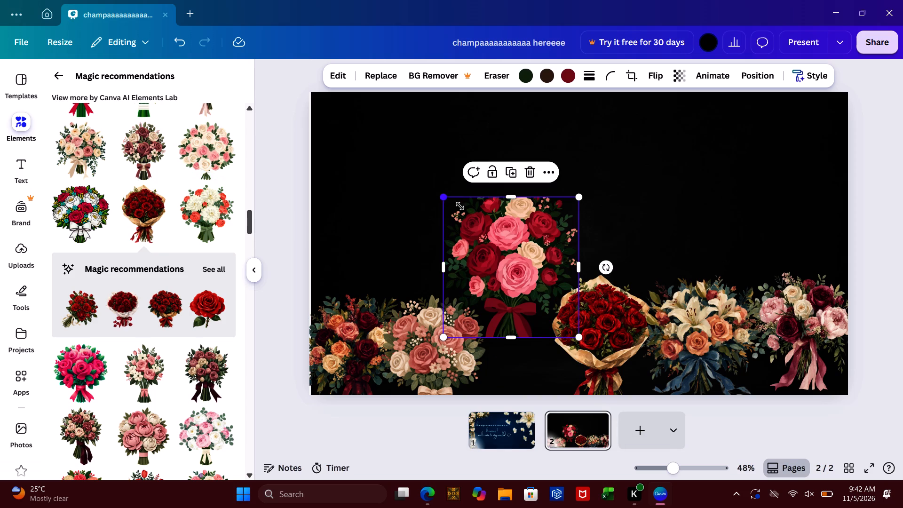
pyautogui.moveTo(460, 206); pyautogui.dragTo(465, 208)
pyautogui.moveTo(519, 208); pyautogui.dragTo(518, 201)
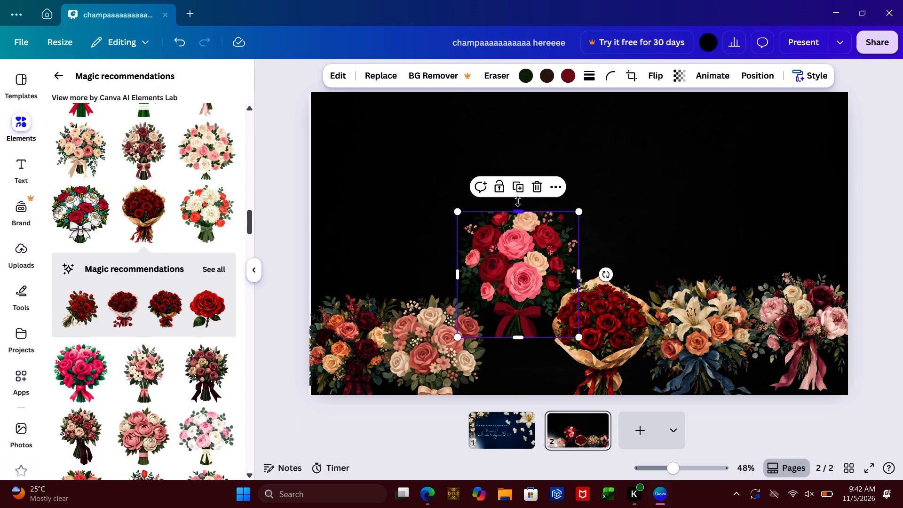
pyautogui.moveTo(518, 201); pyautogui.dragTo(516, 174)
# Shrink the uncropped pink and crimson bouquet further and set it back in the bottom row beside the wrapped red roses.
pyautogui.moveTo(518, 223); pyautogui.dragTo(515, 276)
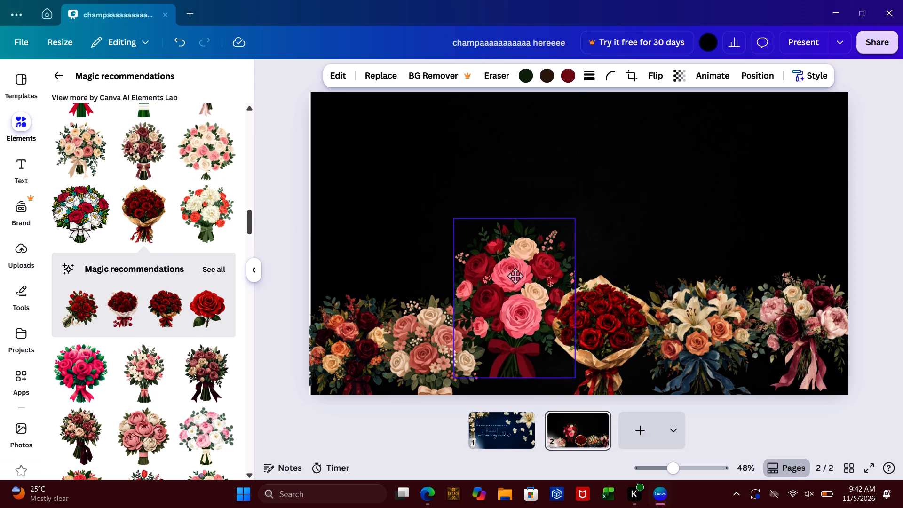
pyautogui.moveTo(515, 276); pyautogui.dragTo(498, 223)
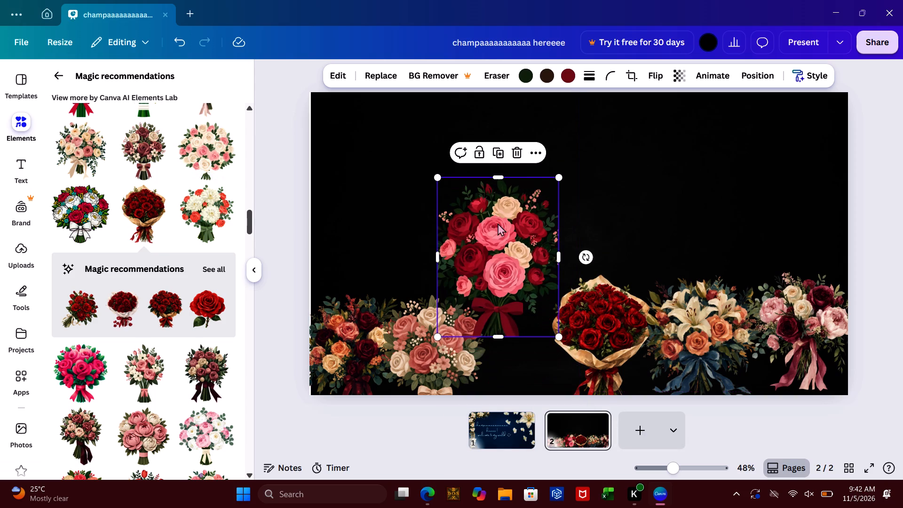
pyautogui.moveTo(437, 179); pyautogui.dragTo(451, 195)
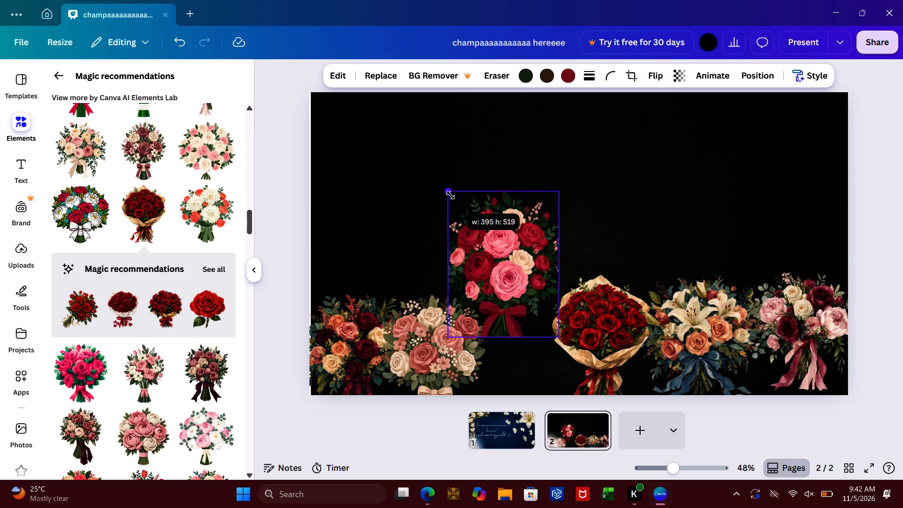
pyautogui.moveTo(451, 195); pyautogui.dragTo(465, 217)
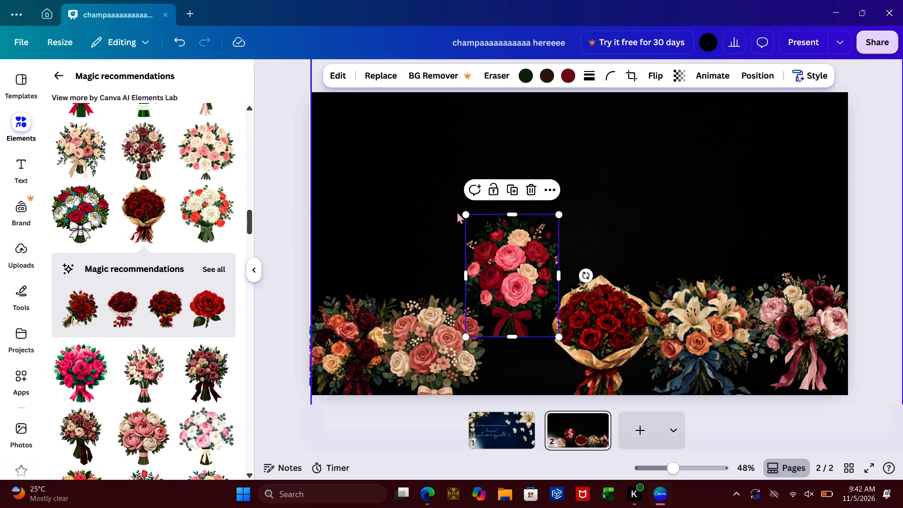
pyautogui.moveTo(547, 283); pyautogui.dragTo(553, 341)
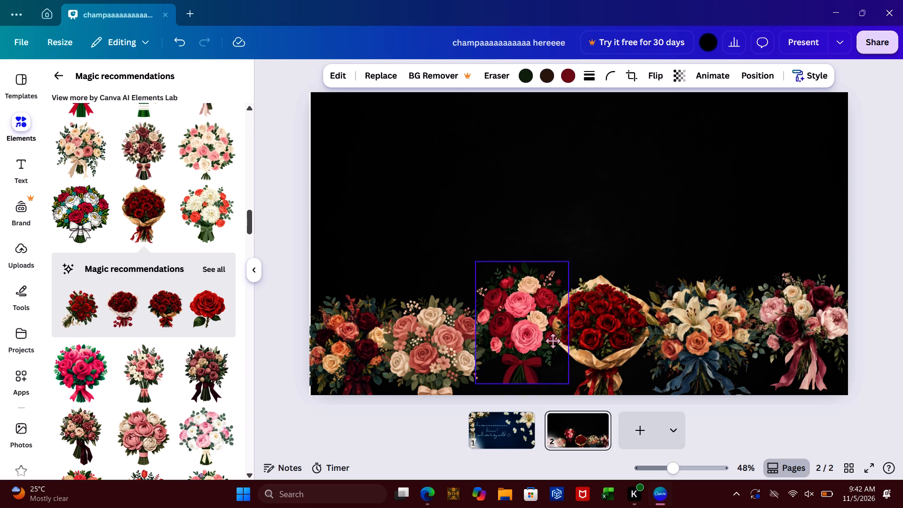
pyautogui.moveTo(553, 341); pyautogui.dragTo(559, 349)
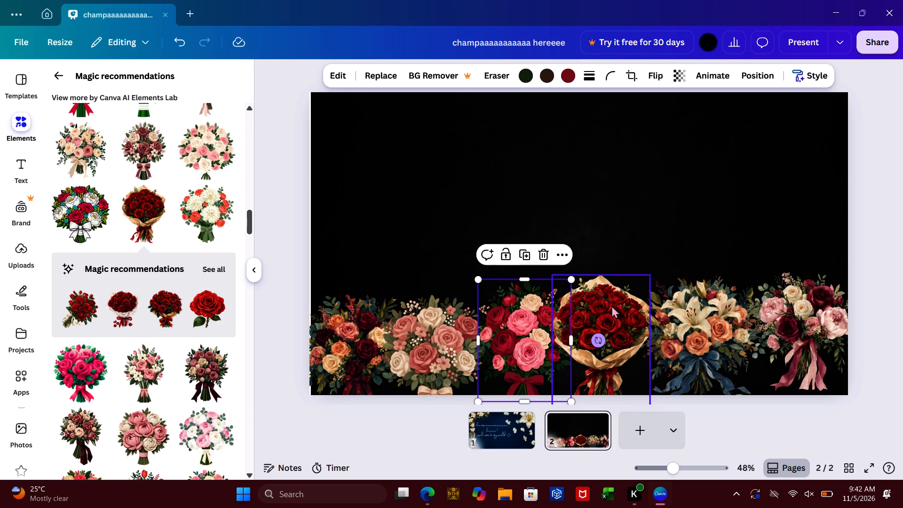
# Lower the wrapped red rose, lily, and burgundy and blush bouquets along the bottom edge to level the row.
pyautogui.moveTo(613, 303); pyautogui.dragTo(617, 310)
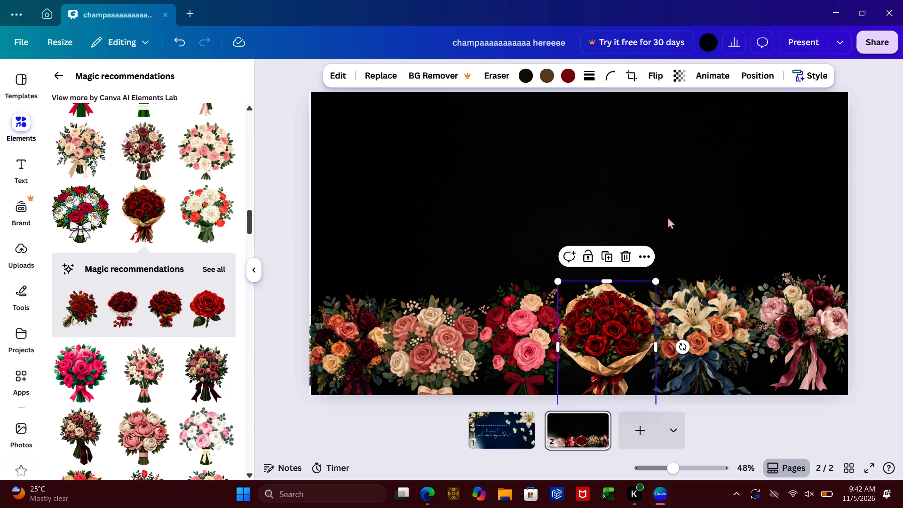
pyautogui.moveTo(704, 286); pyautogui.dragTo(703, 298)
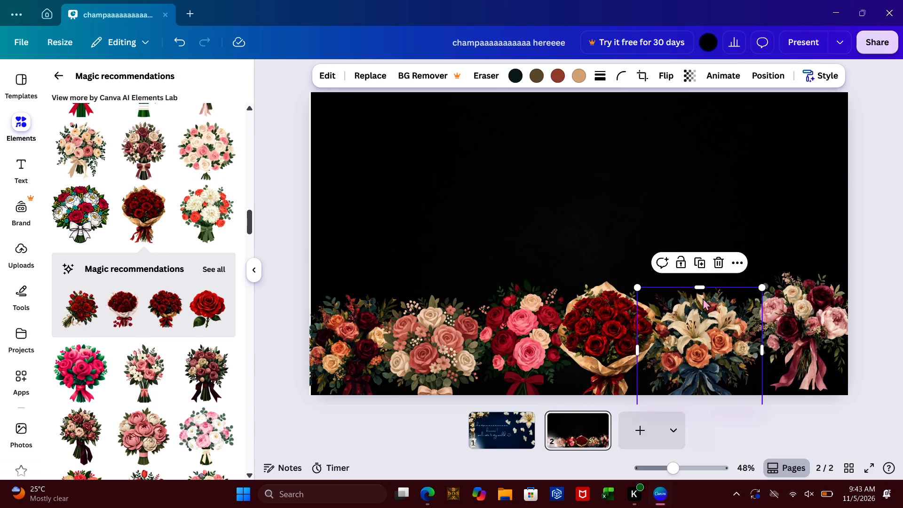
pyautogui.moveTo(799, 302); pyautogui.dragTo(790, 319)
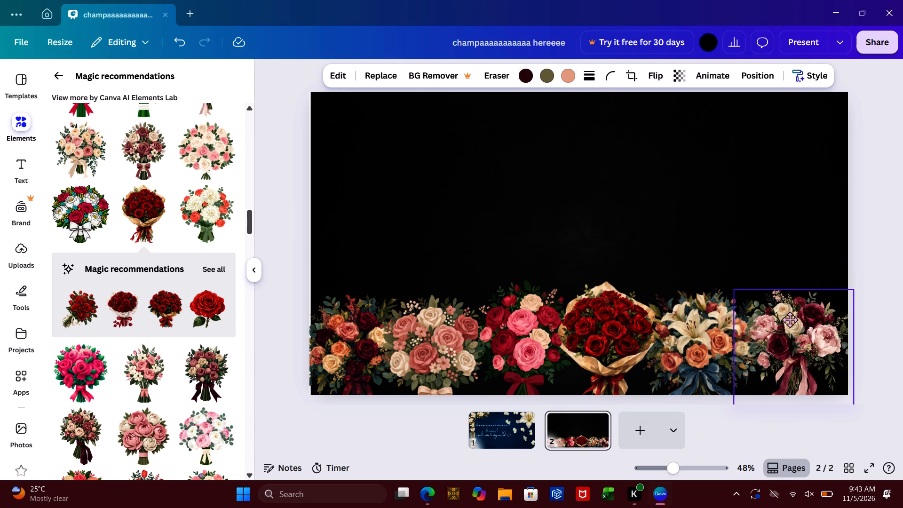
pyautogui.moveTo(790, 319); pyautogui.dragTo(790, 319)
pyautogui.click(859, 153)
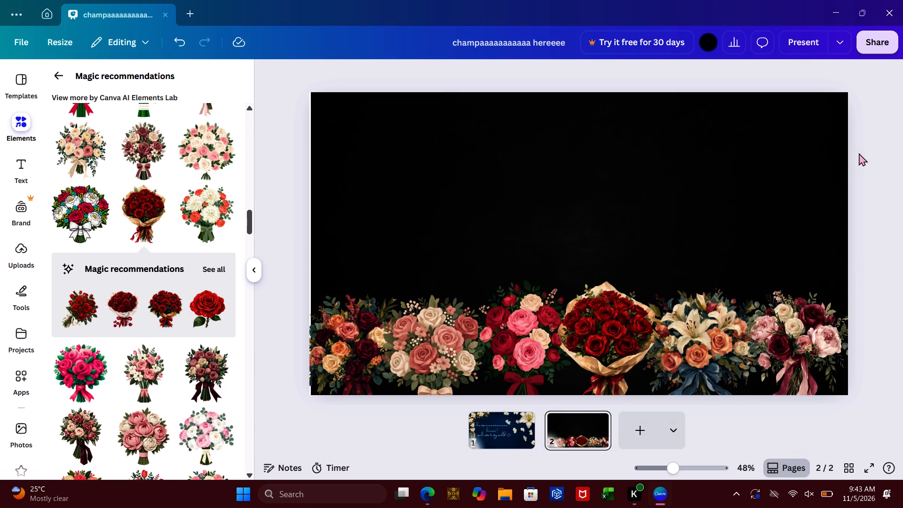
# Browse the magic recommendations for more bouquet and flower graphics to use on the second page.
pyautogui.scroll(-4, 140, 150)
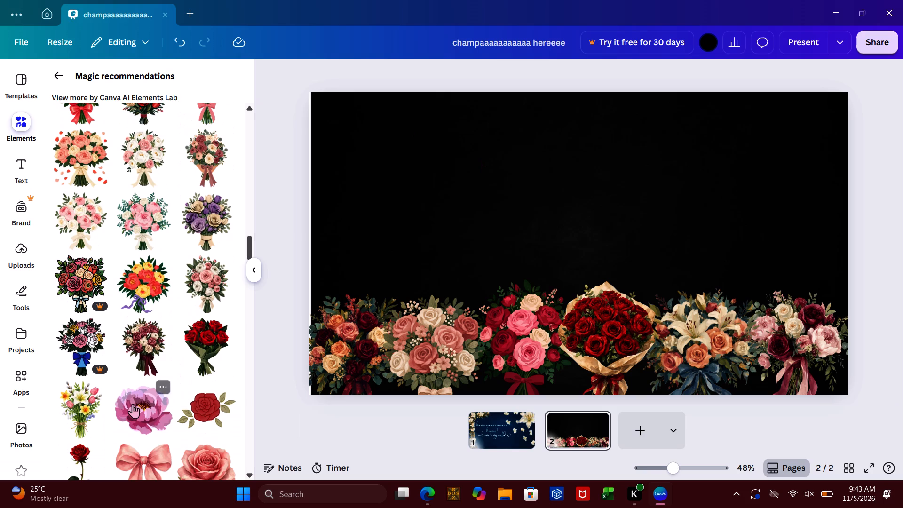
pyautogui.scroll(-6, 133, 404)
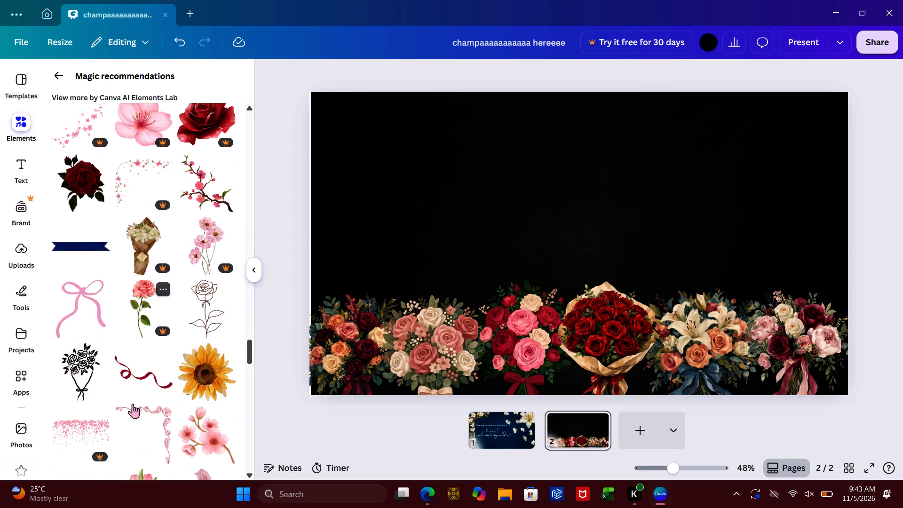
pyautogui.scroll(-1, 133, 404)
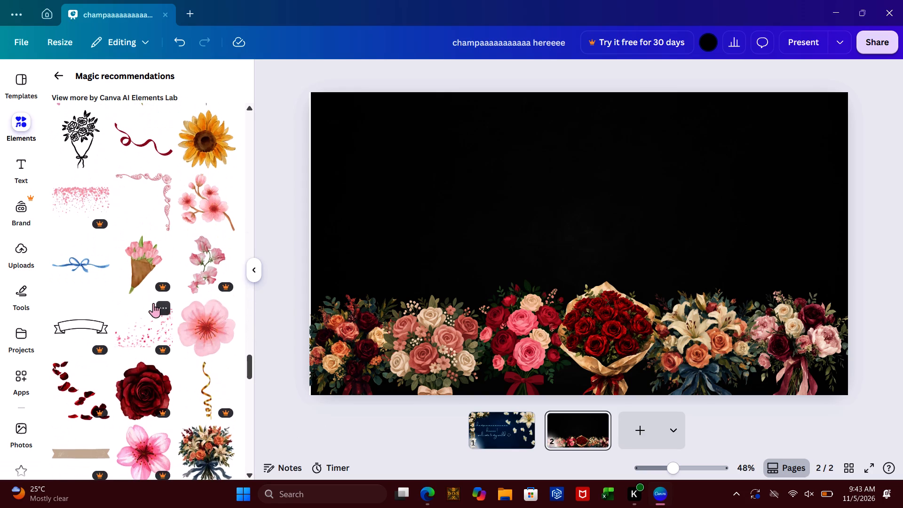
pyautogui.scroll(-6, 153, 303)
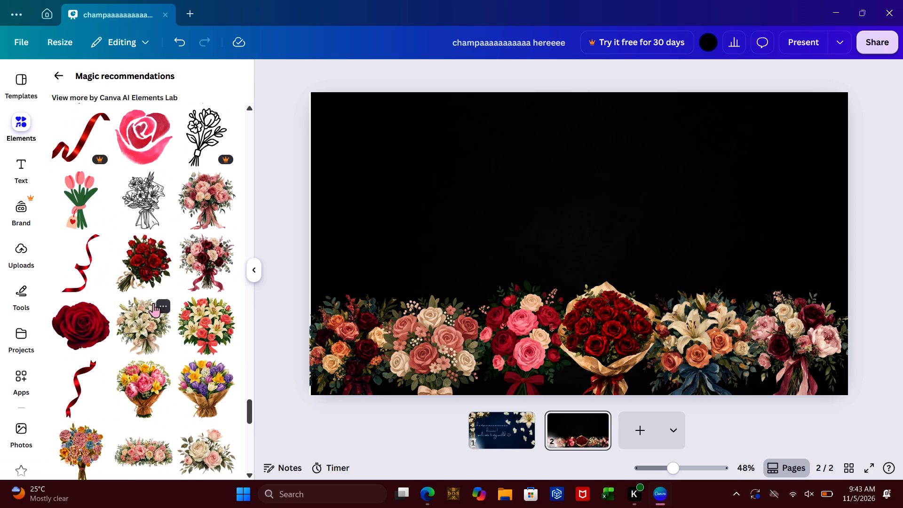
pyautogui.scroll(-4, 153, 303)
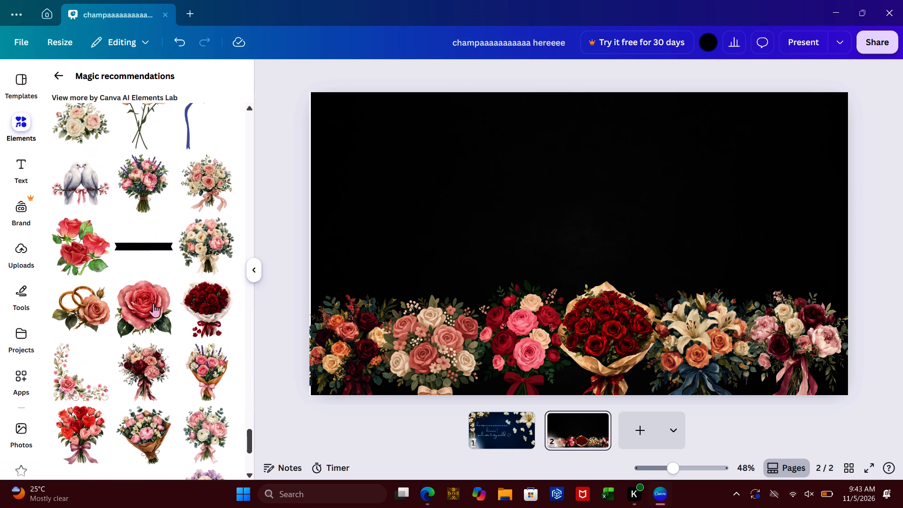
pyautogui.scroll(-1, 153, 303)
pyautogui.scroll(3, 153, 303)
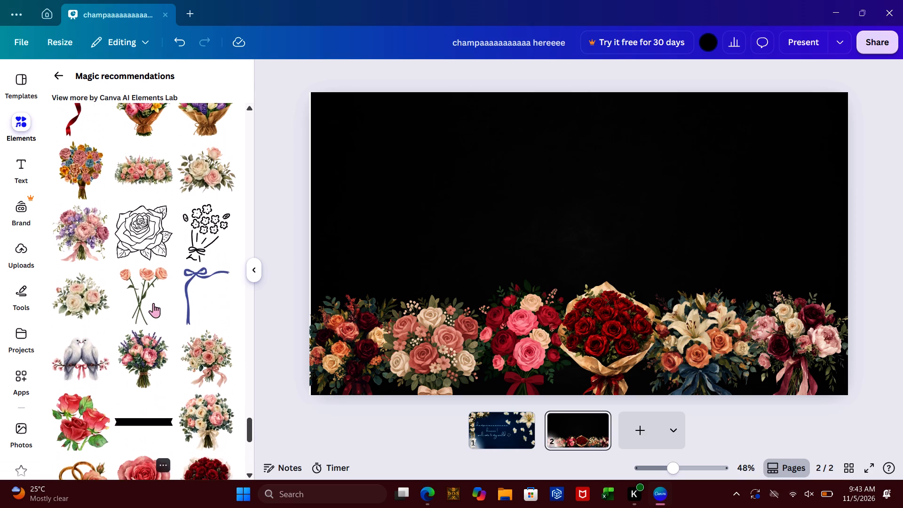
pyautogui.scroll(-8, 153, 303)
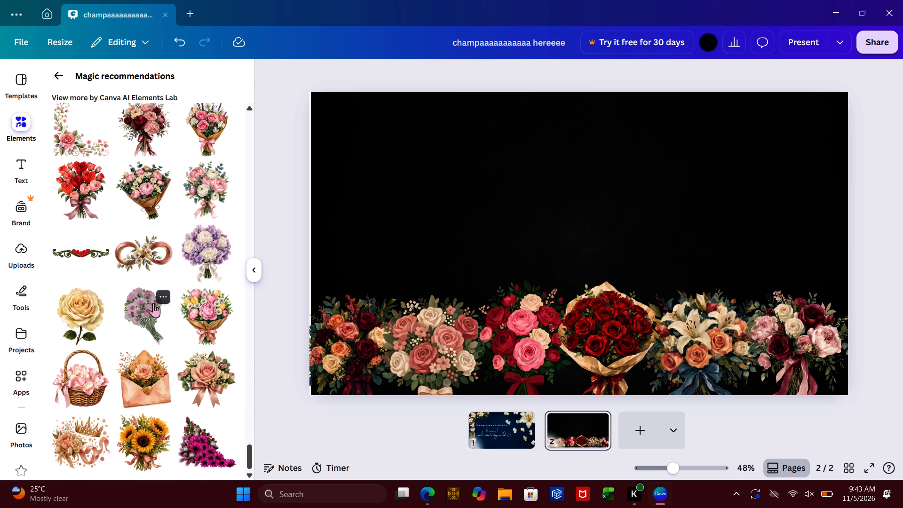
pyautogui.scroll(-5, 153, 303)
pyautogui.scroll(4, 153, 303)
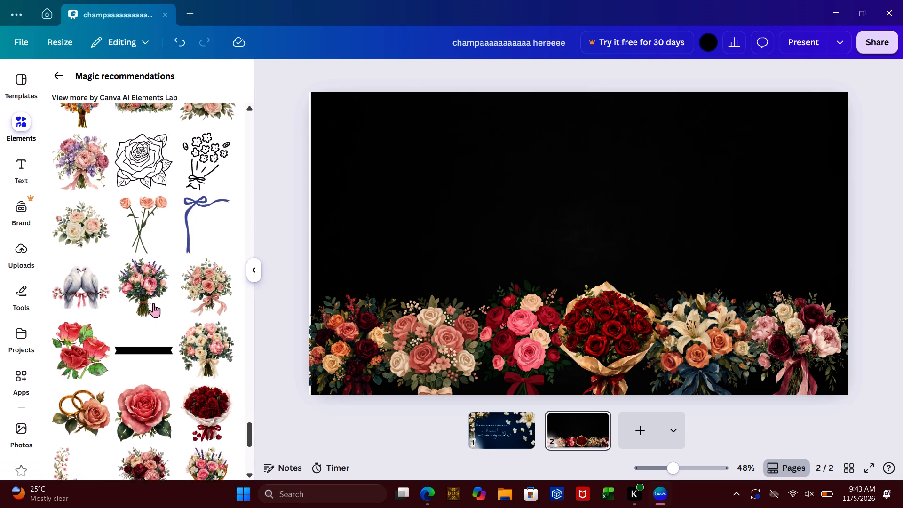
pyautogui.scroll(6, 153, 303)
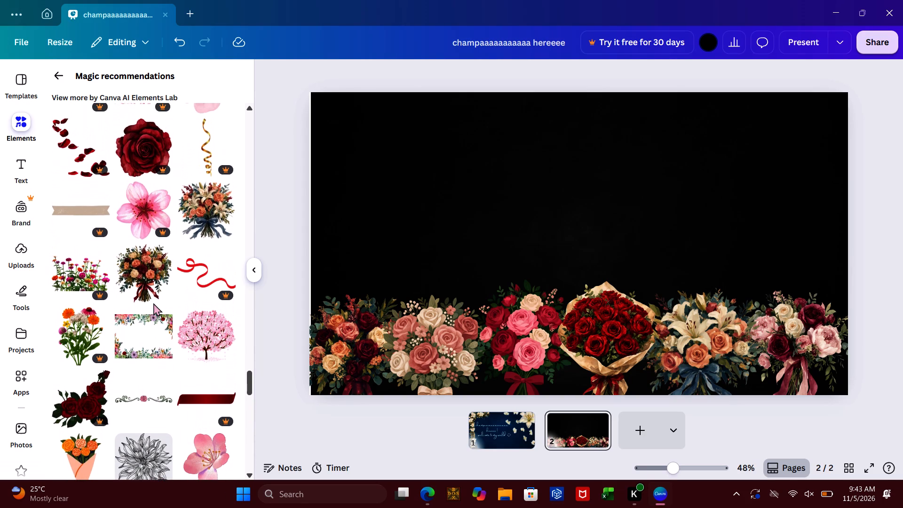
pyautogui.scroll(4, 153, 303)
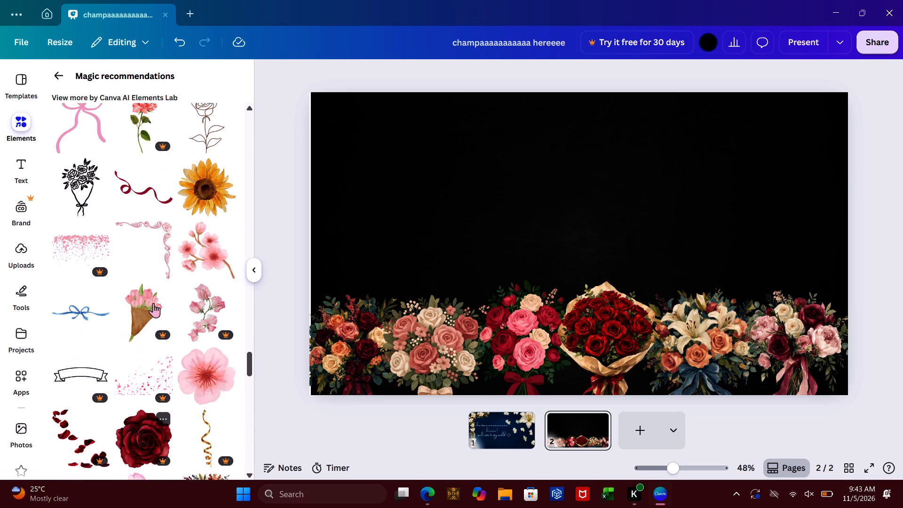
pyautogui.scroll(5, 153, 303)
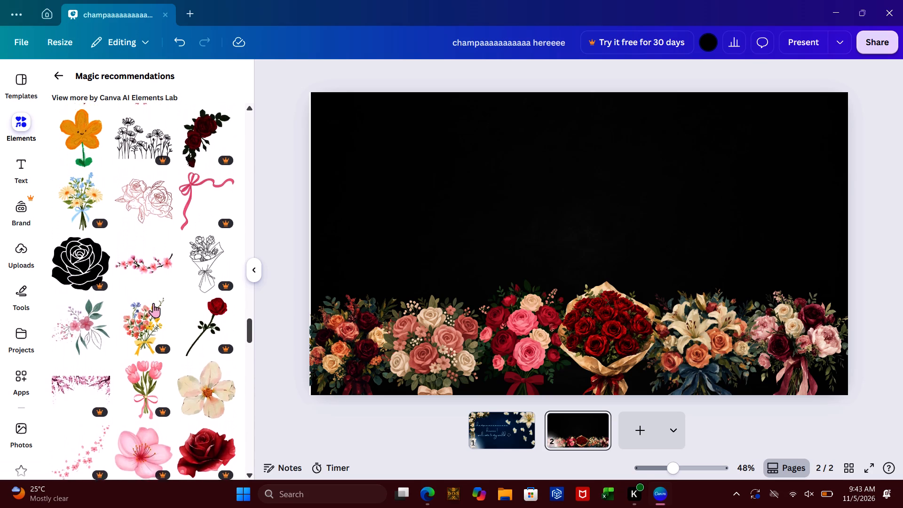
pyautogui.scroll(3, 153, 303)
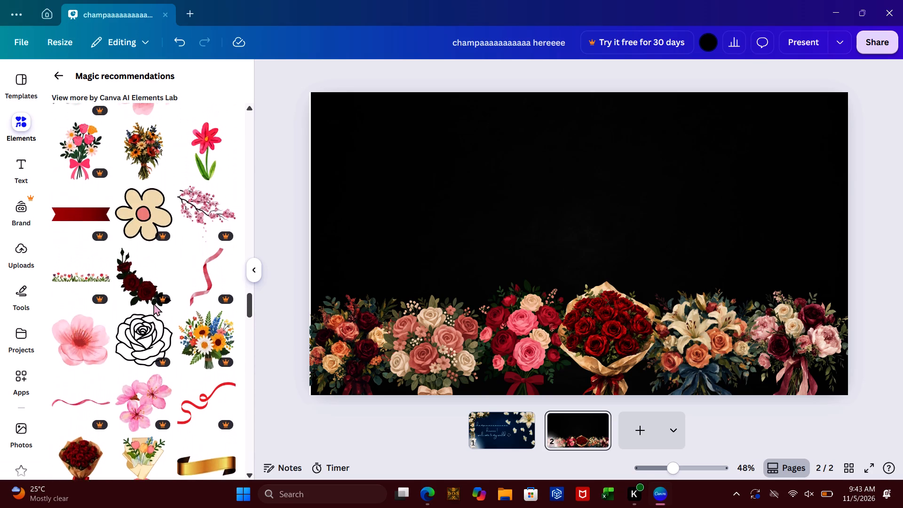
pyautogui.scroll(3, 153, 303)
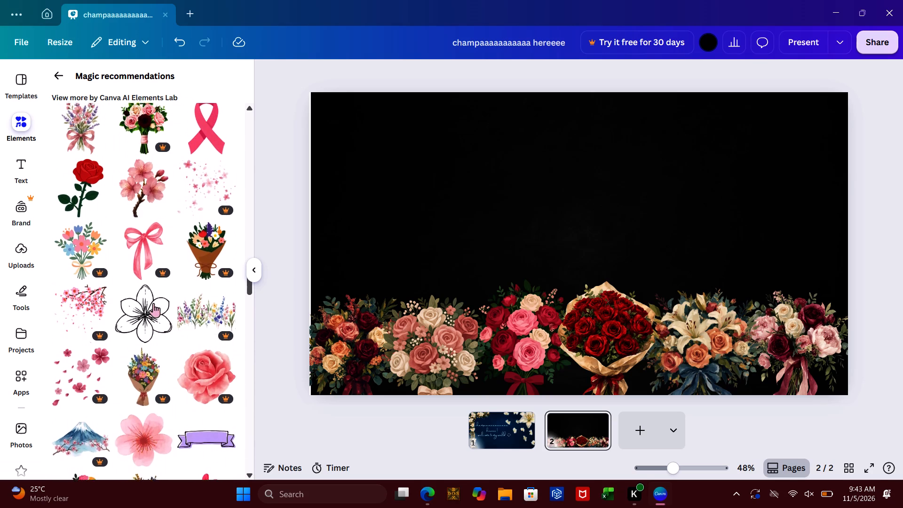
pyautogui.scroll(2, 153, 303)
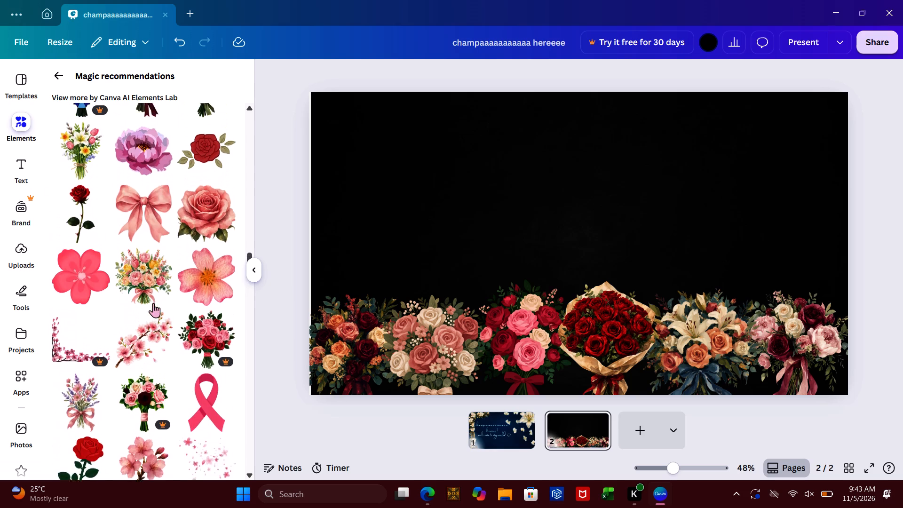
pyautogui.scroll(2, 153, 303)
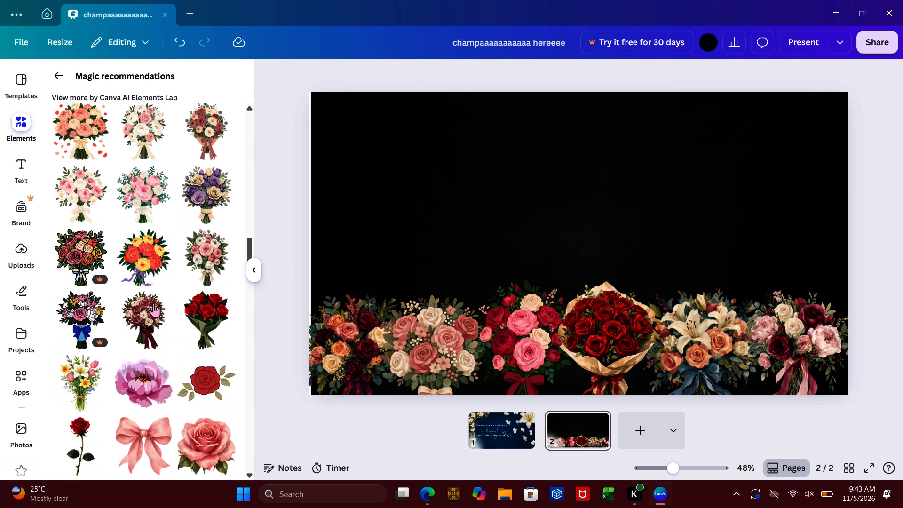
pyautogui.scroll(7, 153, 303)
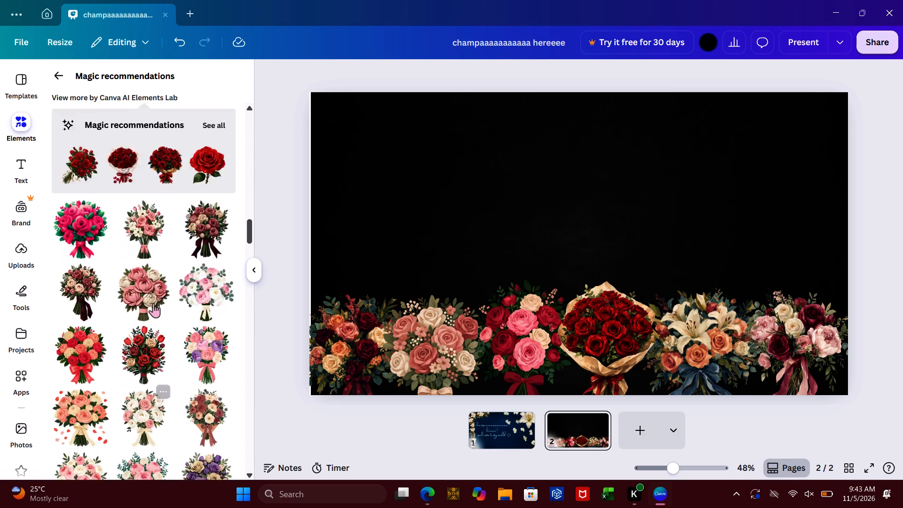
pyautogui.scroll(4, 153, 303)
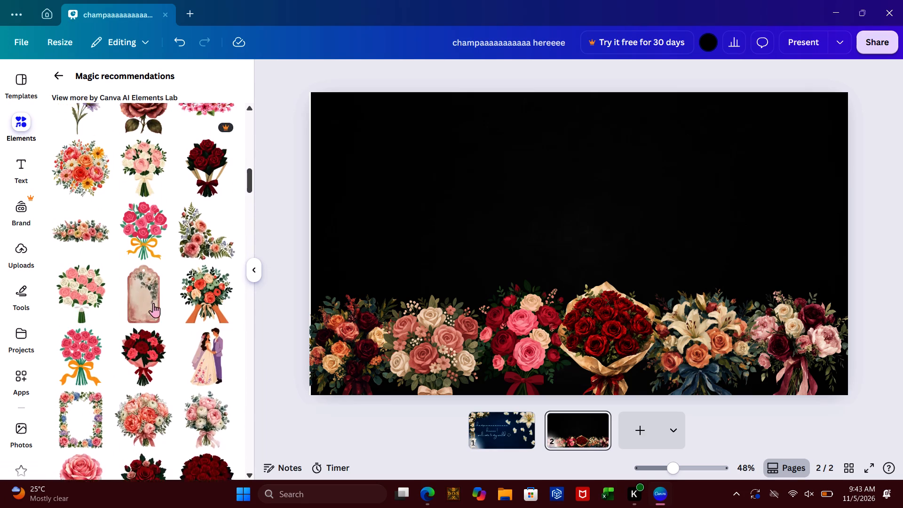
pyautogui.scroll(4, 153, 303)
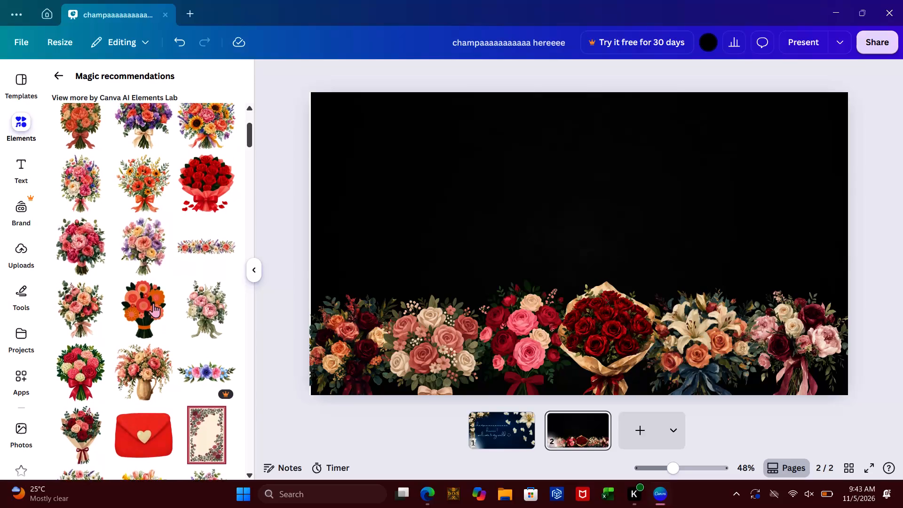
pyautogui.scroll(3, 153, 303)
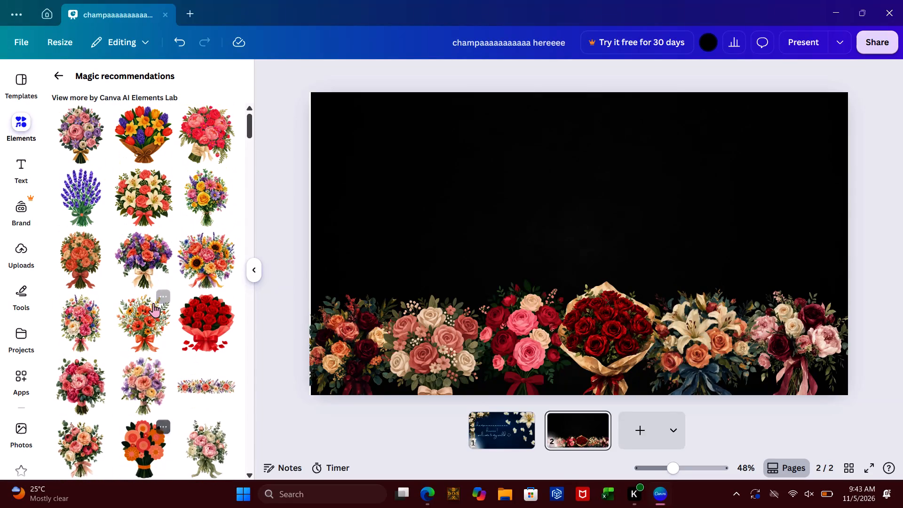
# Replace the bouquet flowers search with a search of the elements library for chocolates.
pyautogui.click(58, 73)
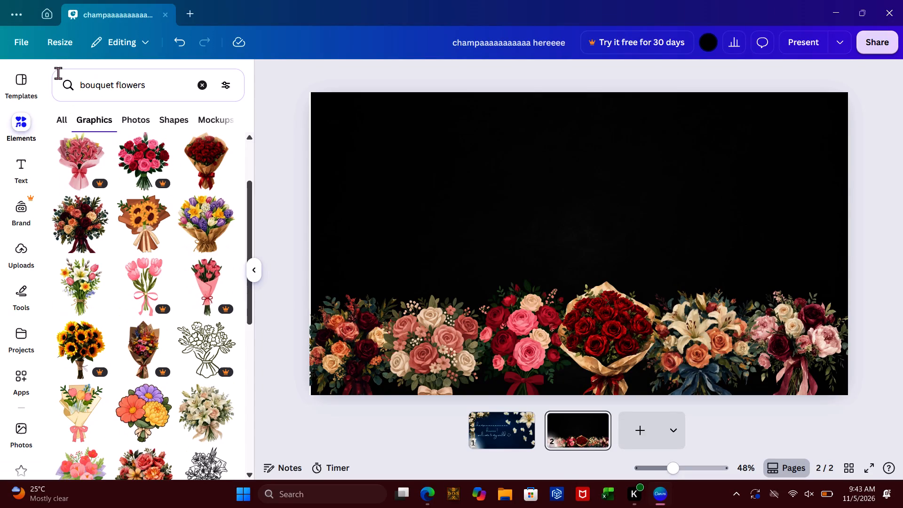
pyautogui.click(197, 83)
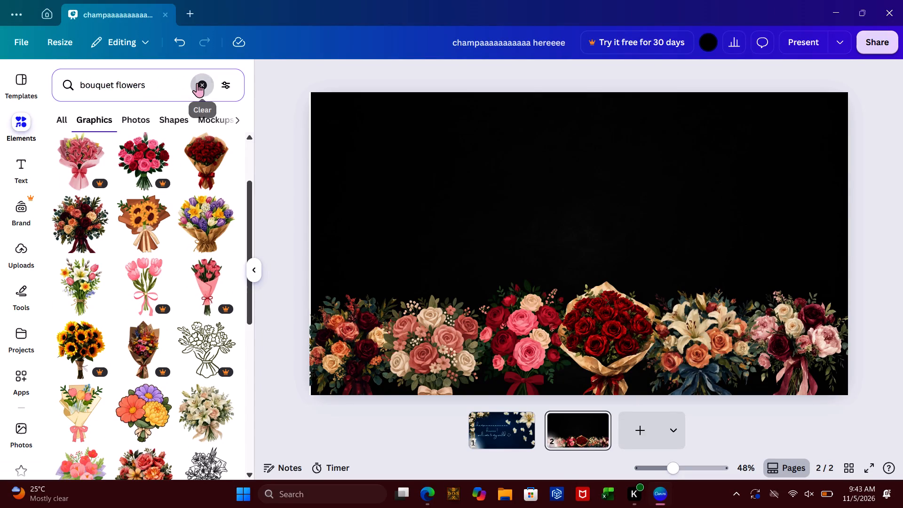
pyautogui.write('cjocolates')
pyautogui.press('Return')
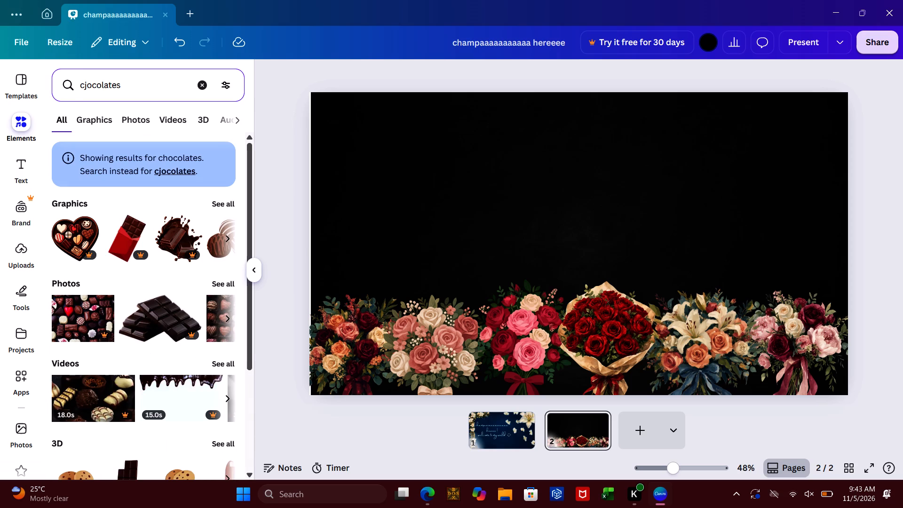
# Show all chocolate graphics in the search results and browse them for chocolate boxes, bars and truffles to use on the black second page.
pyautogui.click(229, 201)
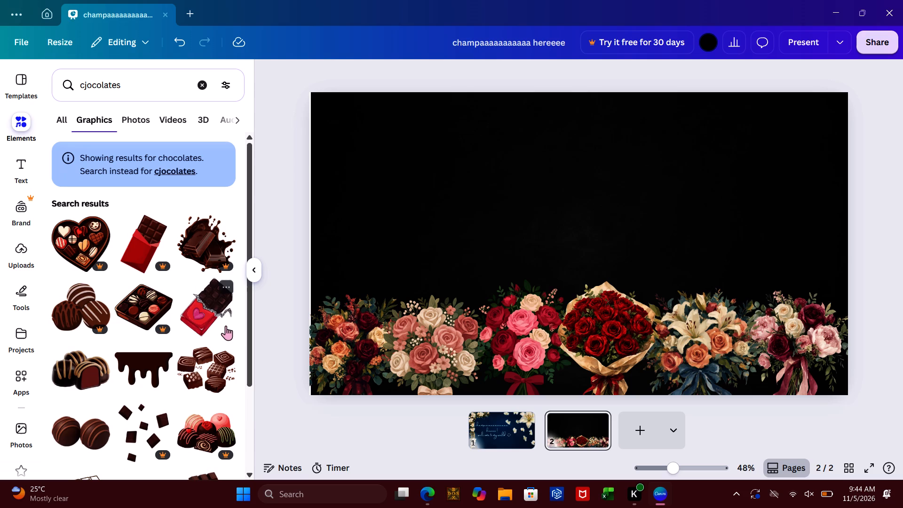
pyautogui.scroll(-1, 226, 325)
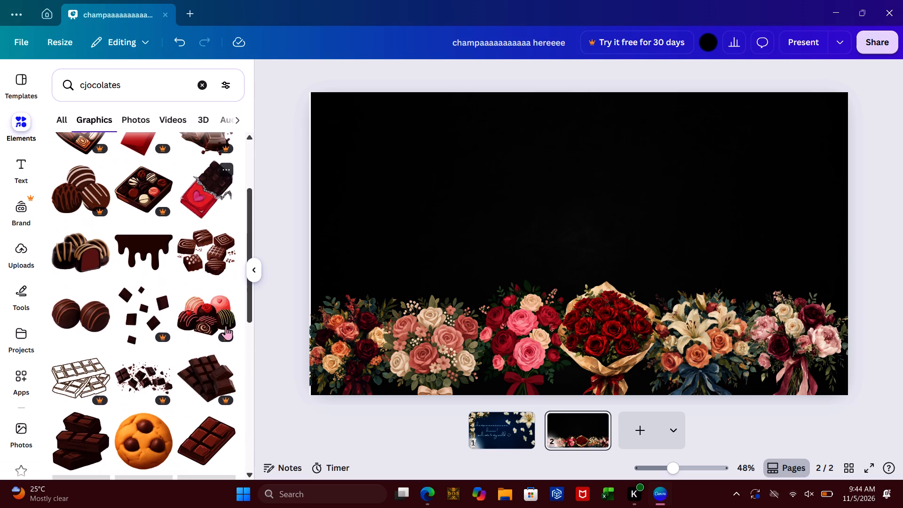
pyautogui.scroll(-1, 226, 325)
pyautogui.scroll(-1, 181, 232)
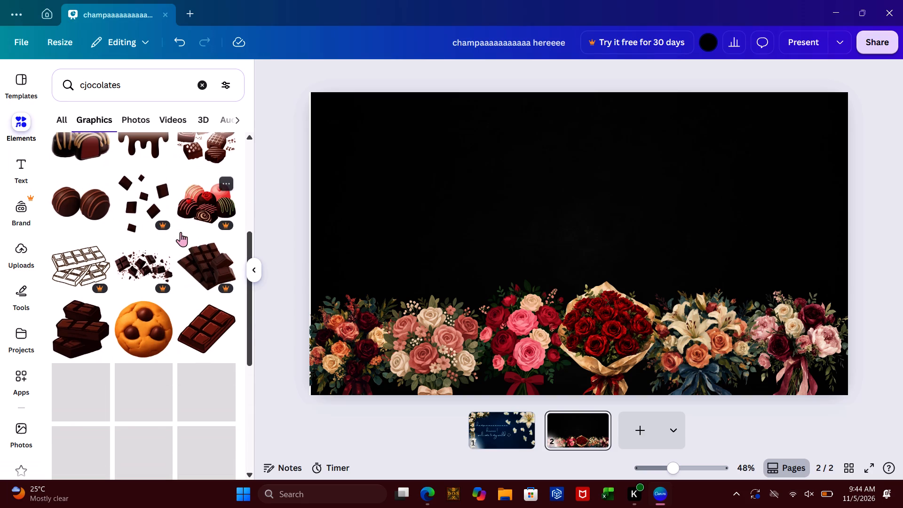
pyautogui.scroll(-3, 181, 232)
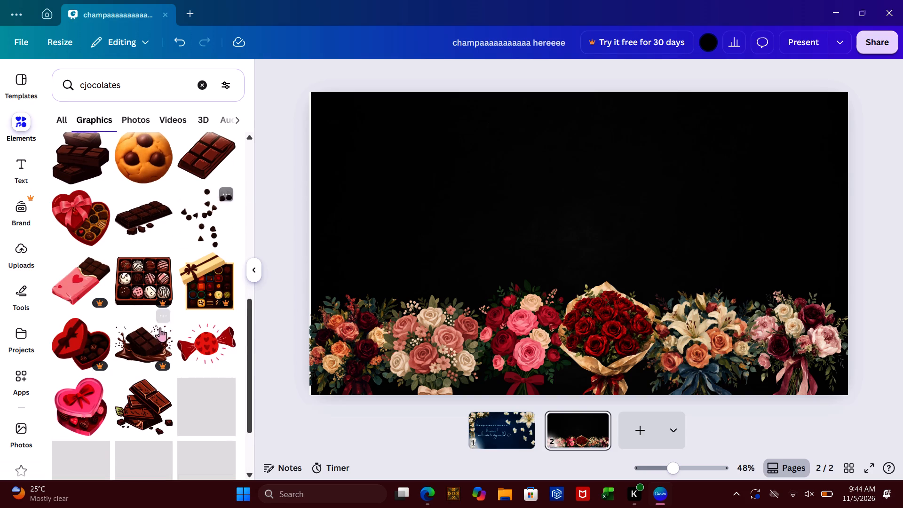
pyautogui.scroll(-2, 155, 318)
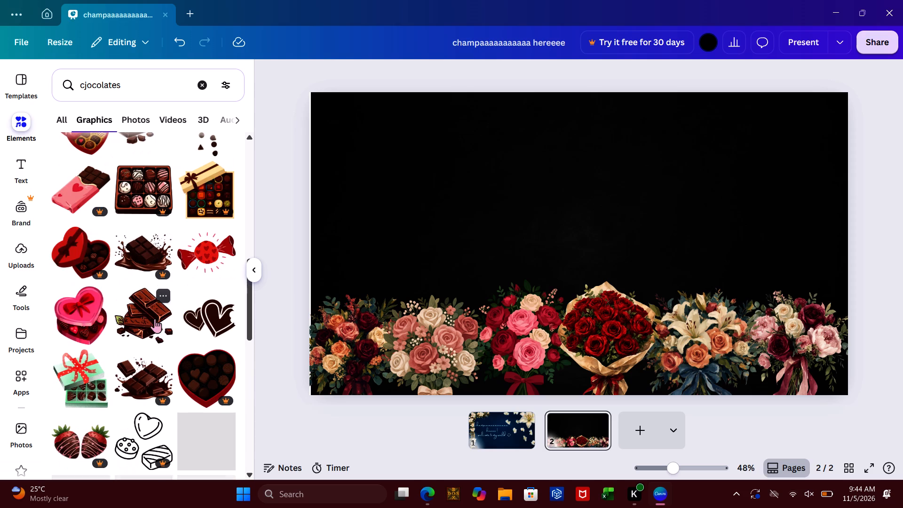
pyautogui.scroll(-3, 155, 318)
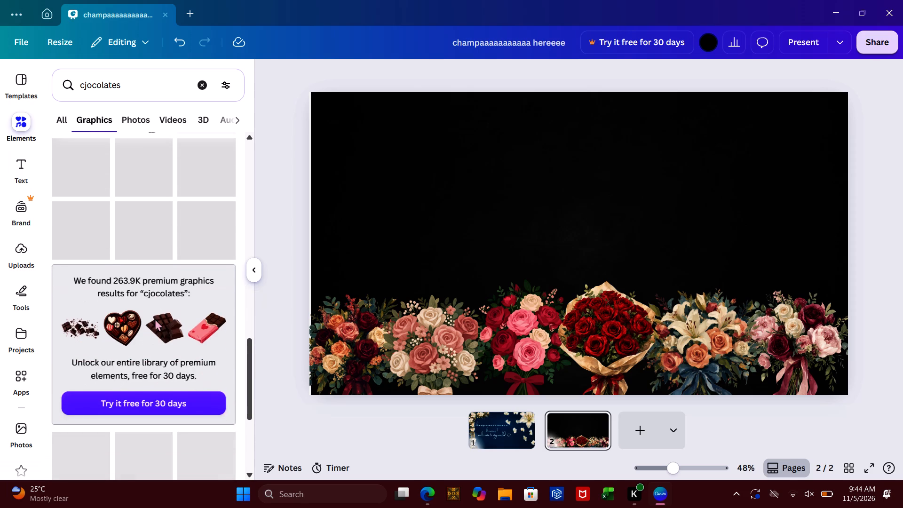
pyautogui.scroll(-1, 155, 318)
pyautogui.scroll(-10, 171, 359)
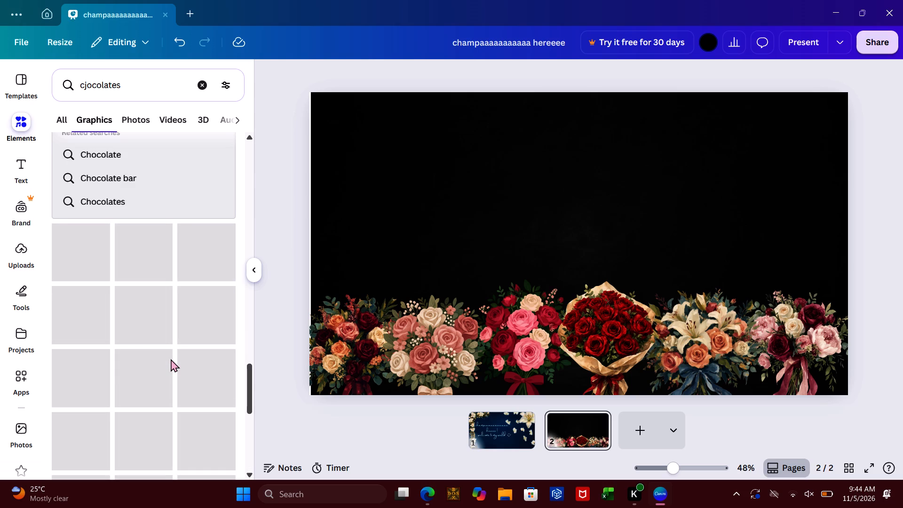
pyautogui.scroll(-6, 171, 359)
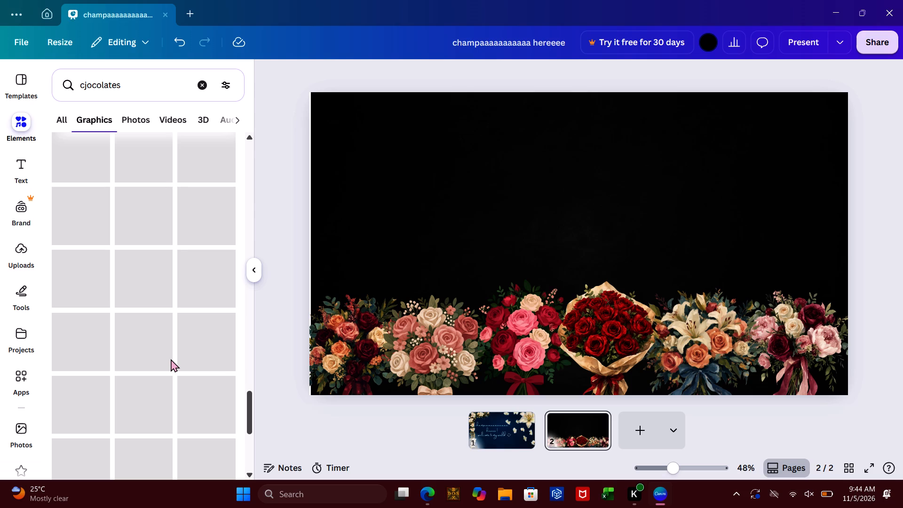
pyautogui.scroll(-8, 171, 359)
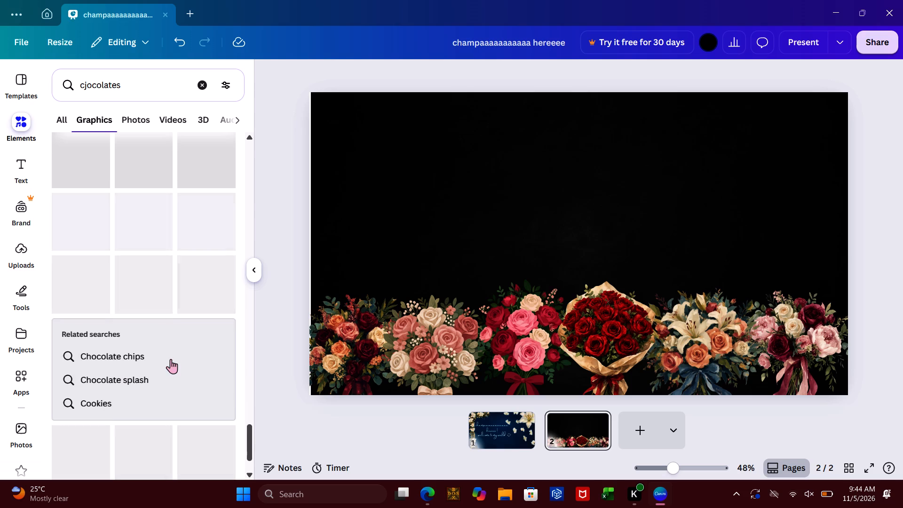
pyautogui.scroll(-9, 171, 359)
pyautogui.scroll(7, 171, 359)
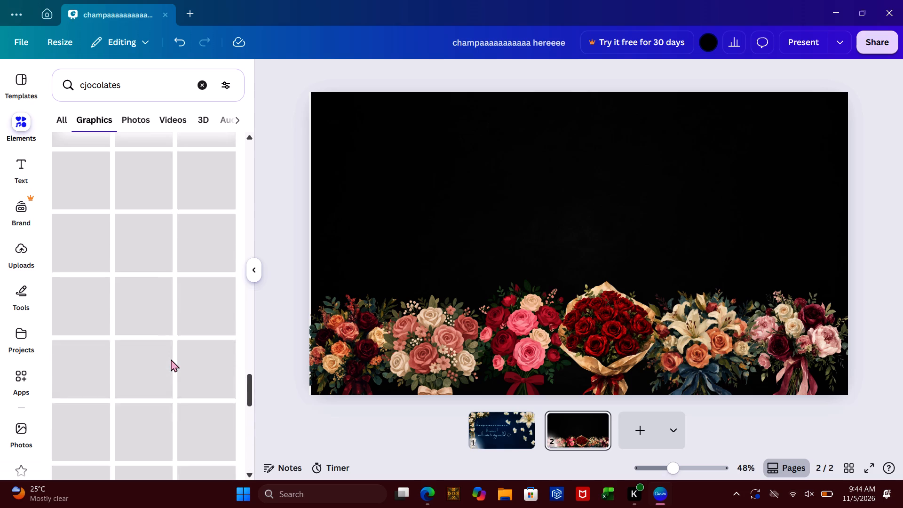
pyautogui.scroll(11, 171, 359)
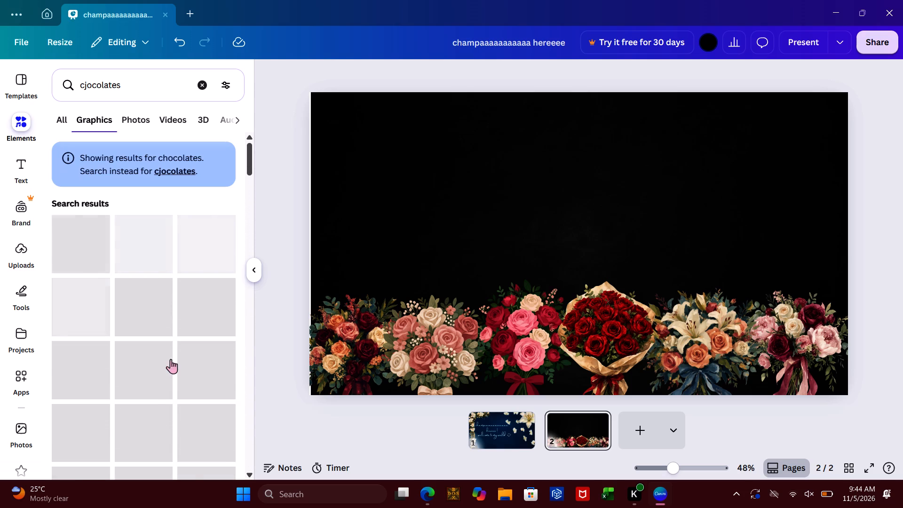
pyautogui.scroll(-1, 171, 359)
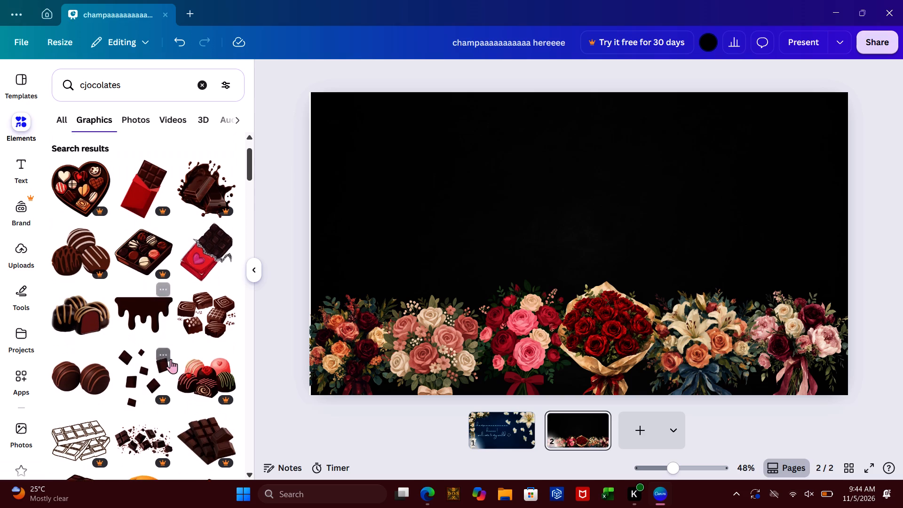
pyautogui.scroll(-1, 171, 359)
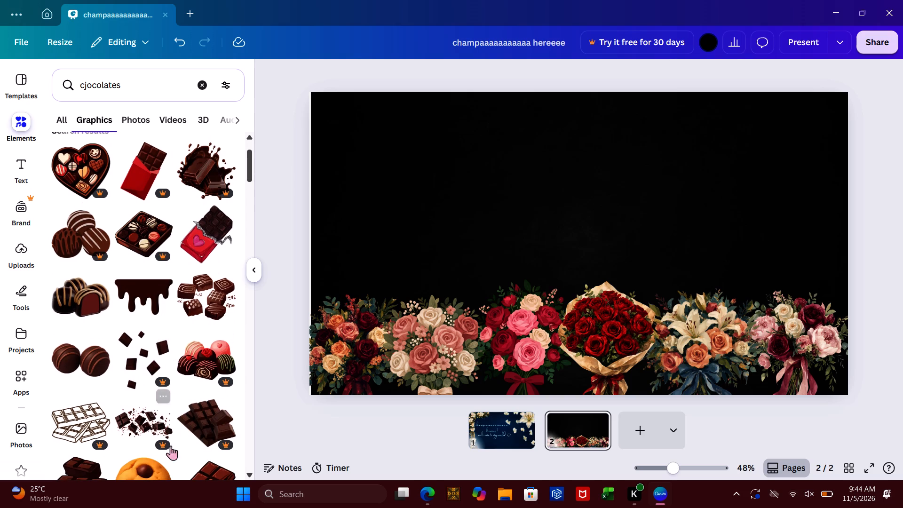
pyautogui.scroll(-3, 154, 439)
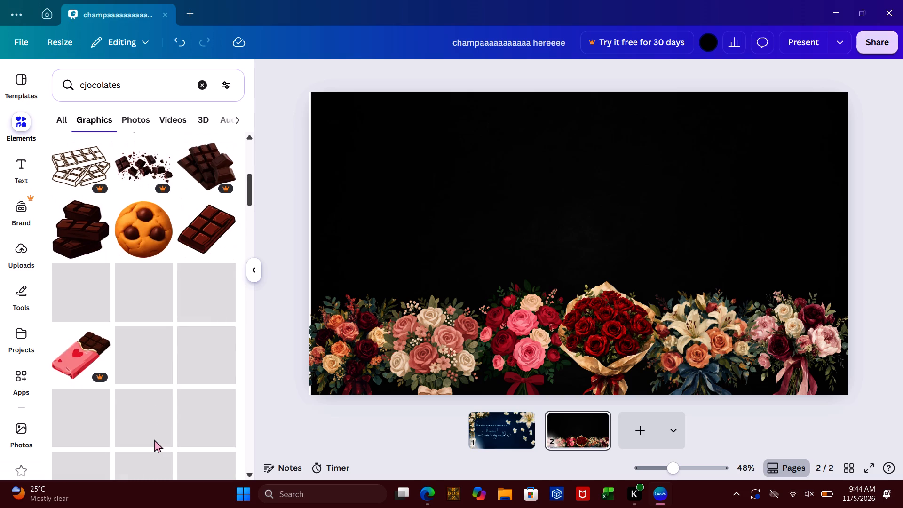
pyautogui.scroll(-11, 154, 439)
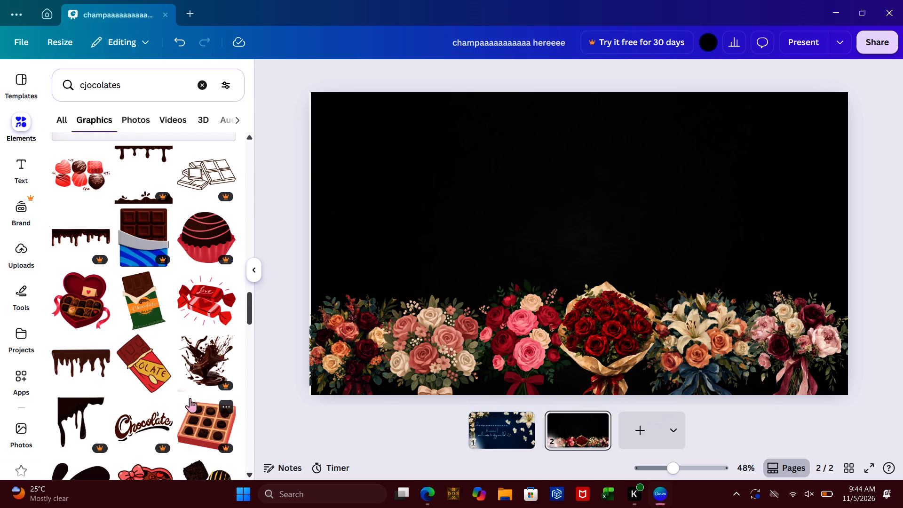
pyautogui.scroll(2, 166, 383)
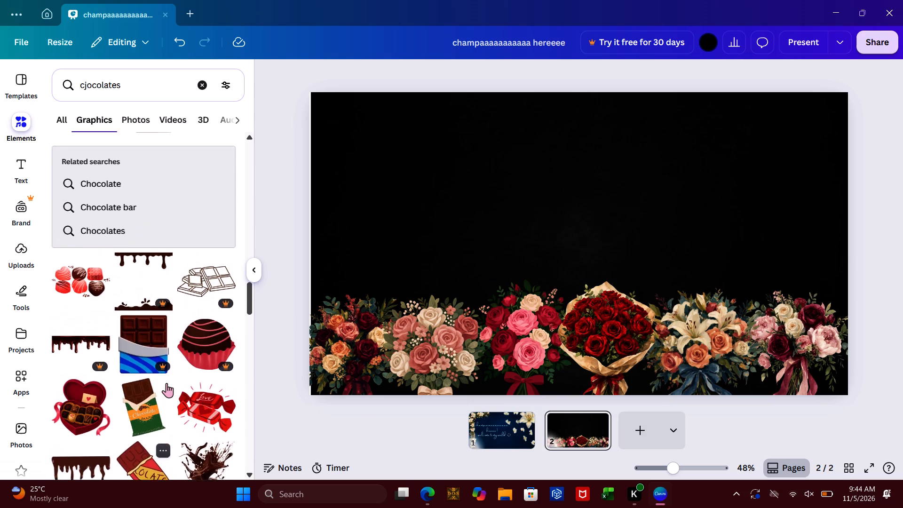
pyautogui.scroll(1, 166, 383)
pyautogui.scroll(-1, 166, 383)
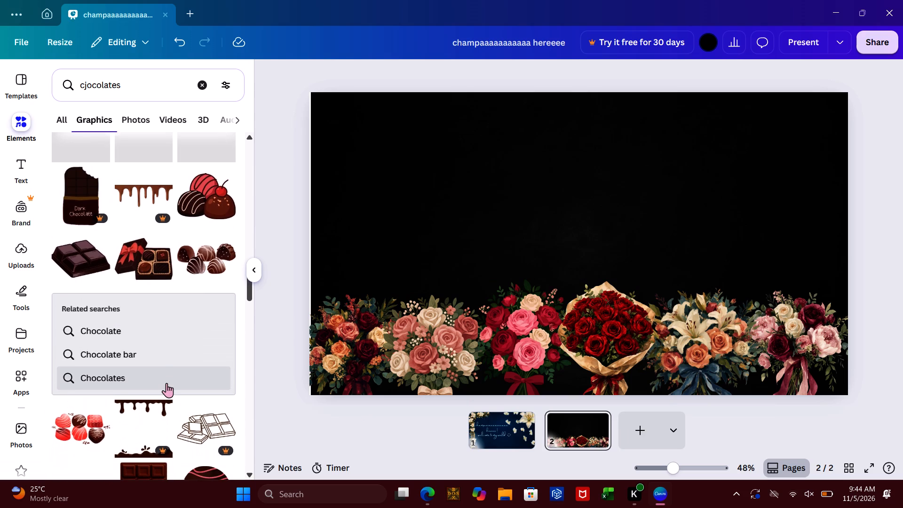
pyautogui.scroll(4, 166, 383)
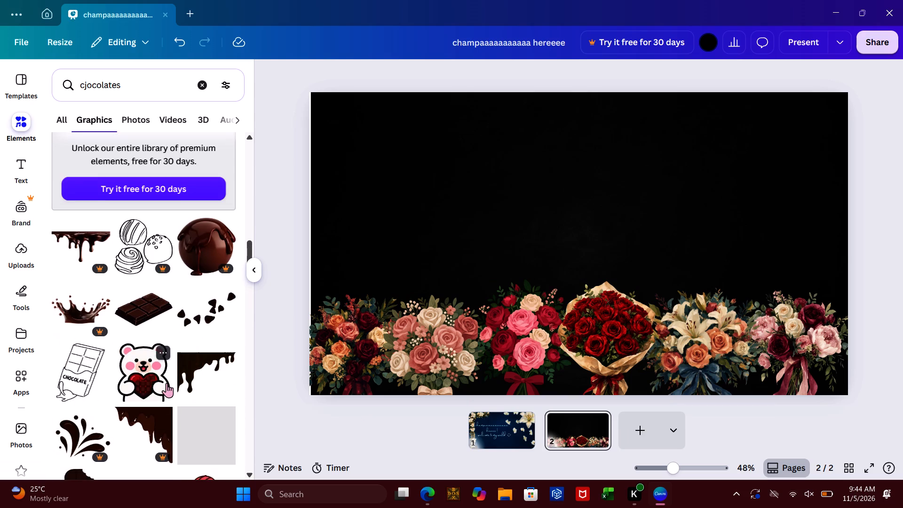
pyautogui.scroll(-7, 166, 383)
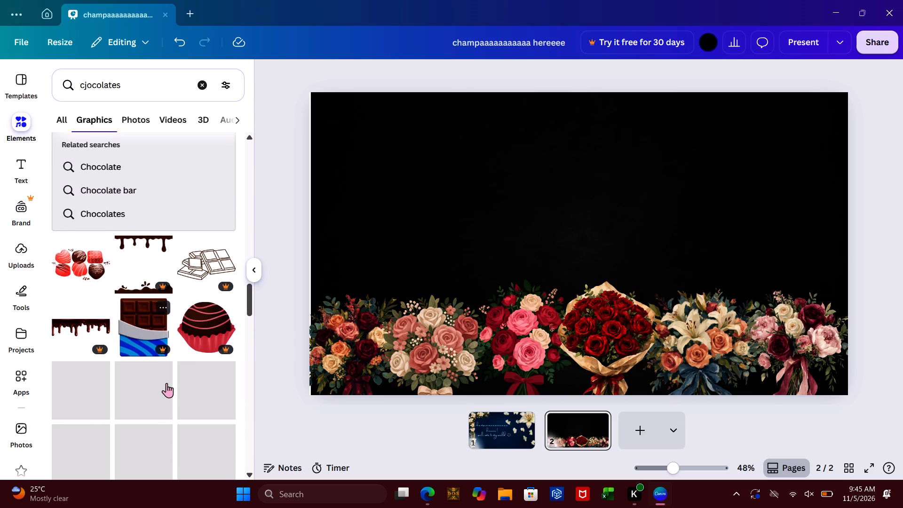
pyautogui.scroll(-2, 166, 383)
pyautogui.scroll(2, 166, 383)
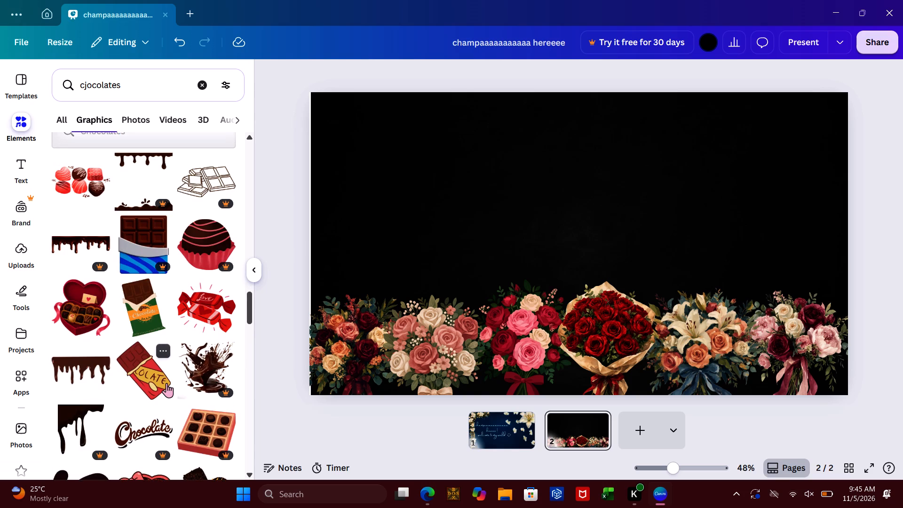
pyautogui.scroll(-4, 167, 377)
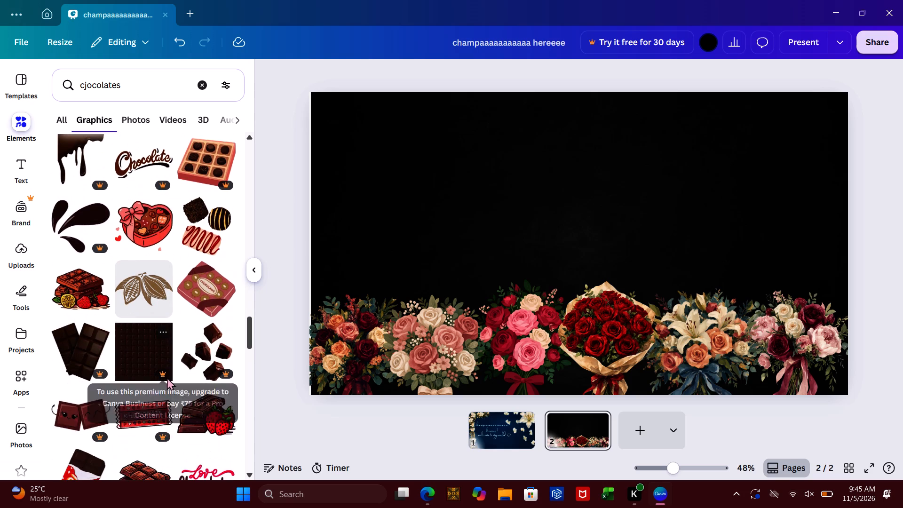
pyautogui.scroll(-3, 167, 377)
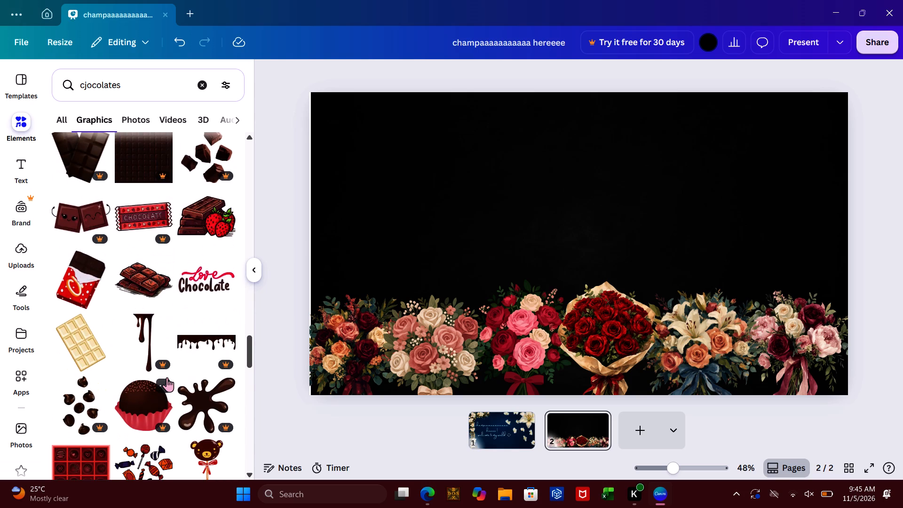
pyautogui.scroll(-1, 167, 377)
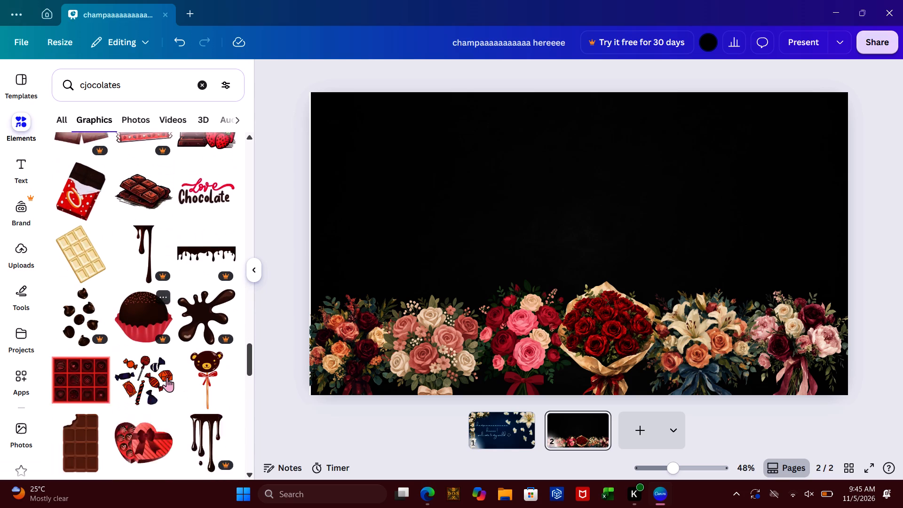
pyautogui.scroll(-4, 167, 377)
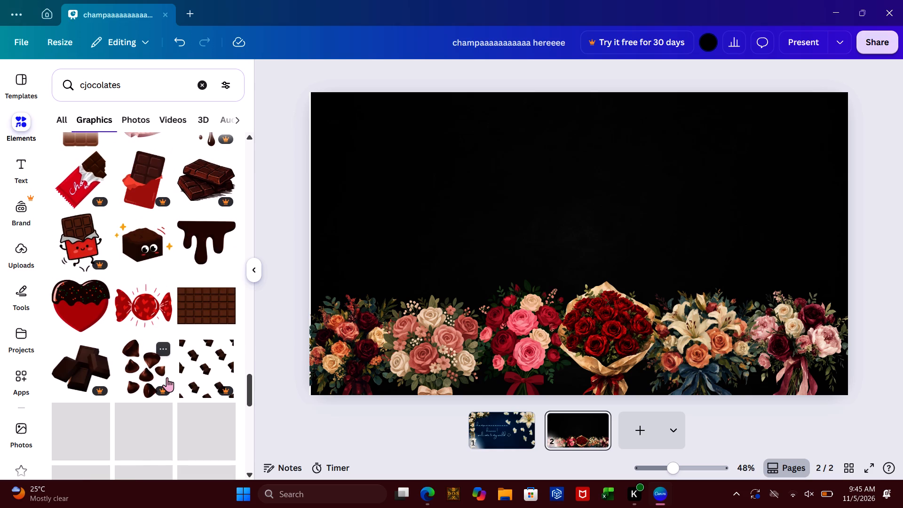
pyautogui.scroll(-2, 179, 336)
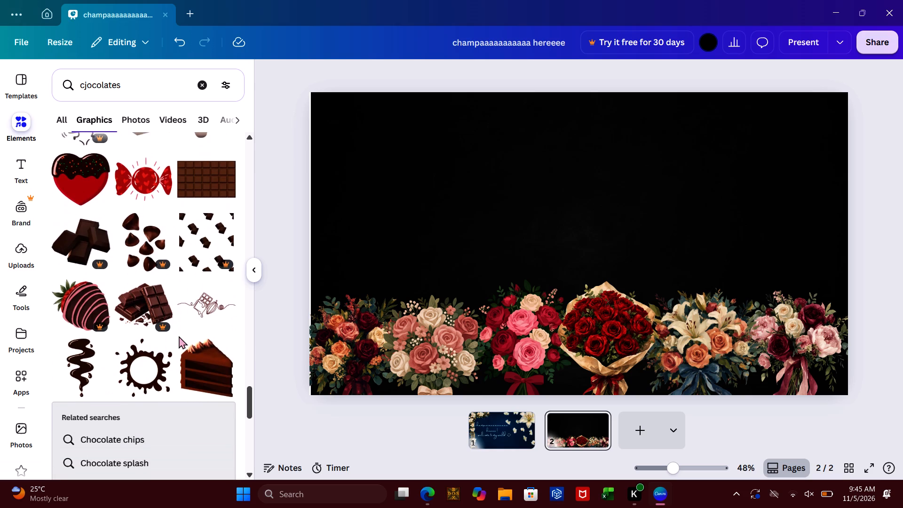
pyautogui.scroll(-2, 179, 336)
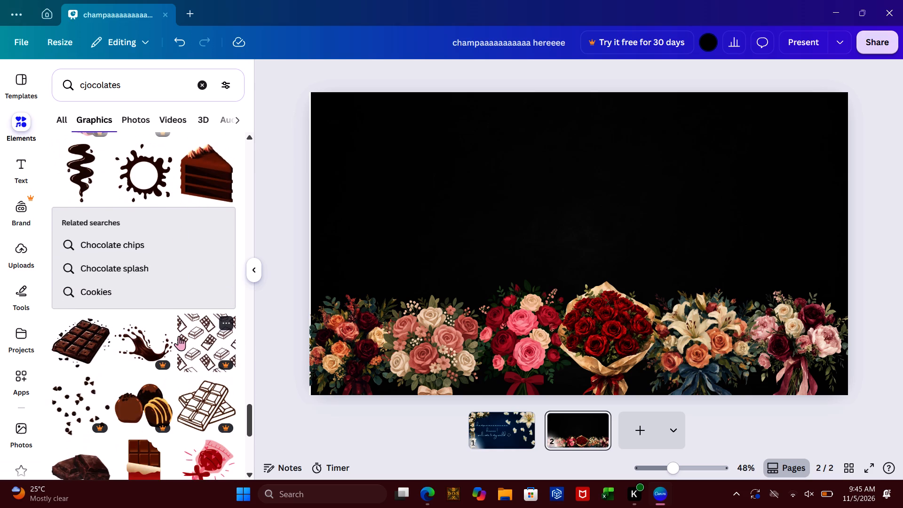
pyautogui.scroll(-3, 179, 336)
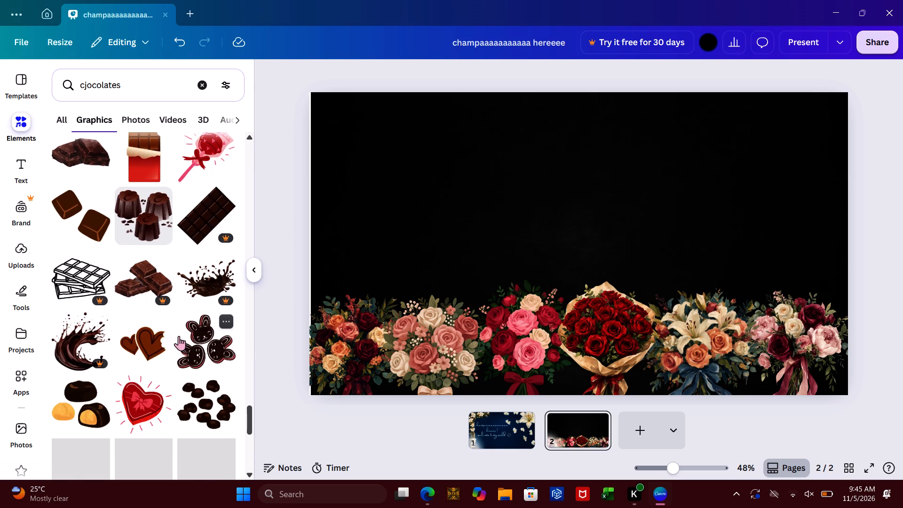
pyautogui.scroll(-3, 179, 336)
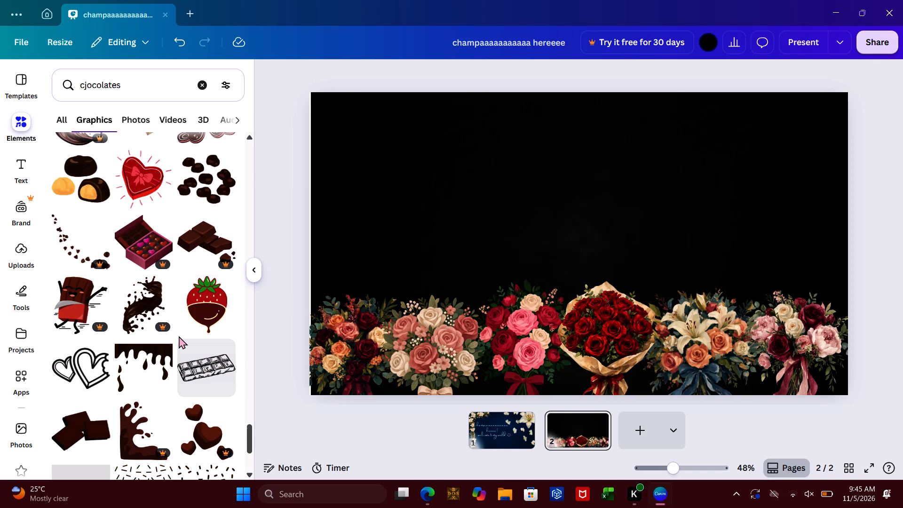
pyautogui.scroll(-2, 179, 336)
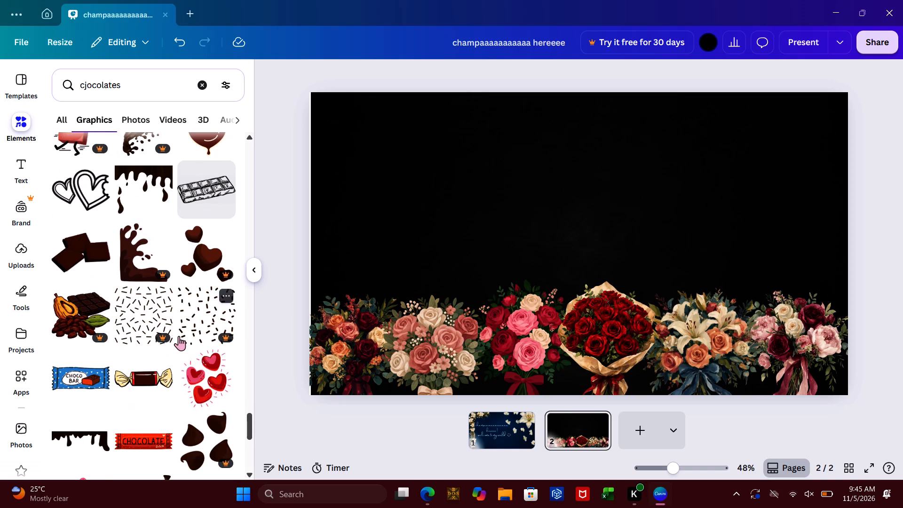
pyautogui.scroll(-3, 179, 336)
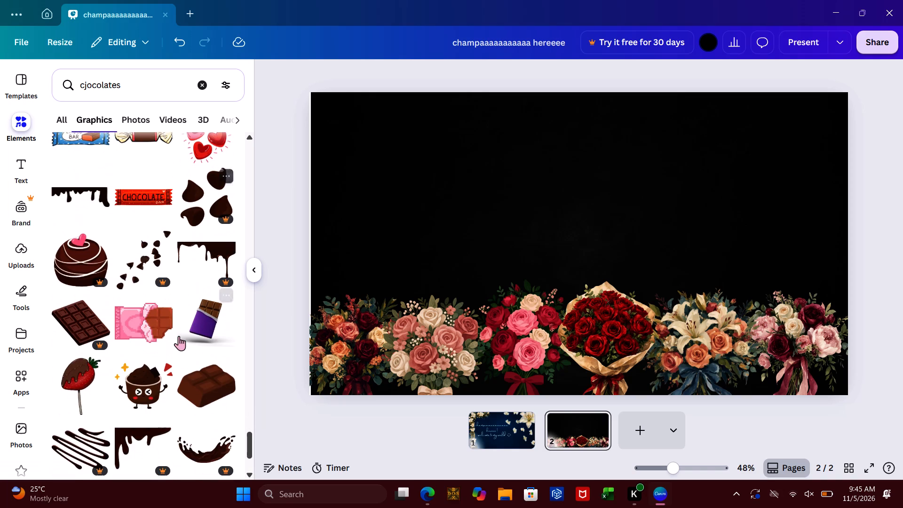
pyautogui.scroll(-4, 179, 336)
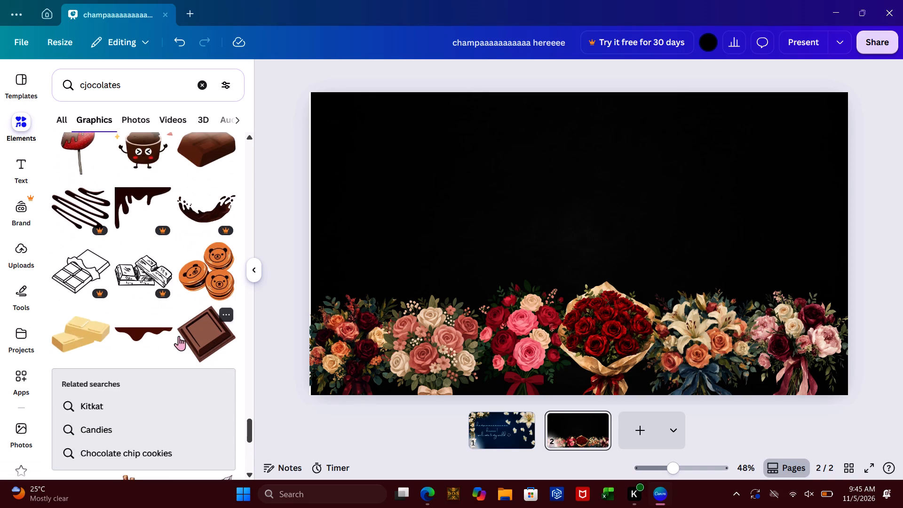
pyautogui.scroll(-4, 179, 336)
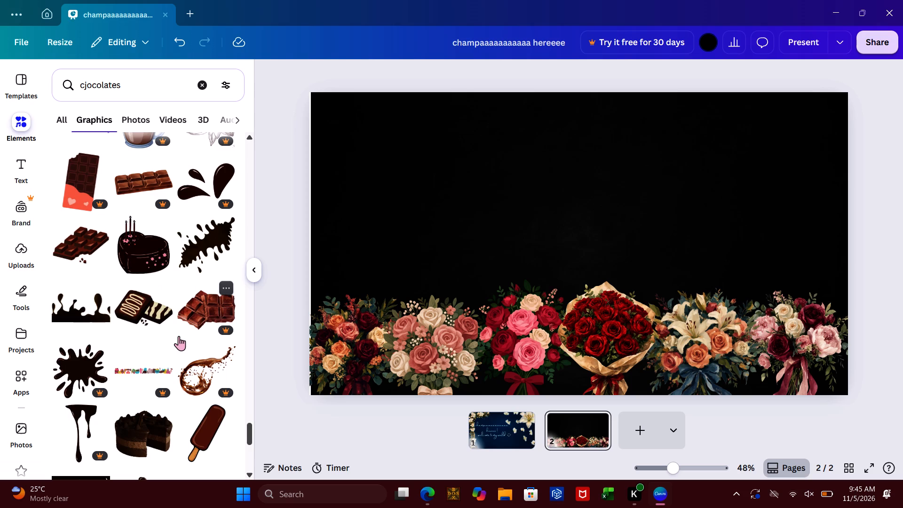
pyautogui.scroll(-5, 179, 336)
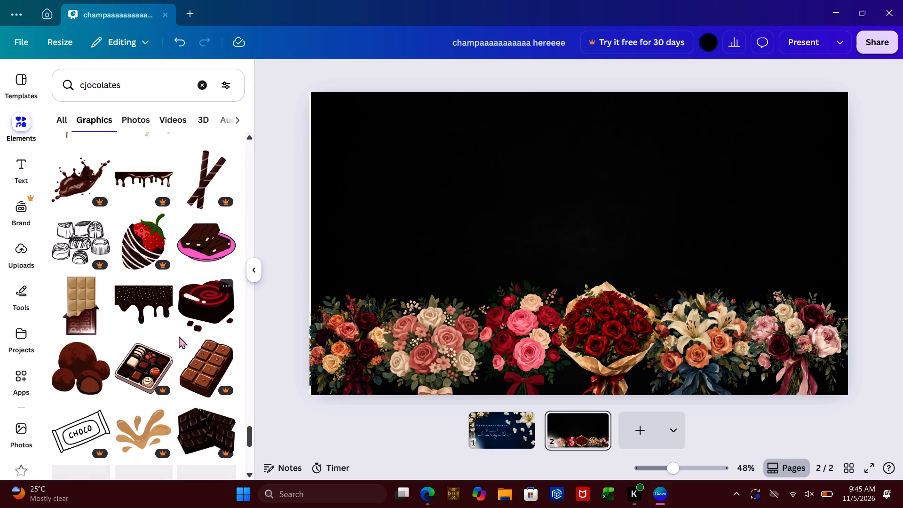
pyautogui.scroll(-4, 179, 336)
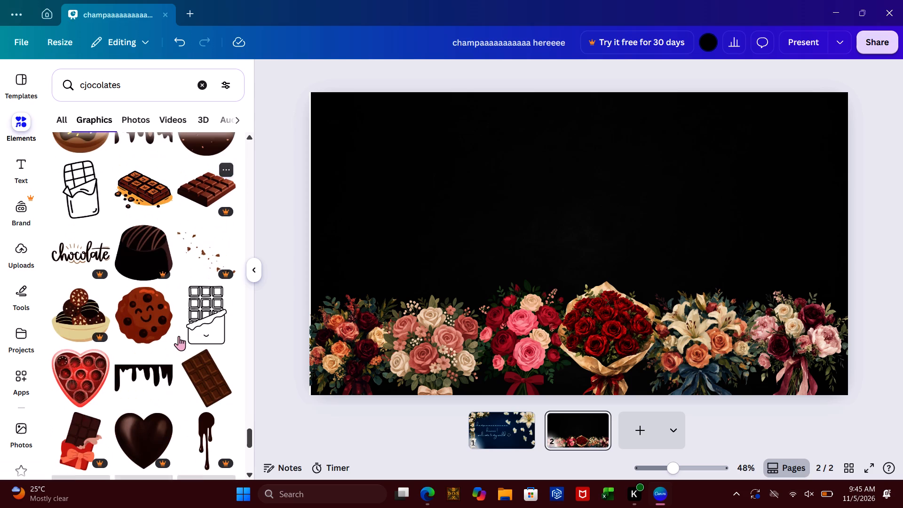
# Examine the chocolate graphics in the search results for bars, boxes and truffles that suit the black second page.
pyautogui.scroll(-2, 179, 336)
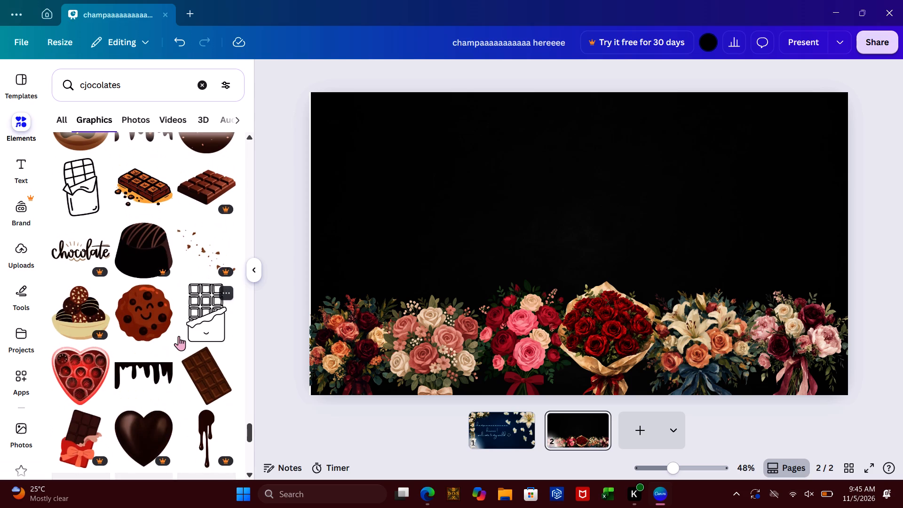
pyautogui.scroll(-4, 179, 336)
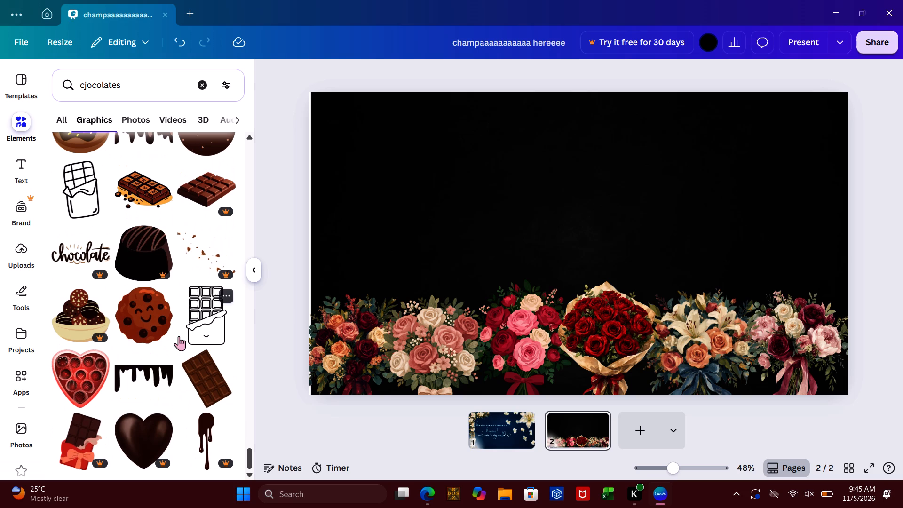
pyautogui.scroll(-6, 179, 336)
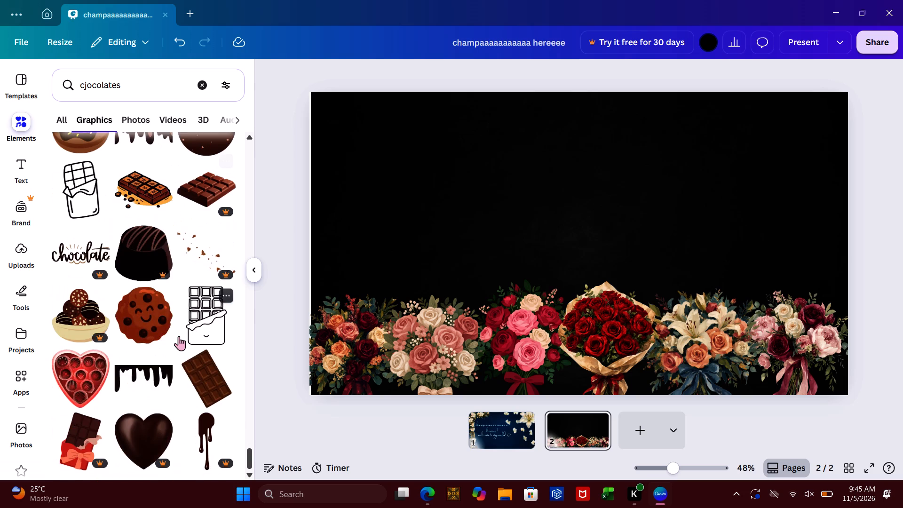
pyautogui.scroll(-7, 179, 336)
pyautogui.scroll(15, 179, 336)
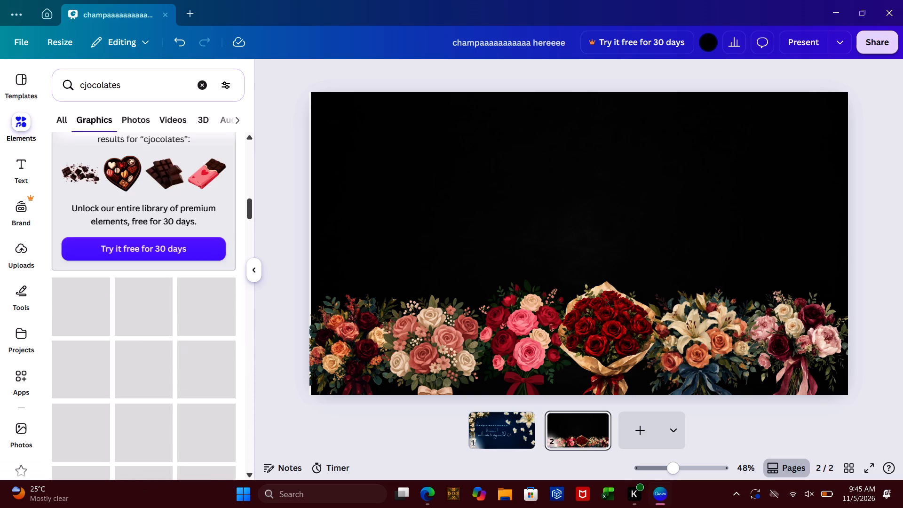
pyautogui.scroll(-8, 101, 507)
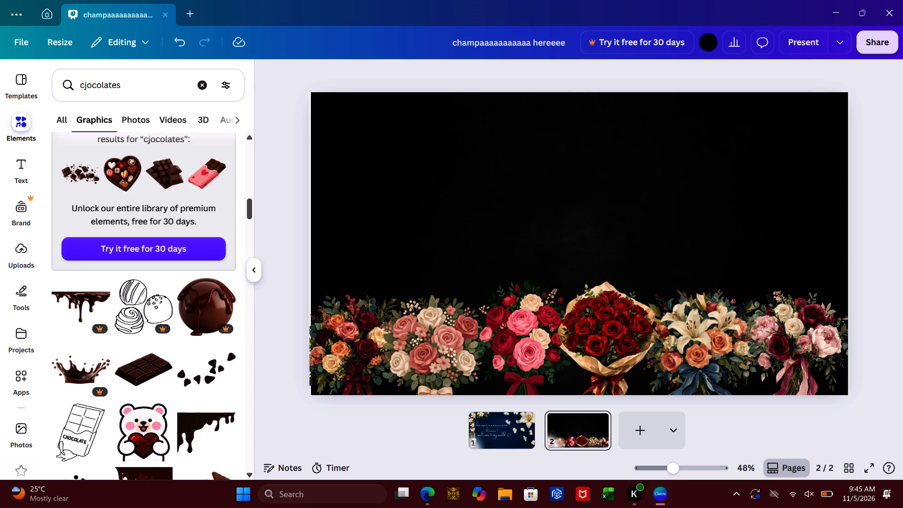
pyautogui.scroll(-8, 101, 507)
pyautogui.scroll(3, 101, 507)
pyautogui.scroll(-5, 182, 369)
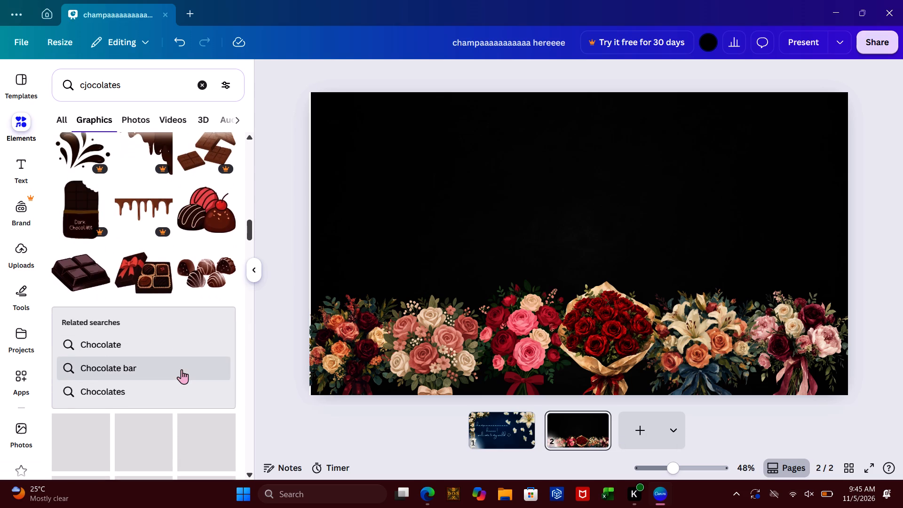
pyautogui.scroll(-3, 182, 369)
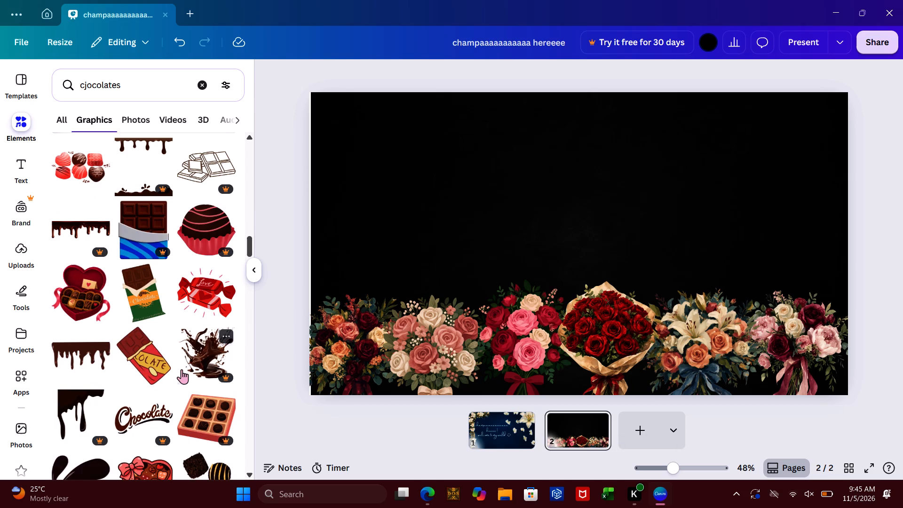
pyautogui.scroll(-2, 182, 369)
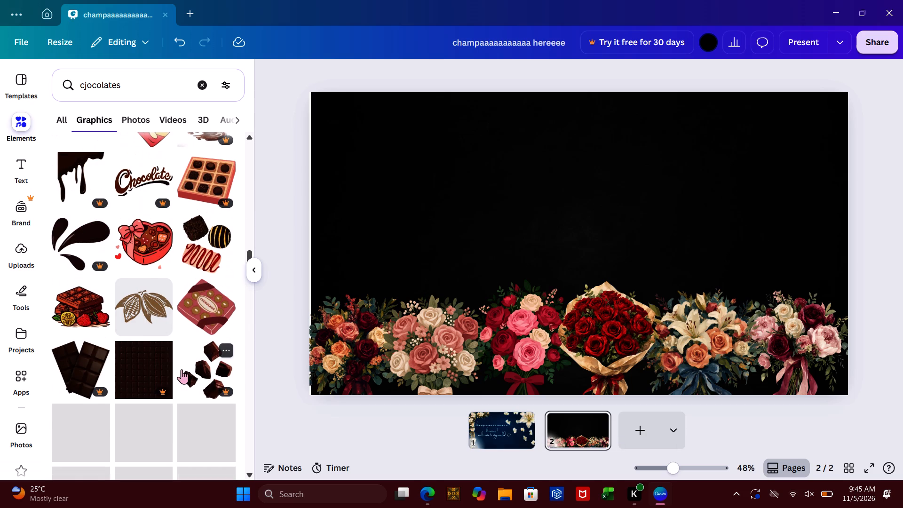
pyautogui.scroll(-3, 182, 369)
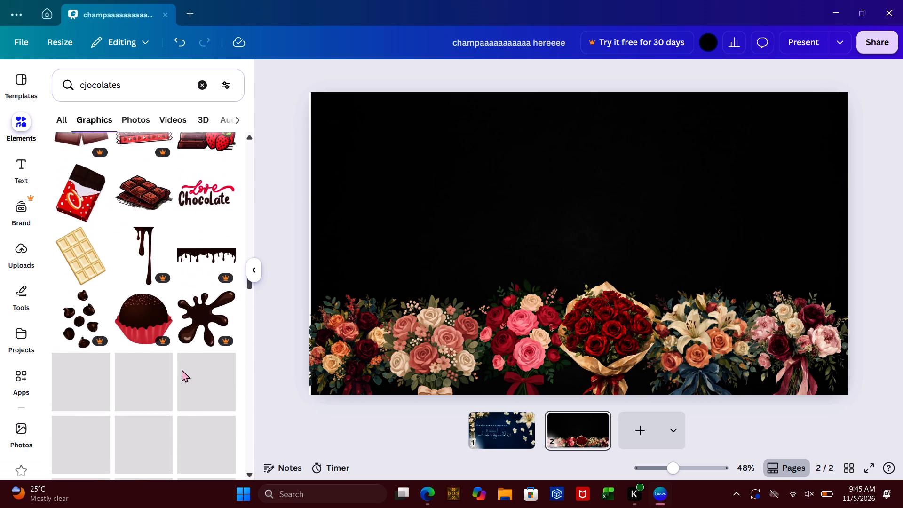
pyautogui.scroll(-3, 182, 369)
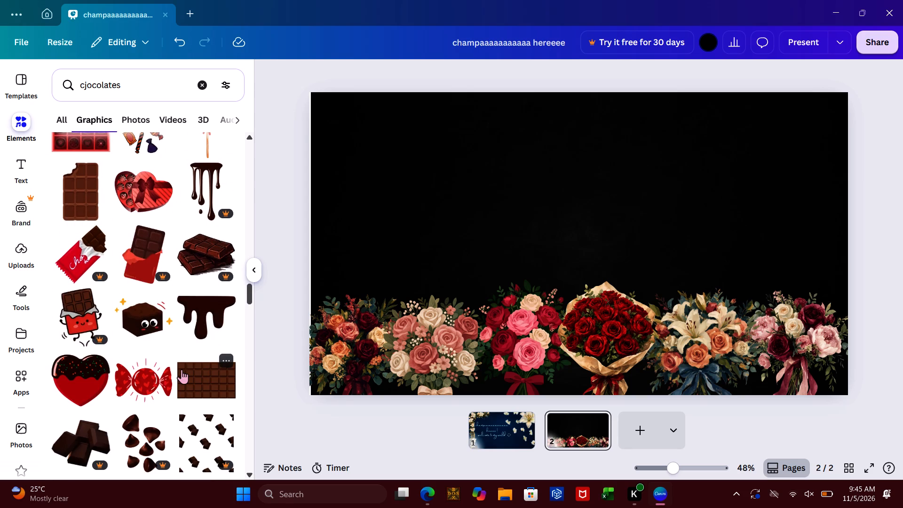
pyautogui.scroll(-5, 182, 369)
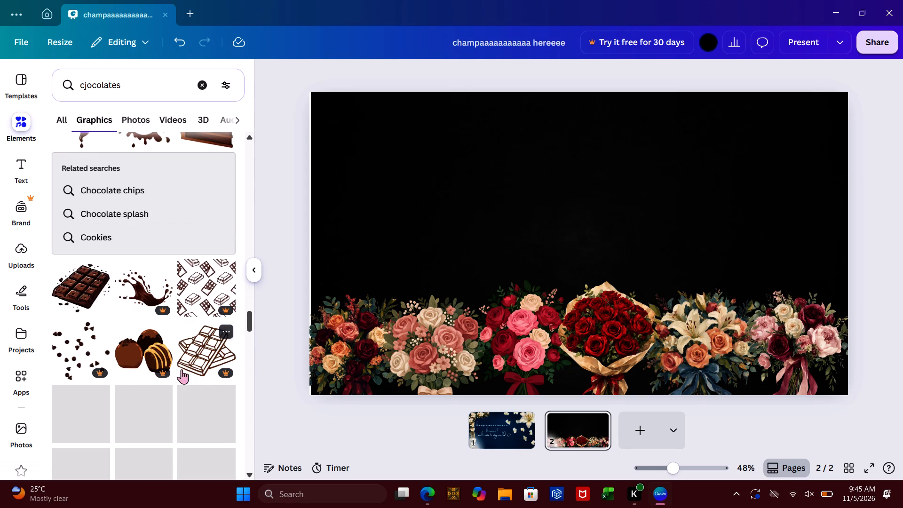
pyautogui.scroll(-3, 182, 369)
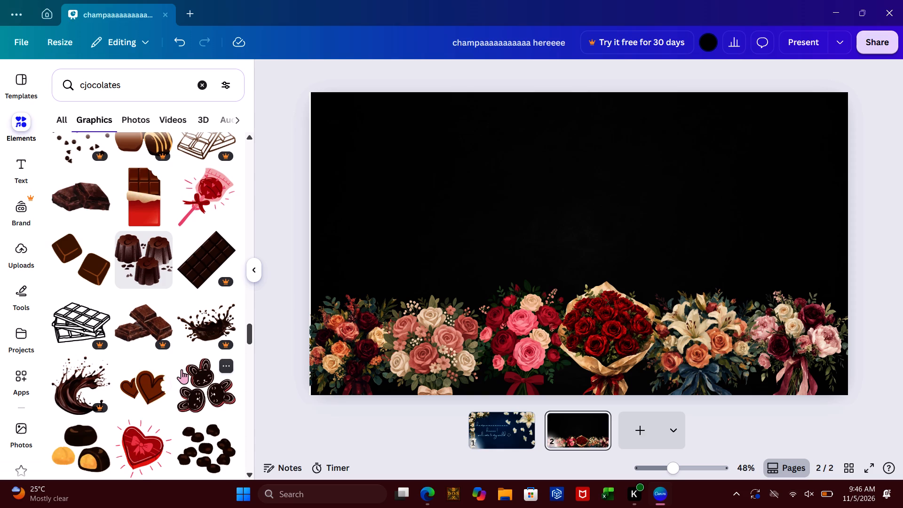
pyautogui.scroll(-3, 182, 369)
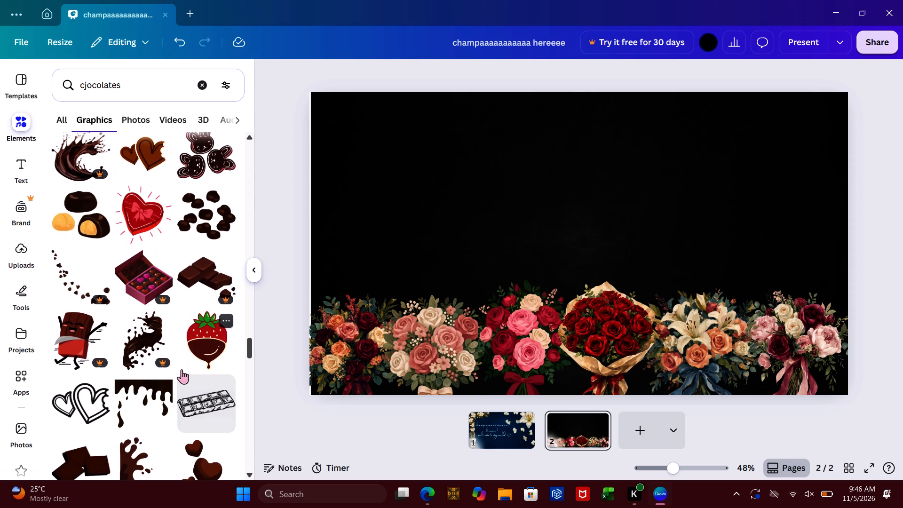
pyautogui.scroll(-4, 182, 369)
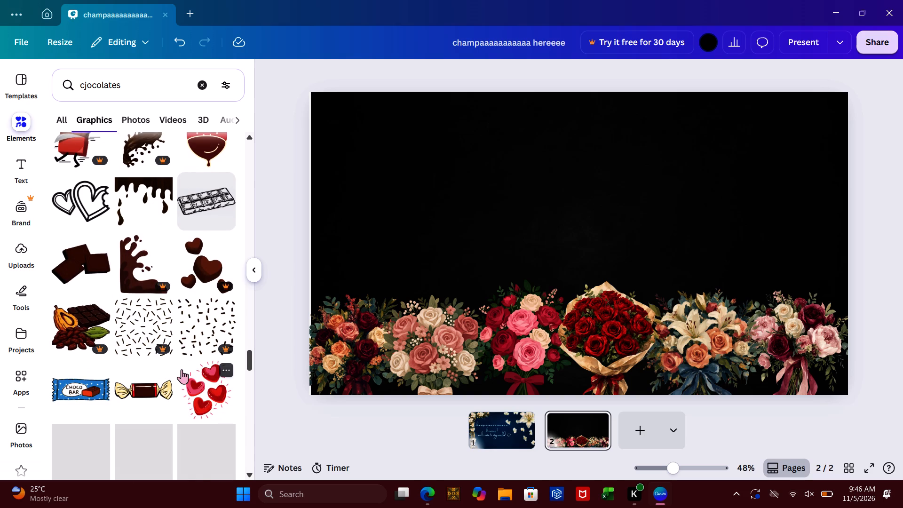
pyautogui.scroll(-3, 182, 369)
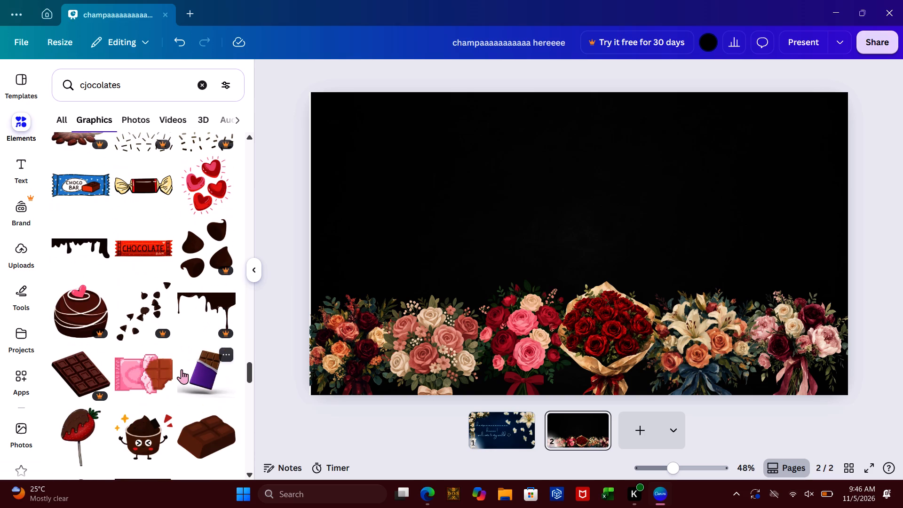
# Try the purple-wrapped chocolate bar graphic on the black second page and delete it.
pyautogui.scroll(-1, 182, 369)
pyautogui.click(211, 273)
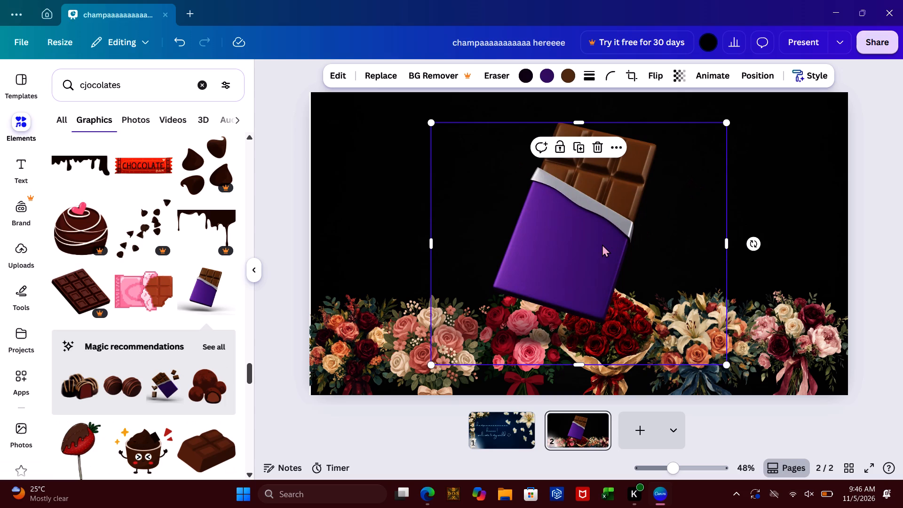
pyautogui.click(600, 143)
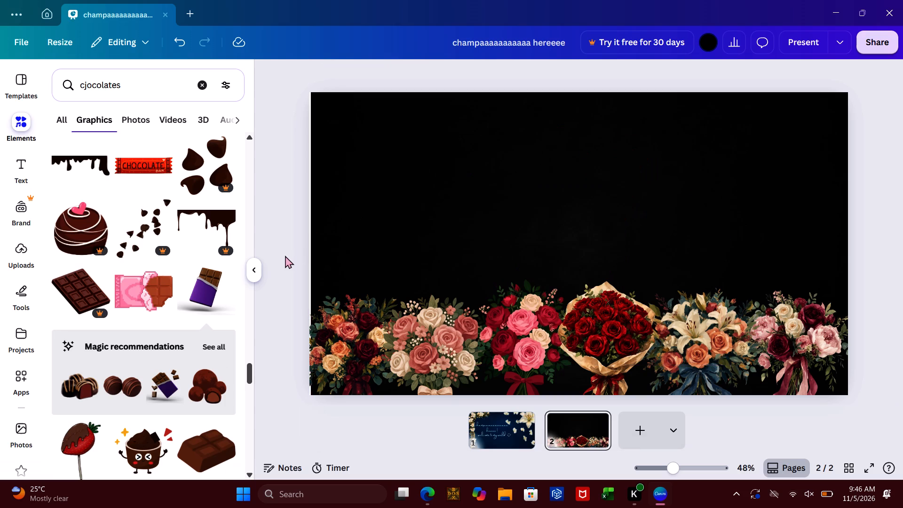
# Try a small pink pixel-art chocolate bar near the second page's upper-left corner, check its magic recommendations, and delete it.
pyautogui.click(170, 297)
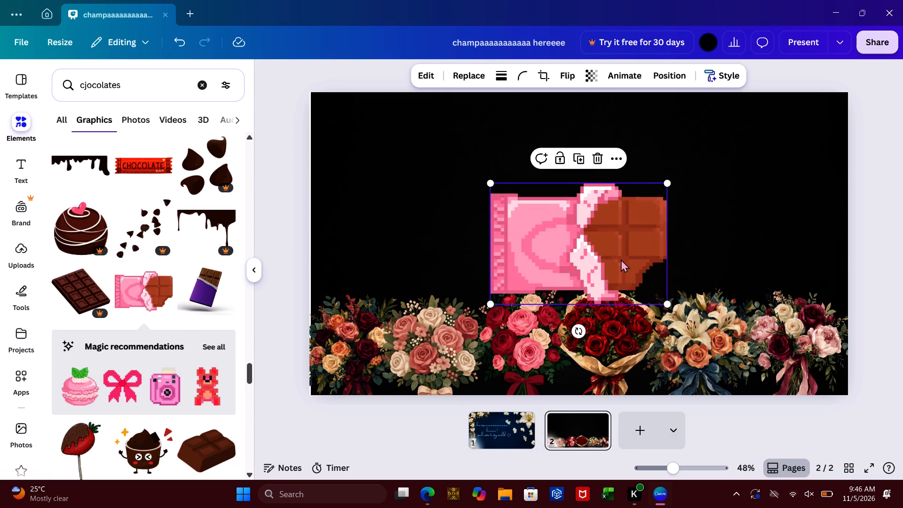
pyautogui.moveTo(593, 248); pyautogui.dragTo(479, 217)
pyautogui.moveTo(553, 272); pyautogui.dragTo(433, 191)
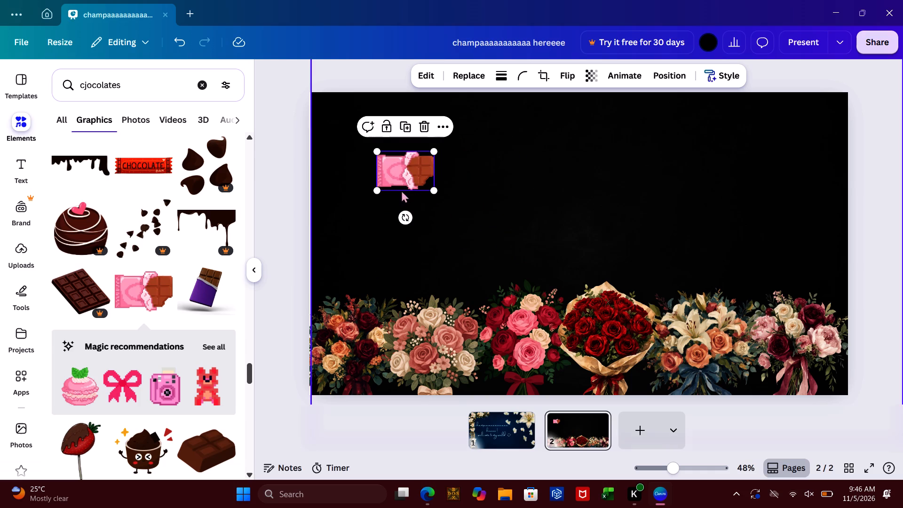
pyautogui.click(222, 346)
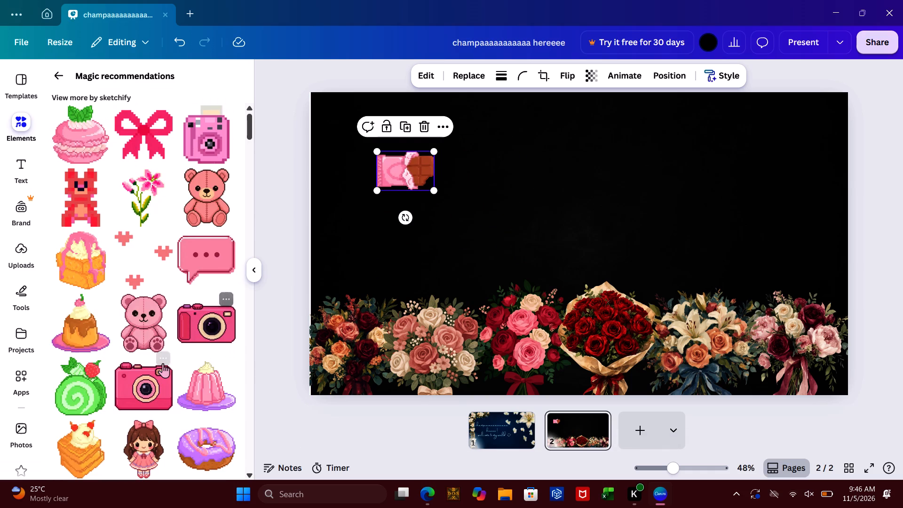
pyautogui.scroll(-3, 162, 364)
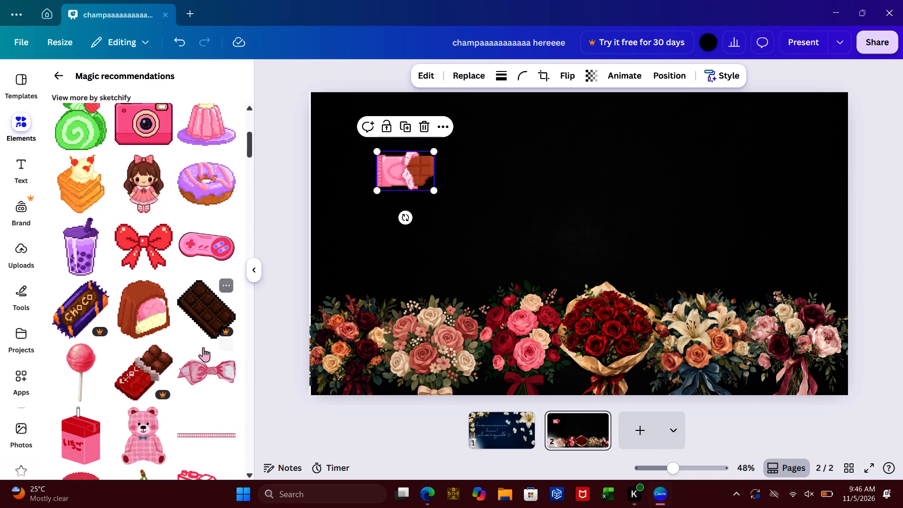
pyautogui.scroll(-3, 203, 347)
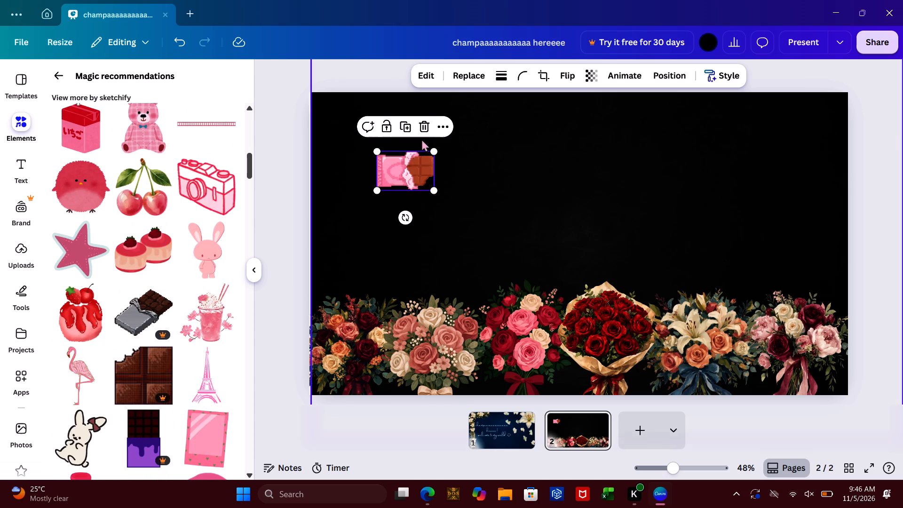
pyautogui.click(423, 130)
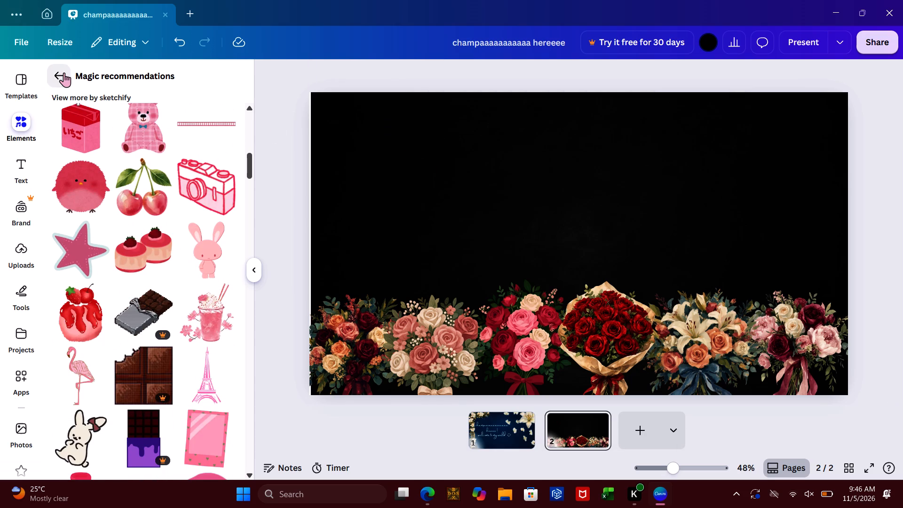
# Return to the chocolate search results and examine the remaining graphics for bars and boxes to place above the bouquets.
pyautogui.click(65, 72)
pyautogui.scroll(-3, 128, 262)
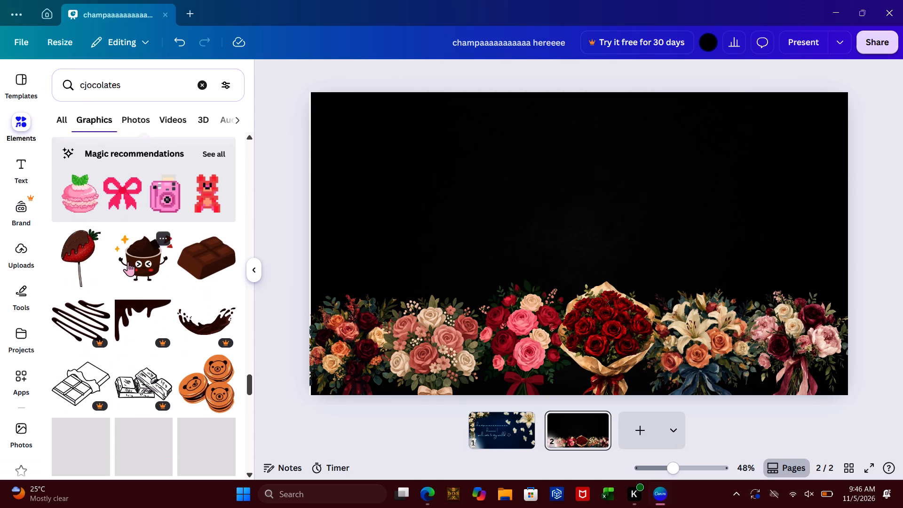
pyautogui.scroll(1, 128, 262)
pyautogui.scroll(-3, 128, 262)
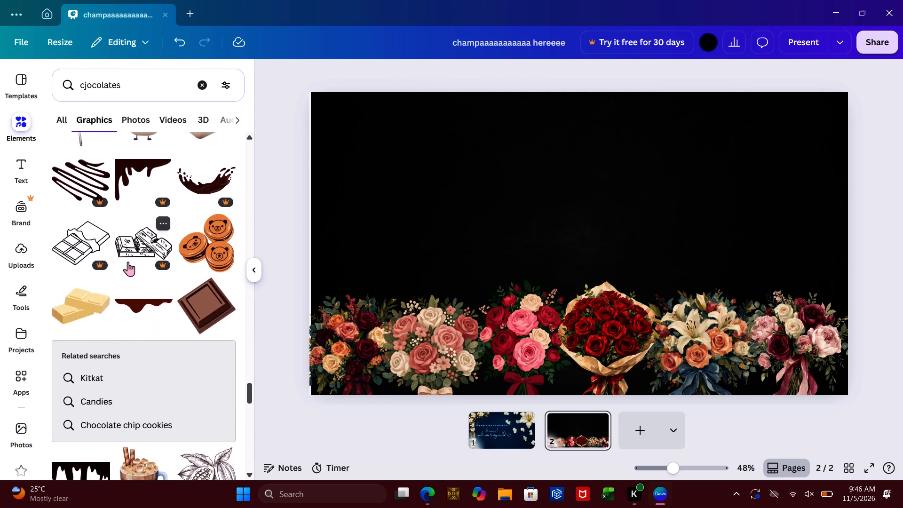
pyautogui.scroll(-5, 128, 262)
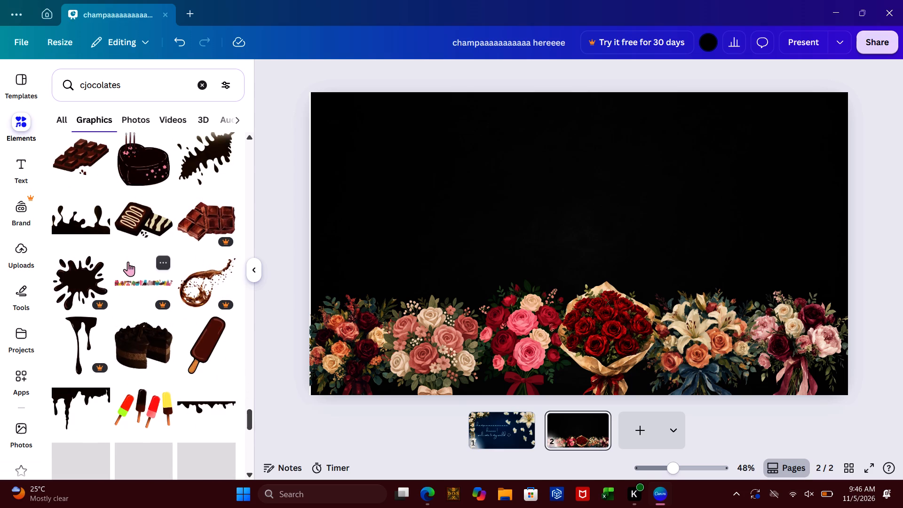
pyautogui.scroll(-4, 128, 262)
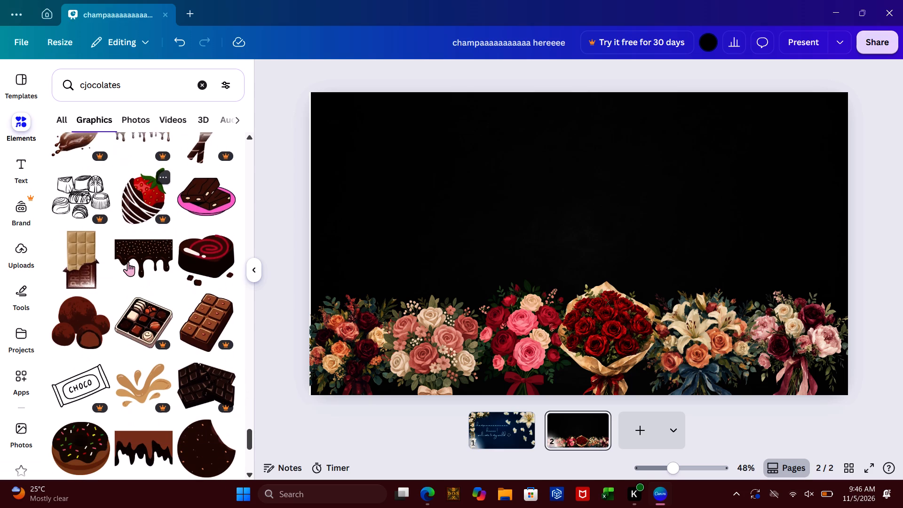
pyautogui.scroll(-3, 128, 262)
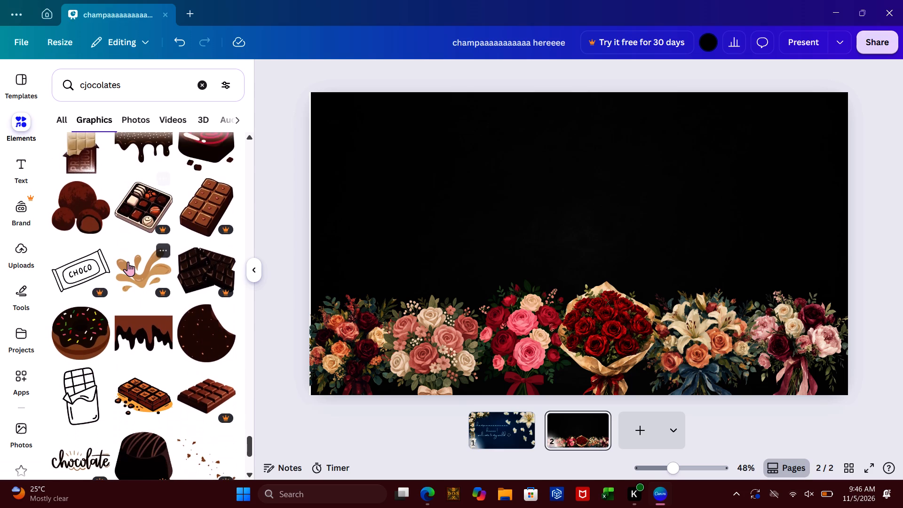
pyautogui.scroll(-8, 128, 262)
pyautogui.scroll(6, 128, 262)
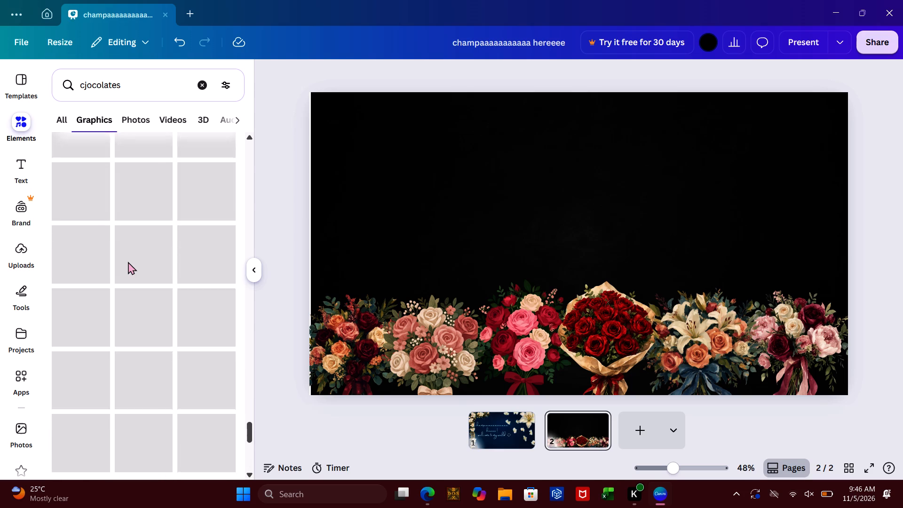
pyautogui.scroll(20, 128, 262)
pyautogui.scroll(6, 128, 262)
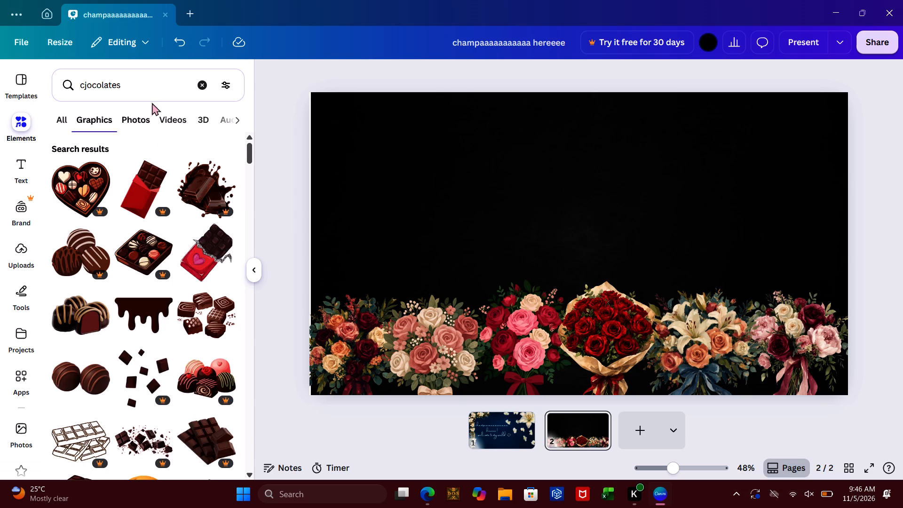
# Narrow the graphics search from chocolates to chocolate bars by adding the word bar.
pyautogui.click(156, 86)
pyautogui.press('space')
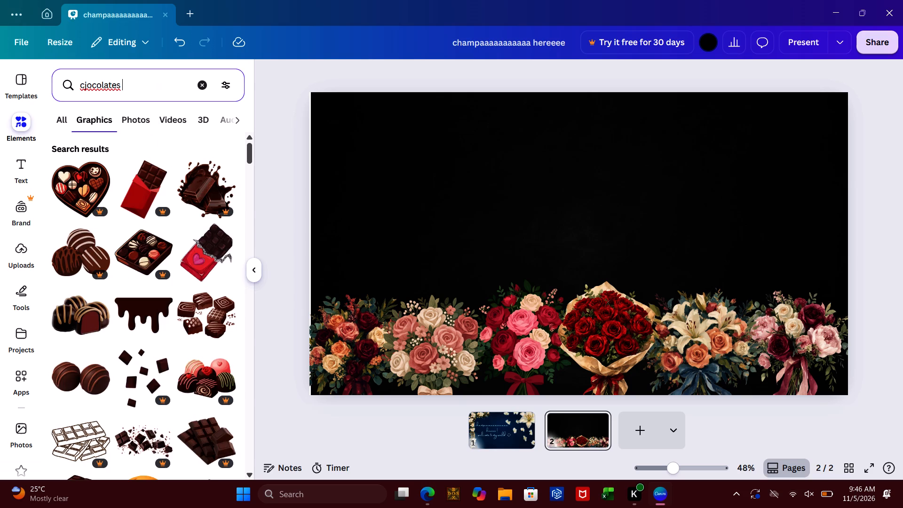
pyautogui.press('n')
pyautogui.press('BackSpace')
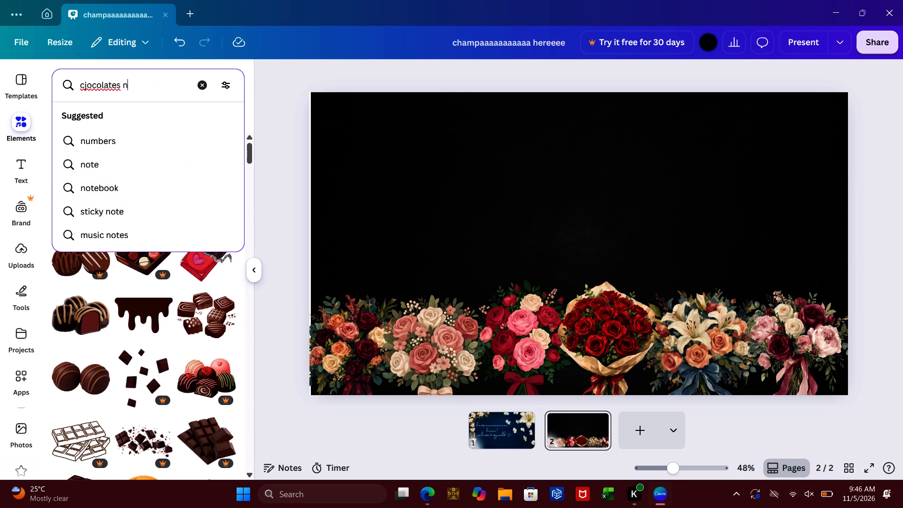
pyautogui.press('b')
pyautogui.write('ae')
pyautogui.press('BackSpace')
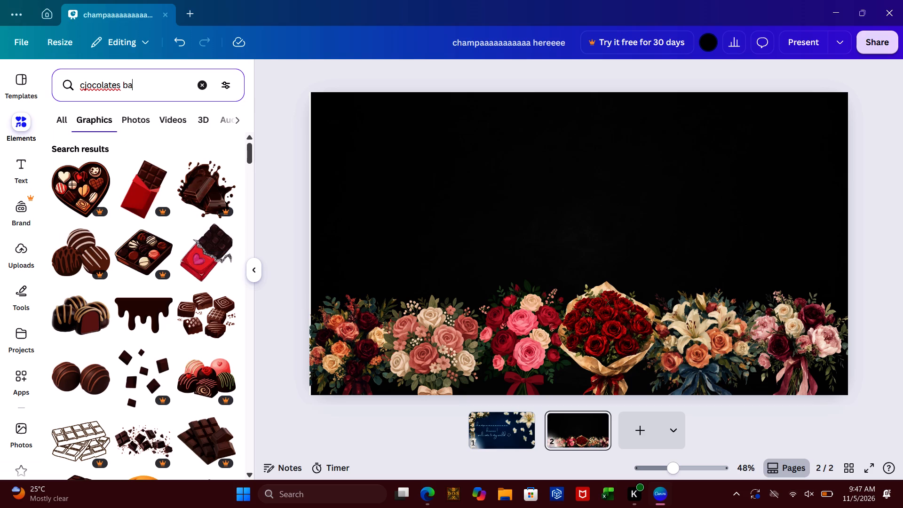
pyautogui.press('r')
pyautogui.press('Return')
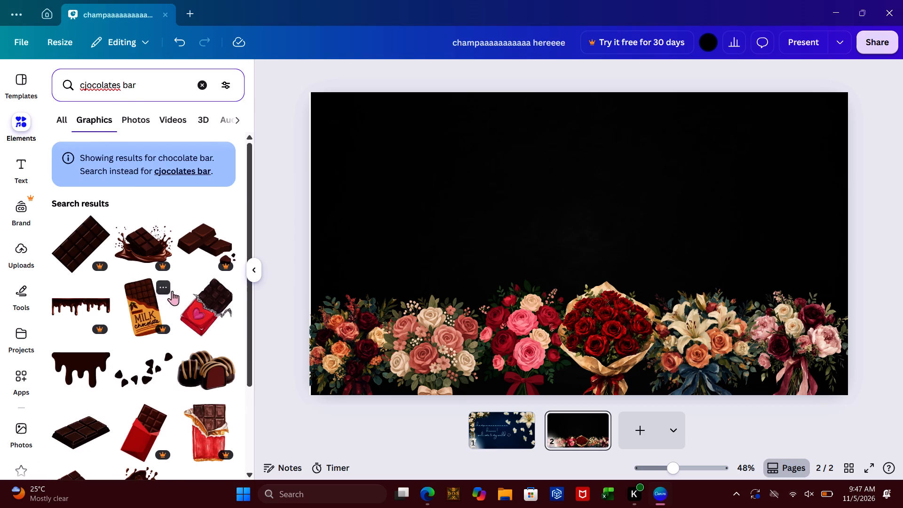
# Add the half-unwrapped chocolate bar graphic with a red wrapper and pink heart to the black second page.
pyautogui.click(198, 301)
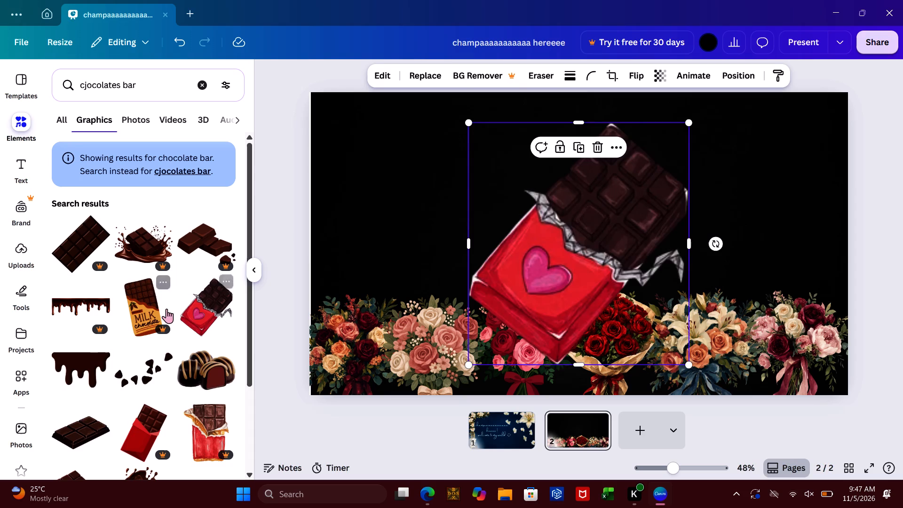
# Examine the remaining chocolate bar graphics in the search results for more pieces to place on the second page.
pyautogui.scroll(-2, 166, 309)
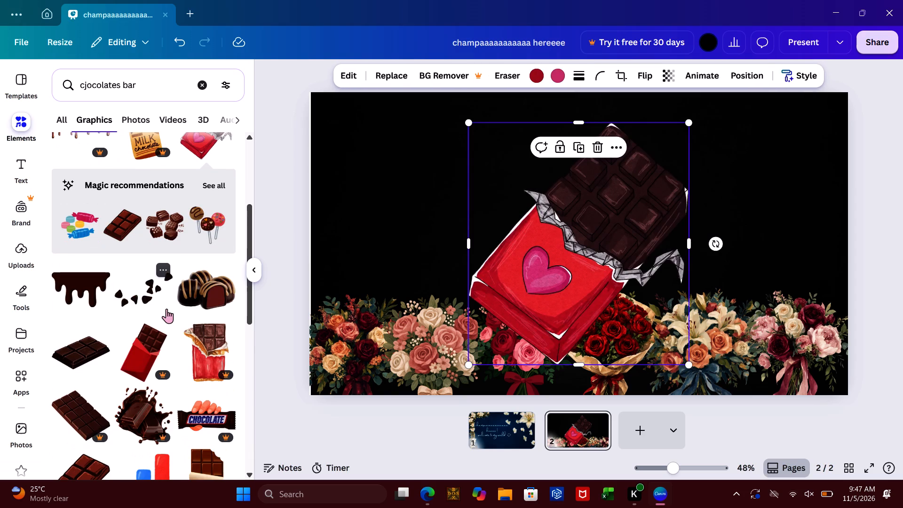
pyautogui.scroll(-3, 166, 309)
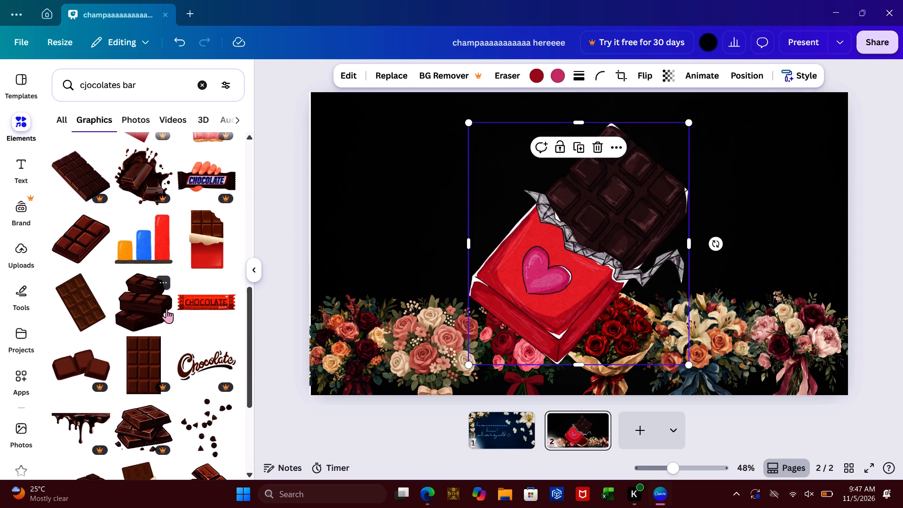
pyautogui.scroll(-2, 166, 309)
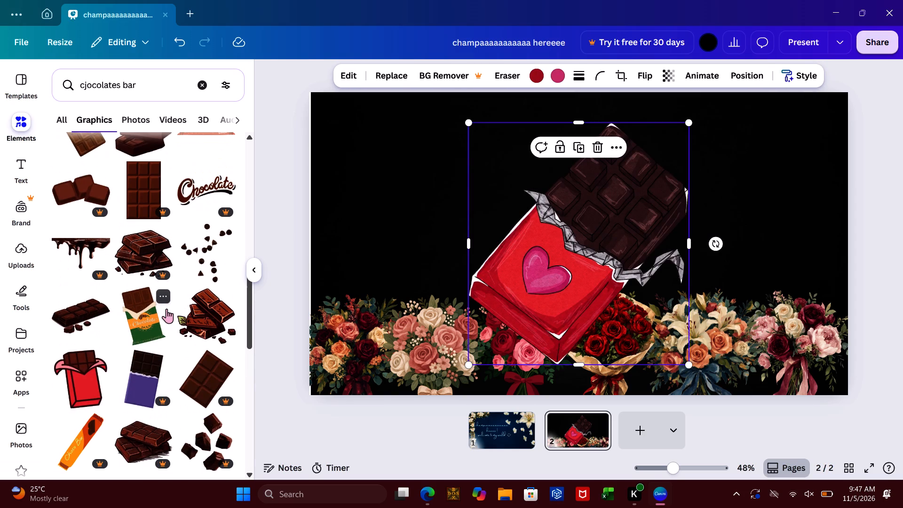
pyautogui.scroll(-3, 166, 309)
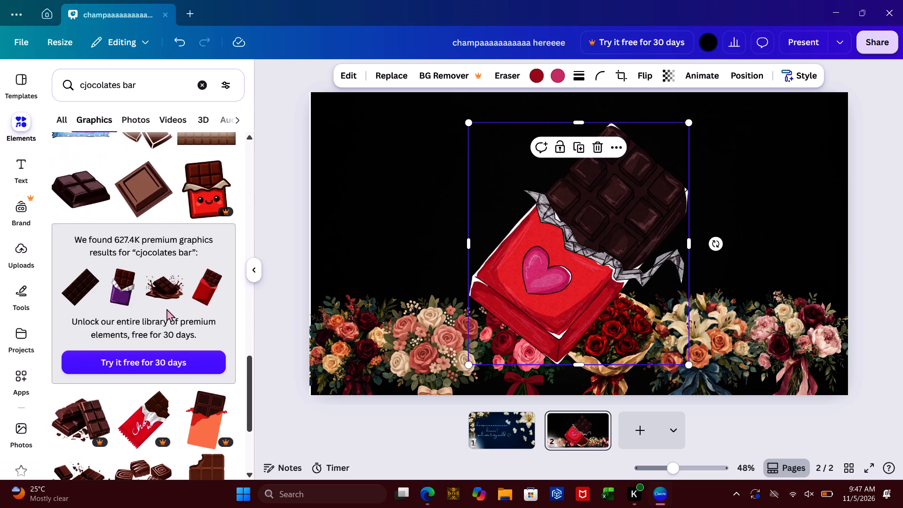
pyautogui.scroll(-4, 166, 309)
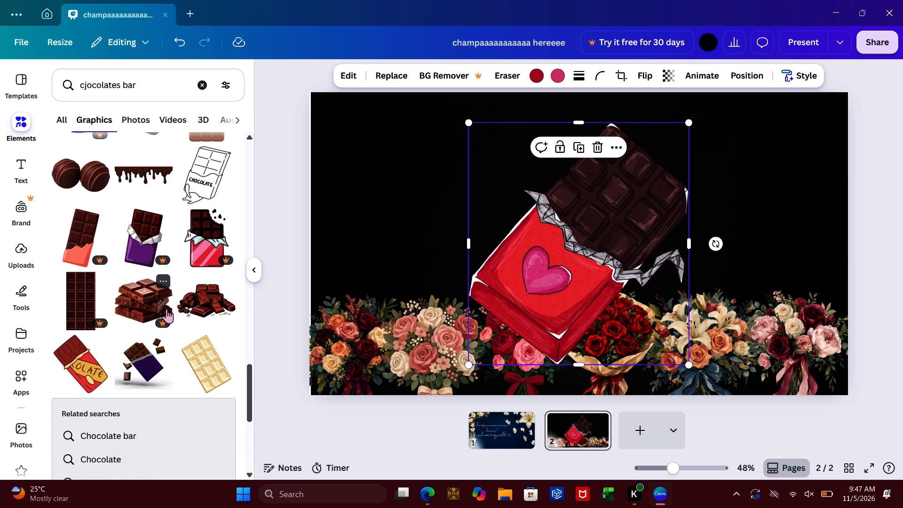
pyautogui.scroll(-1, 166, 309)
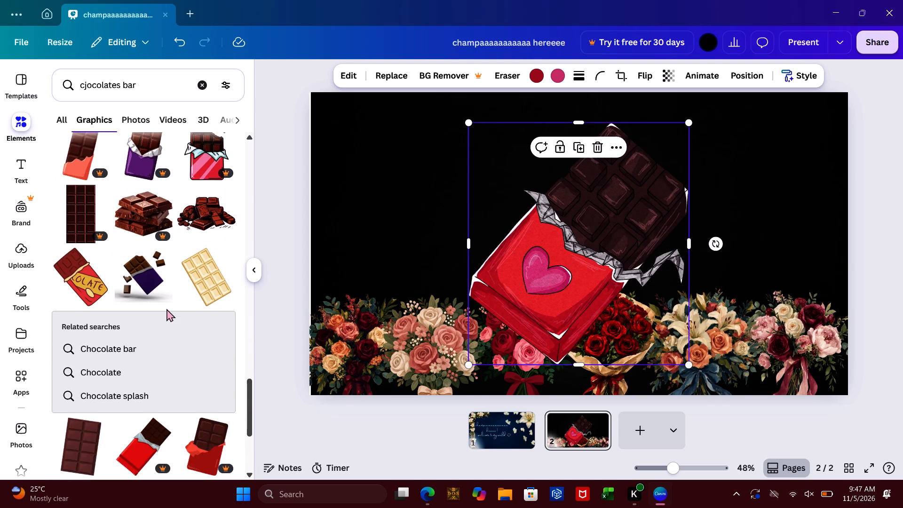
pyautogui.scroll(-1, 166, 309)
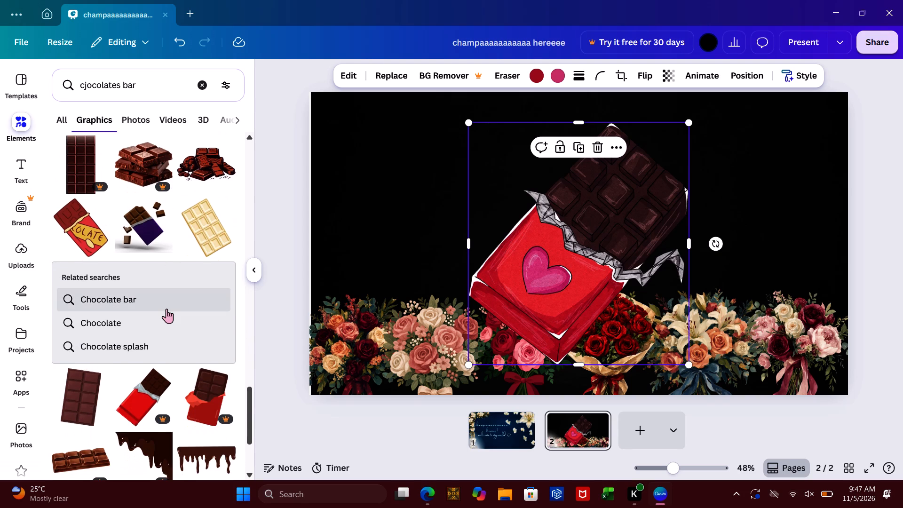
pyautogui.scroll(-2, 167, 339)
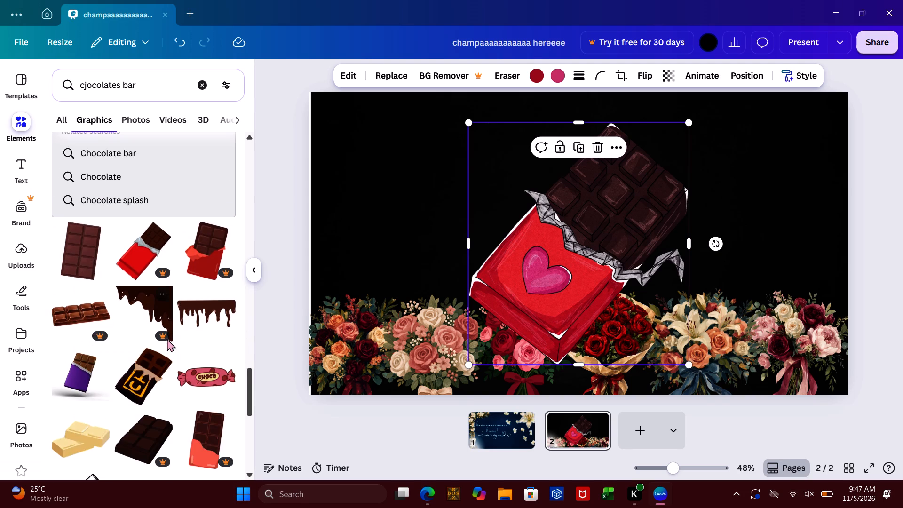
pyautogui.scroll(-3, 167, 339)
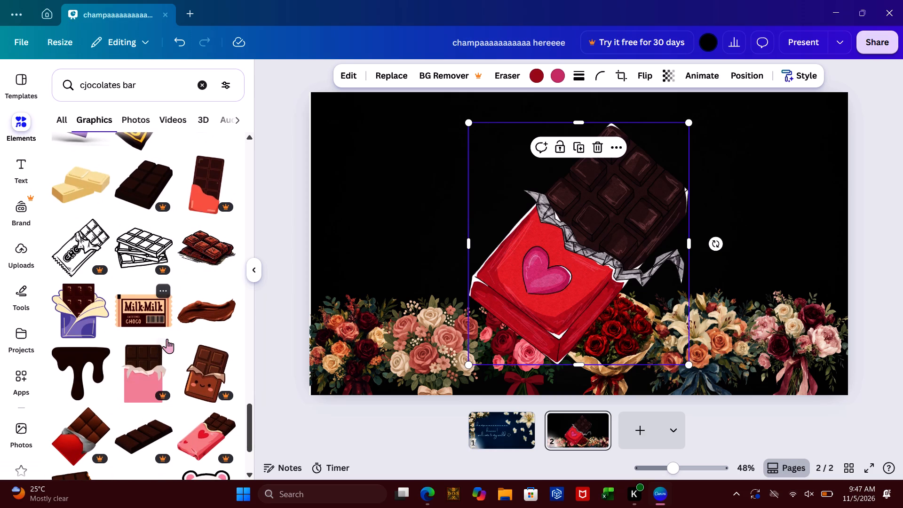
pyautogui.scroll(-2, 167, 339)
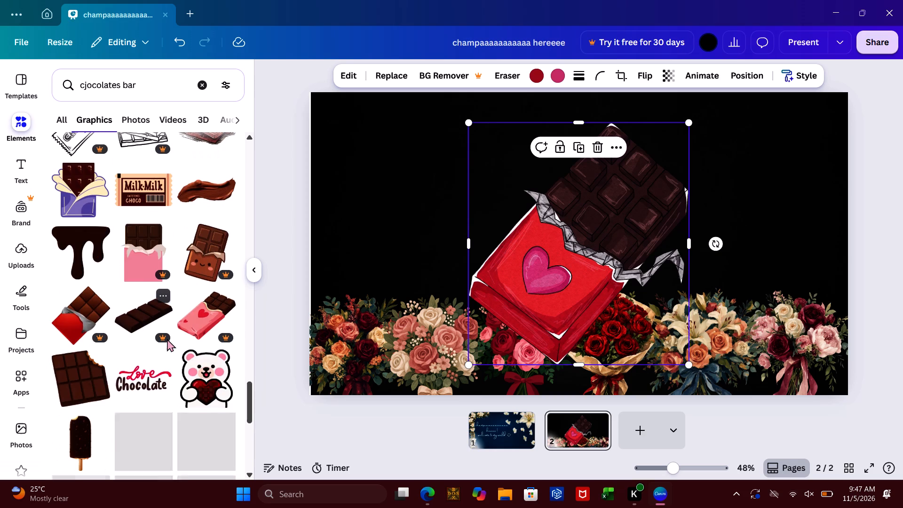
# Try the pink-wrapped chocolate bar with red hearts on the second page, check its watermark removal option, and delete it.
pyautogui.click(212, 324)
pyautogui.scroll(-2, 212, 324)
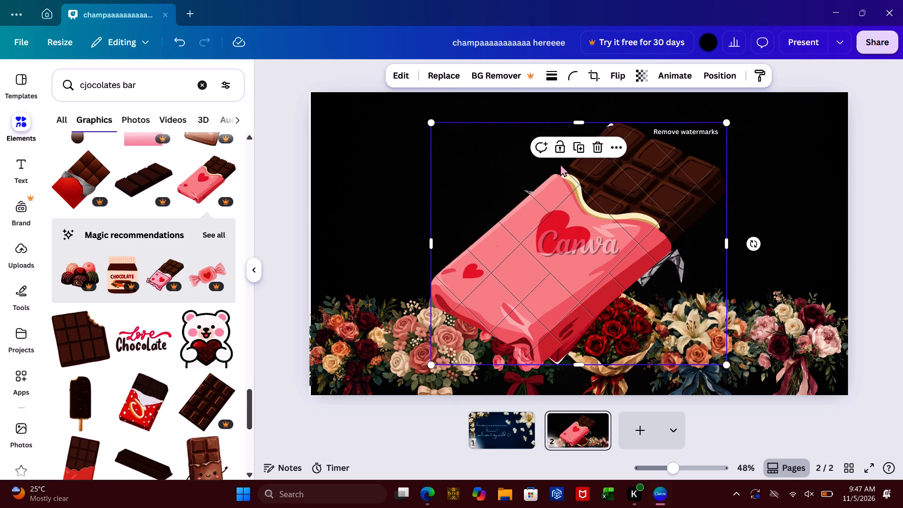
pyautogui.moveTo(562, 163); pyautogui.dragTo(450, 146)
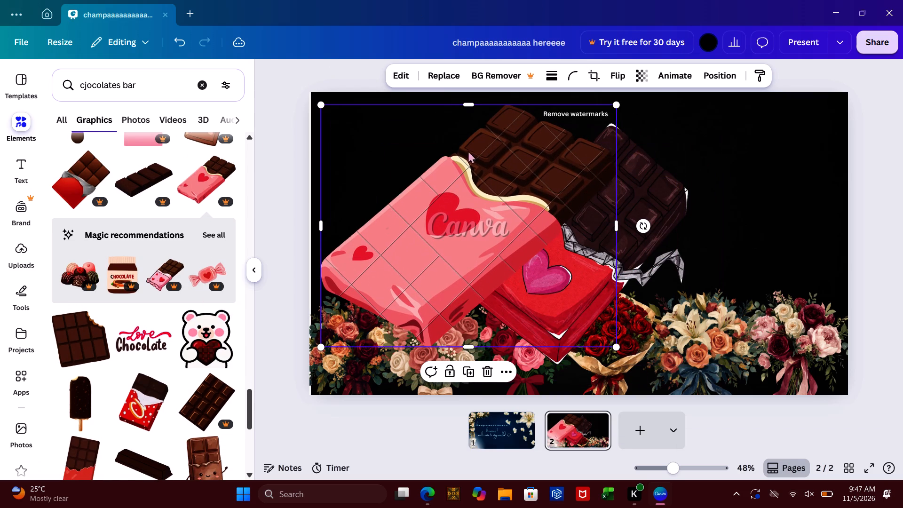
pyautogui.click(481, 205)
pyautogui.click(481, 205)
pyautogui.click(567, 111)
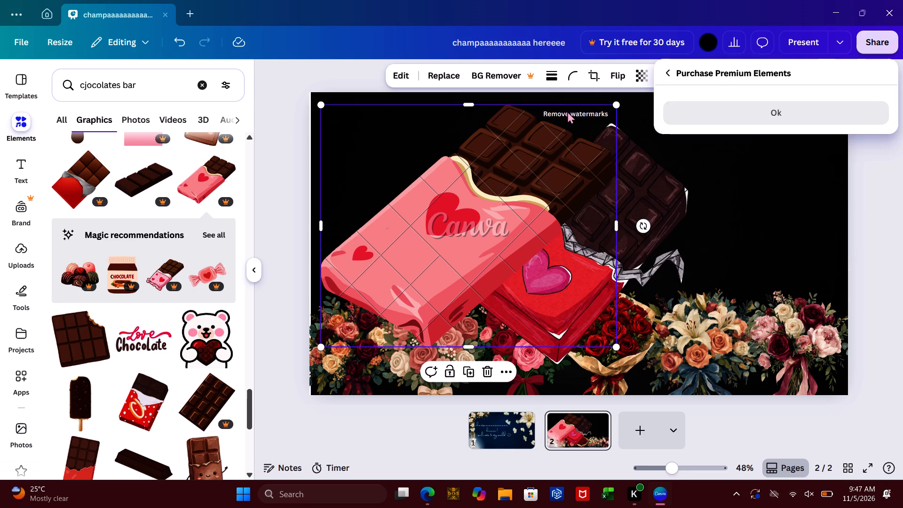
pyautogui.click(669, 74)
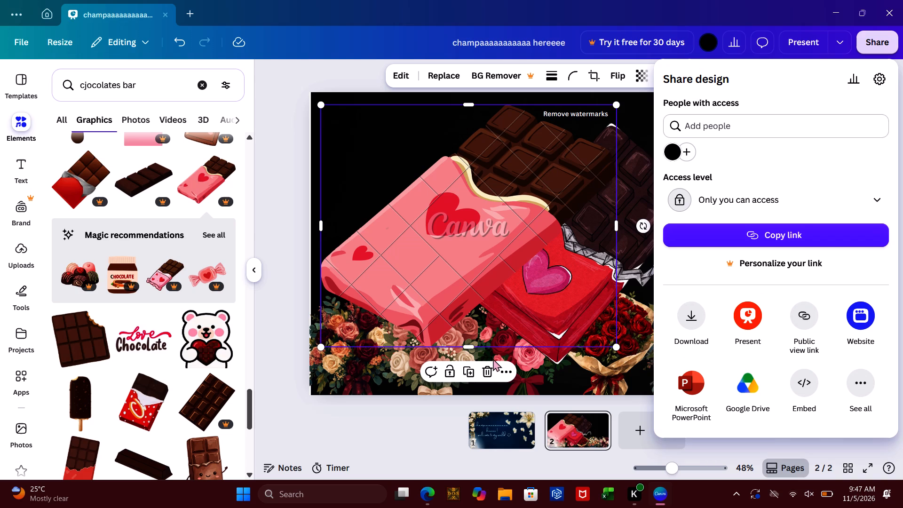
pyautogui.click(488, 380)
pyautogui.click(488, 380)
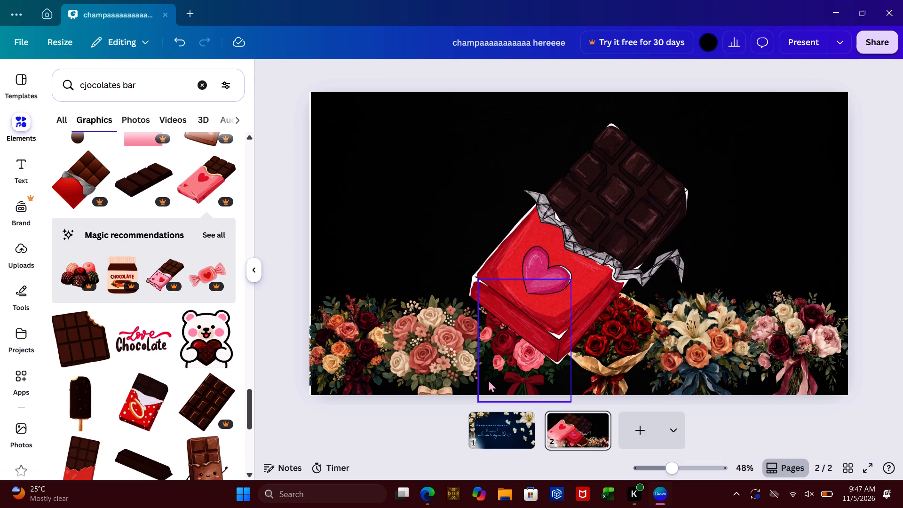
# Add the white bear holding a chocolate heart graphic to the black second page.
pyautogui.scroll(-1, 196, 375)
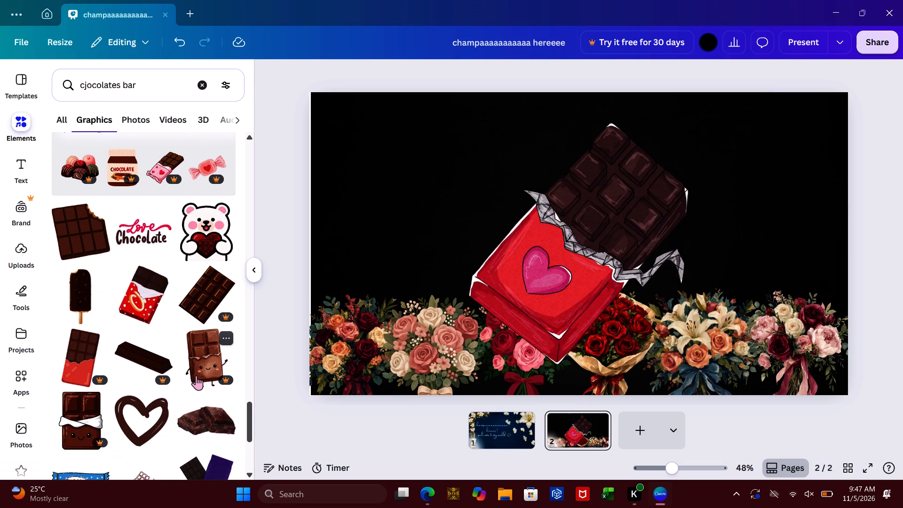
pyautogui.click(222, 227)
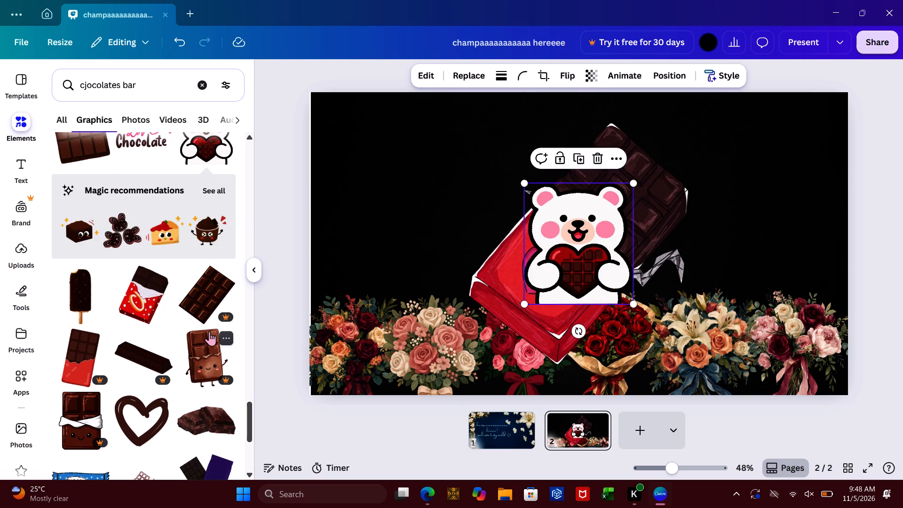
# Open the full magic recommendations for the white bear graphic and examine them for matching chocolates, sweets and bears.
pyautogui.scroll(-3, 209, 331)
pyautogui.scroll(2, 211, 403)
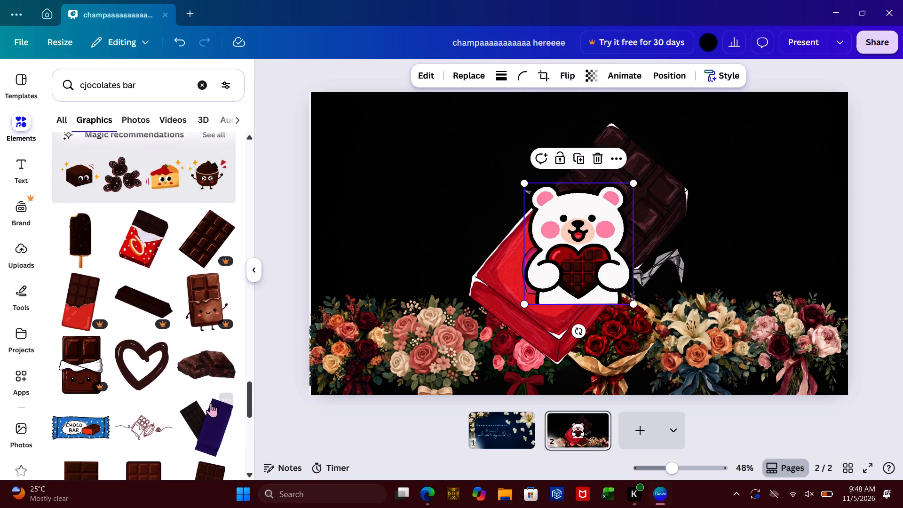
pyautogui.scroll(1, 211, 403)
pyautogui.click(221, 197)
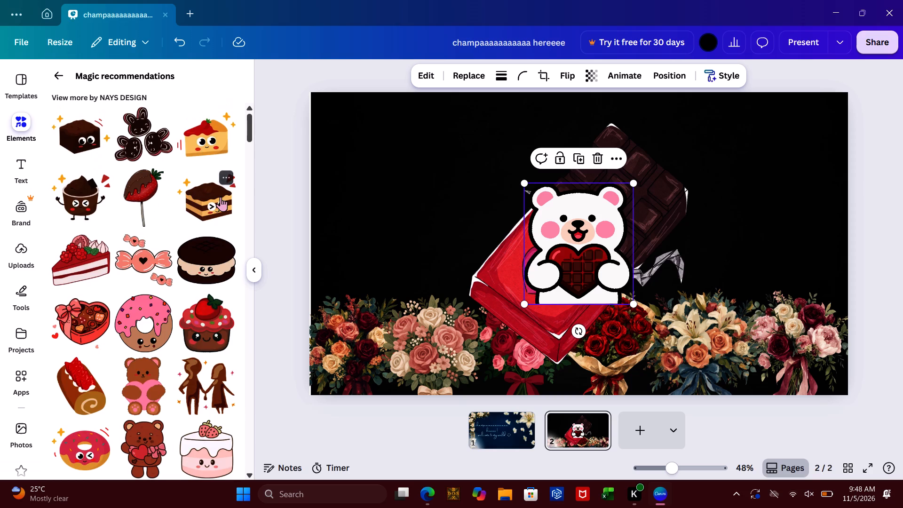
pyautogui.scroll(-1, 141, 253)
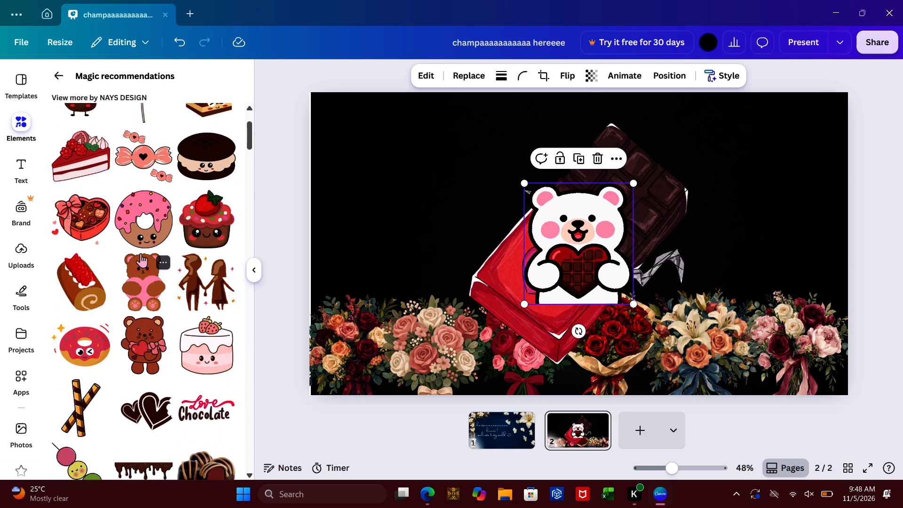
pyautogui.scroll(-1, 141, 253)
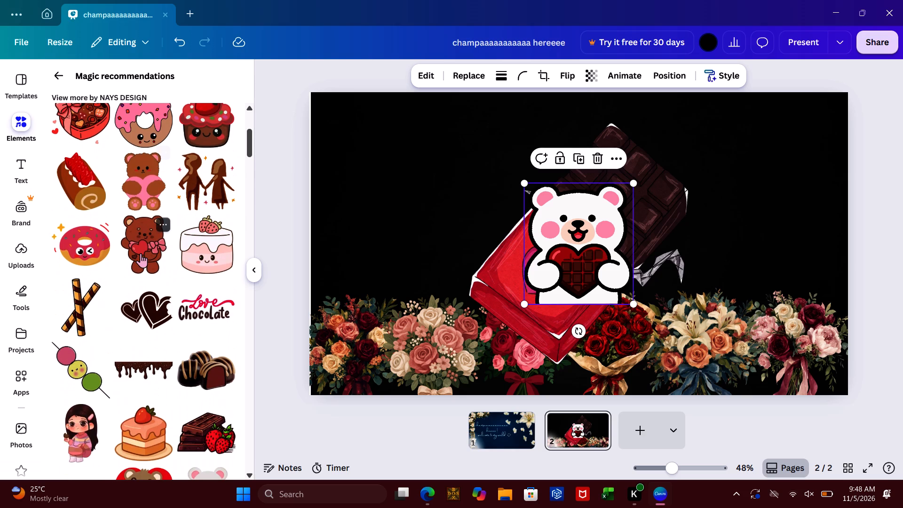
pyautogui.scroll(-1, 141, 253)
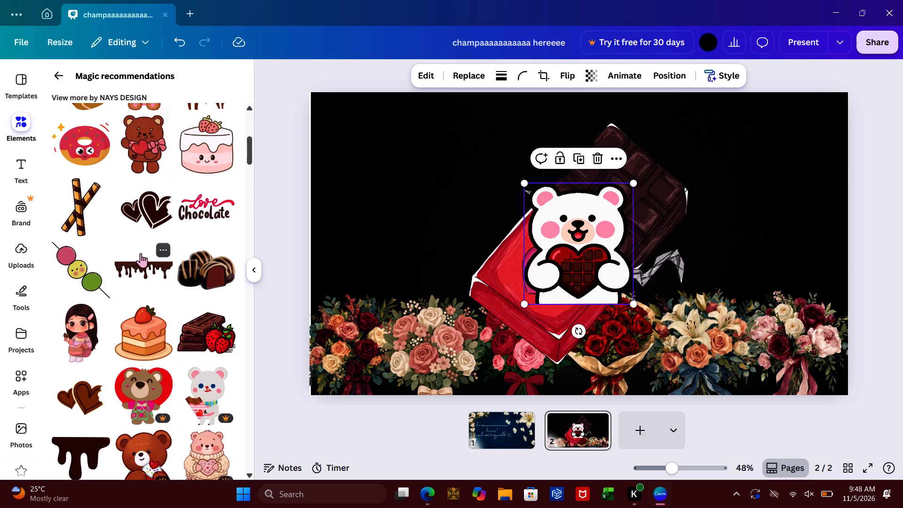
pyautogui.scroll(-2, 141, 253)
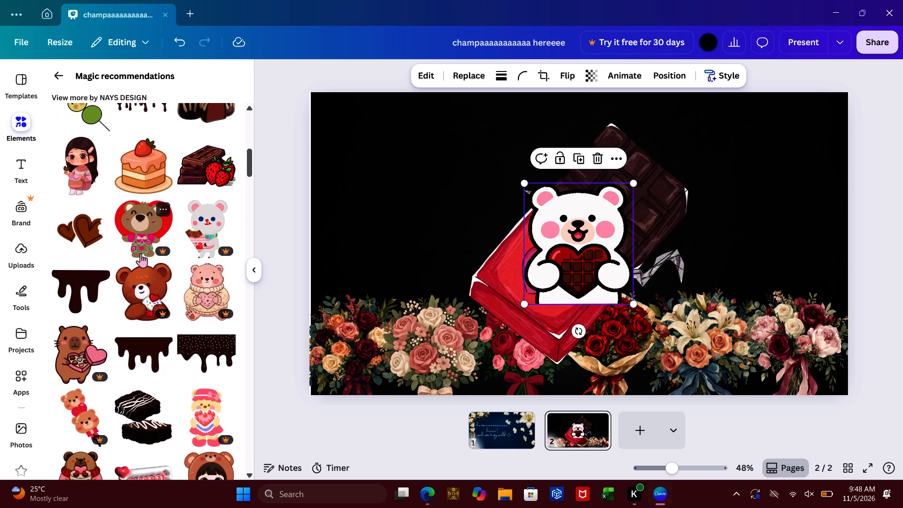
pyautogui.scroll(-1, 141, 253)
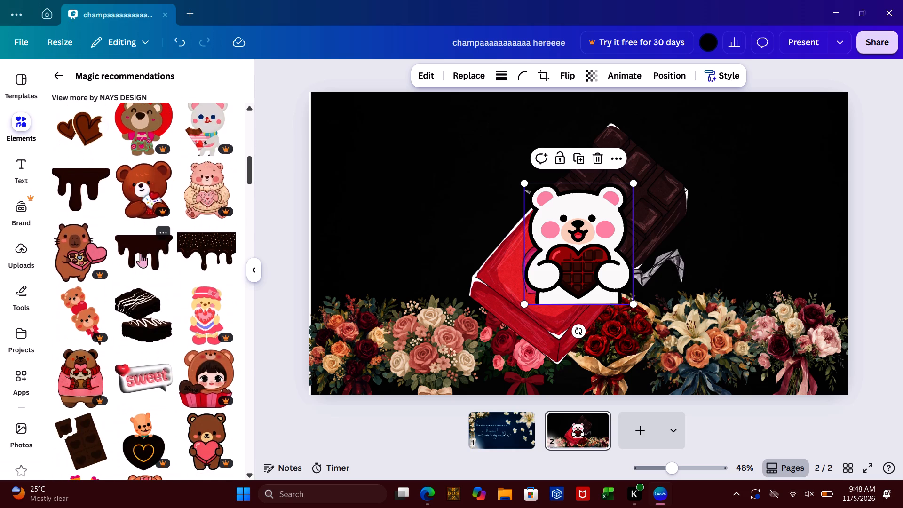
pyautogui.scroll(-2, 141, 253)
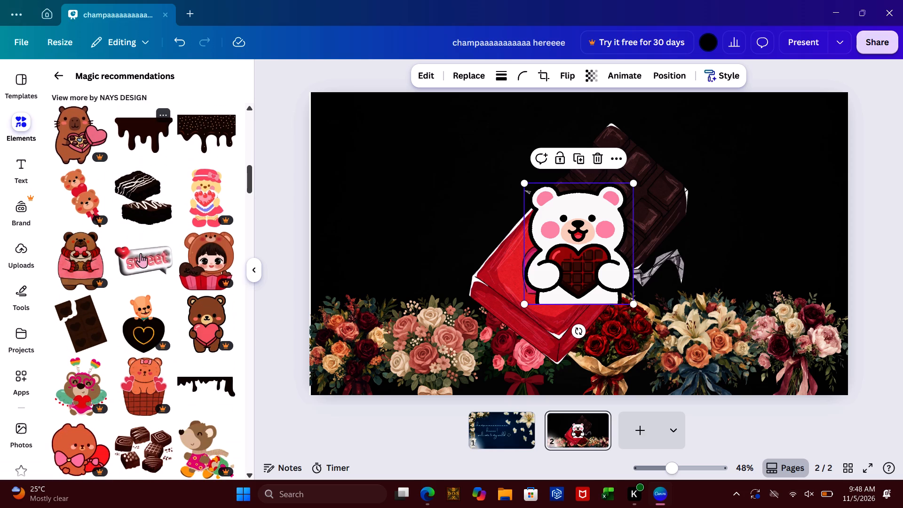
pyautogui.scroll(-1, 141, 253)
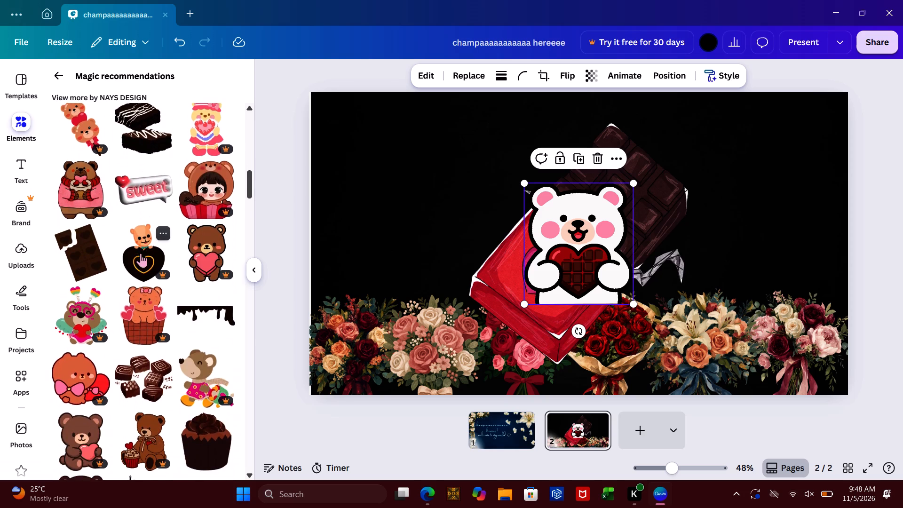
pyautogui.scroll(-2, 141, 253)
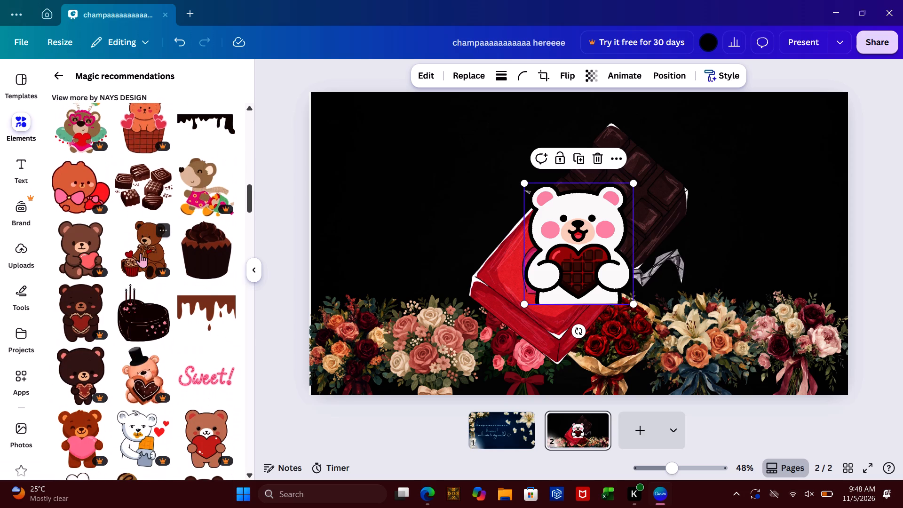
pyautogui.scroll(-3, 141, 253)
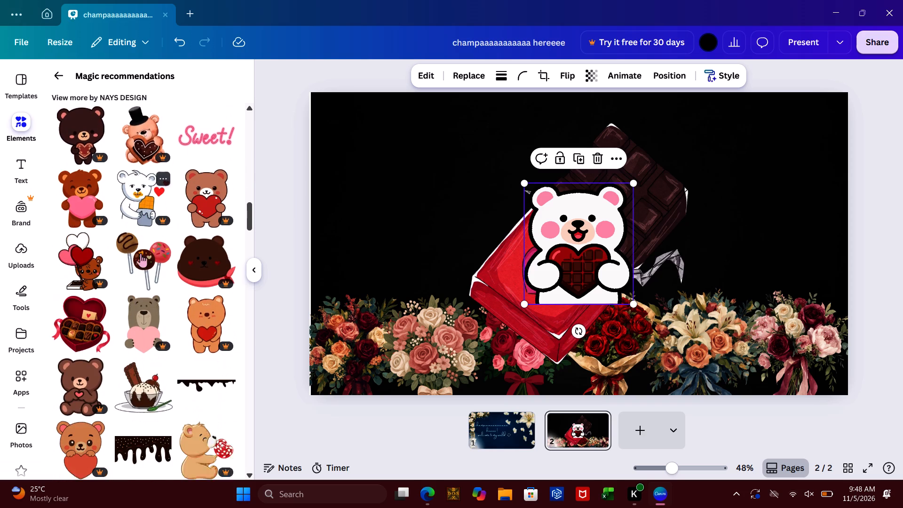
pyautogui.scroll(-1, 141, 253)
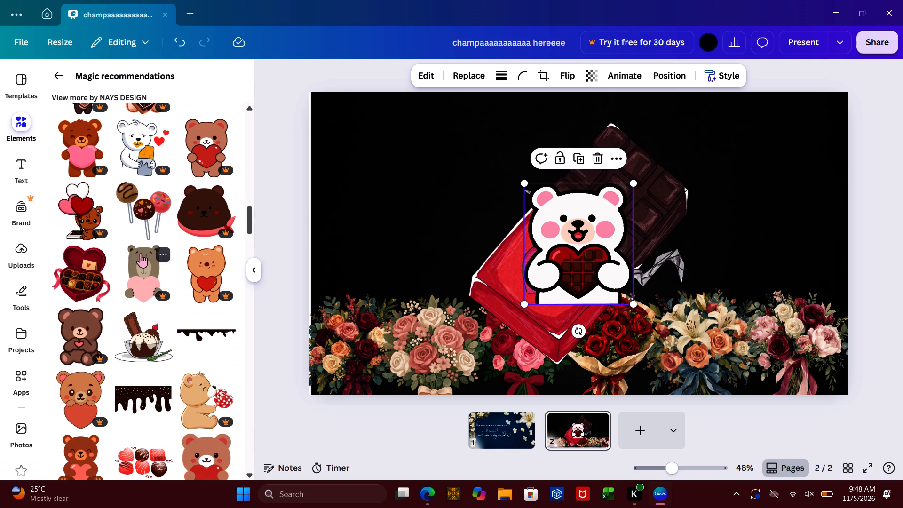
pyautogui.scroll(-2, 141, 253)
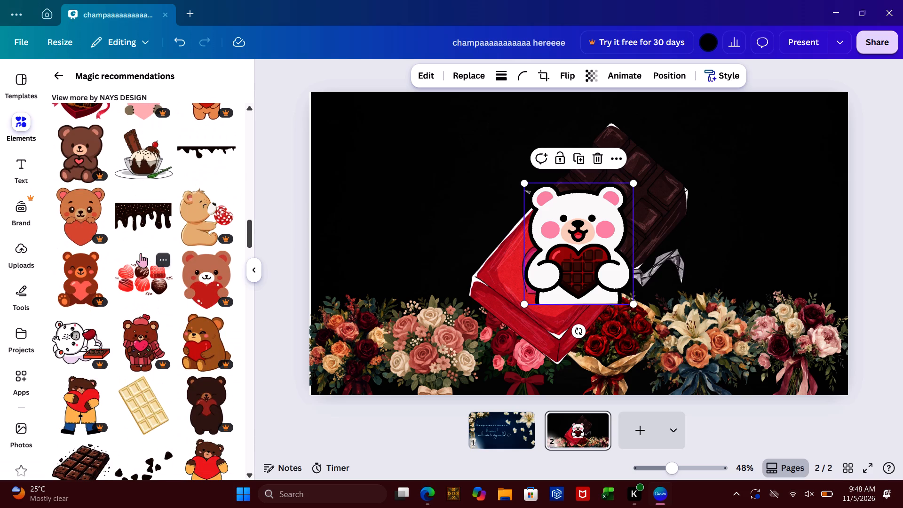
pyautogui.scroll(-2, 141, 253)
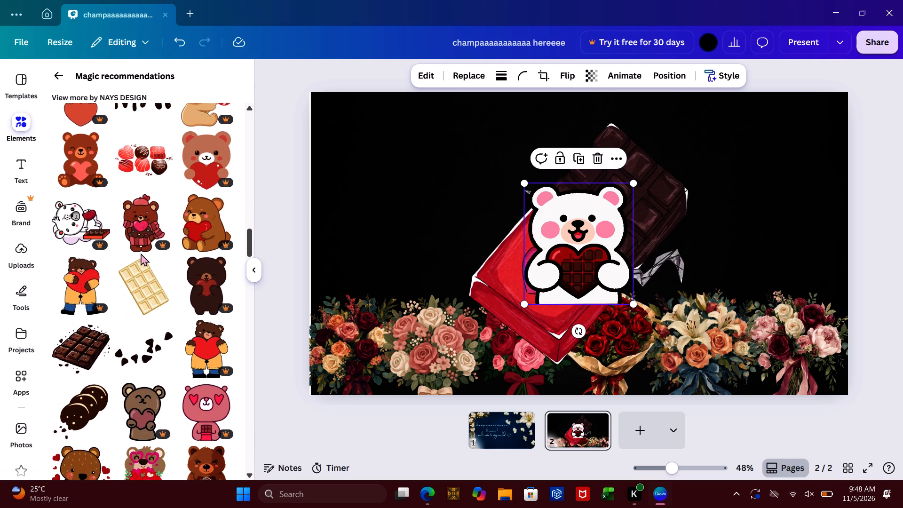
pyautogui.scroll(-3, 141, 253)
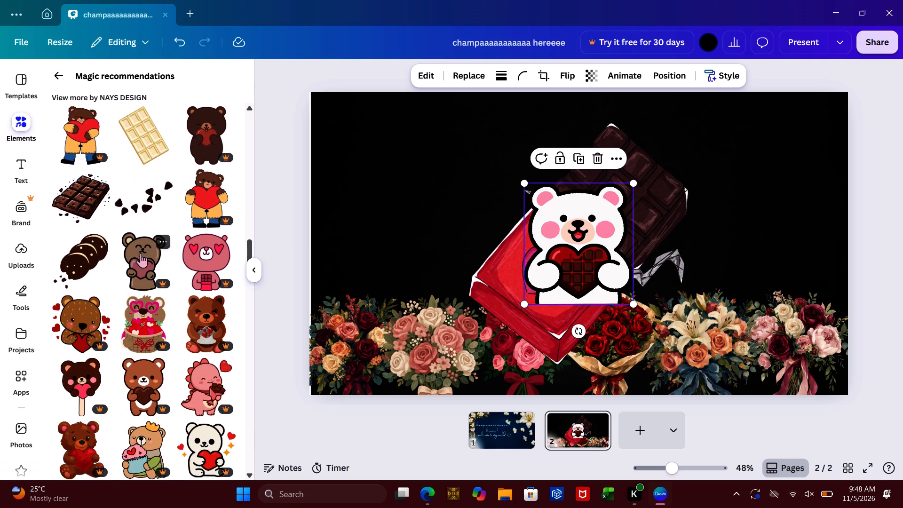
pyautogui.scroll(-6, 141, 253)
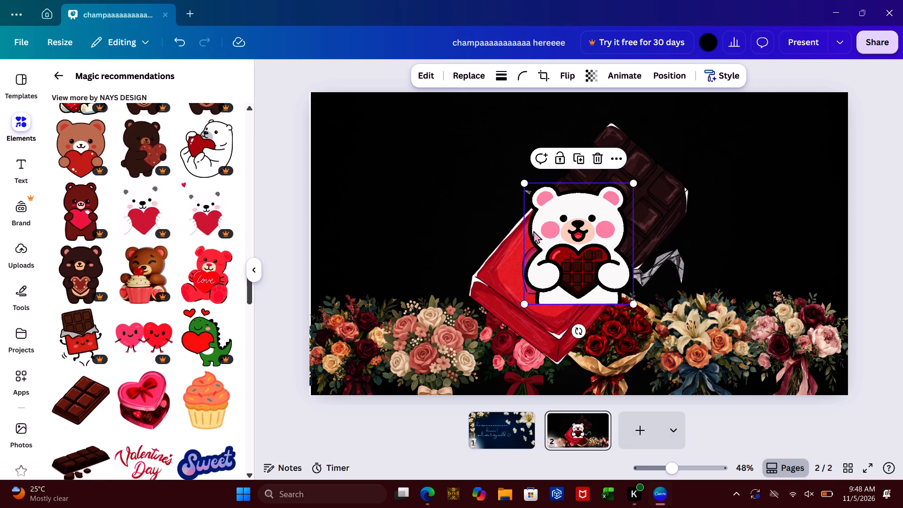
# Delete the white bear graphic from the black second page.
pyautogui.click(596, 160)
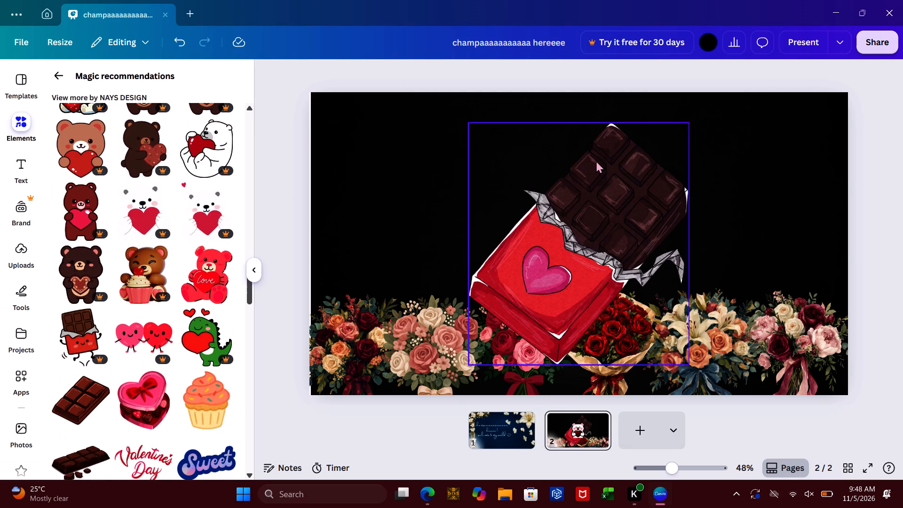
# Add the free Watercolor Heart Illustration to the second page, shrink it, and place it in the page's upper-right corner.
pyautogui.scroll(-2, 167, 304)
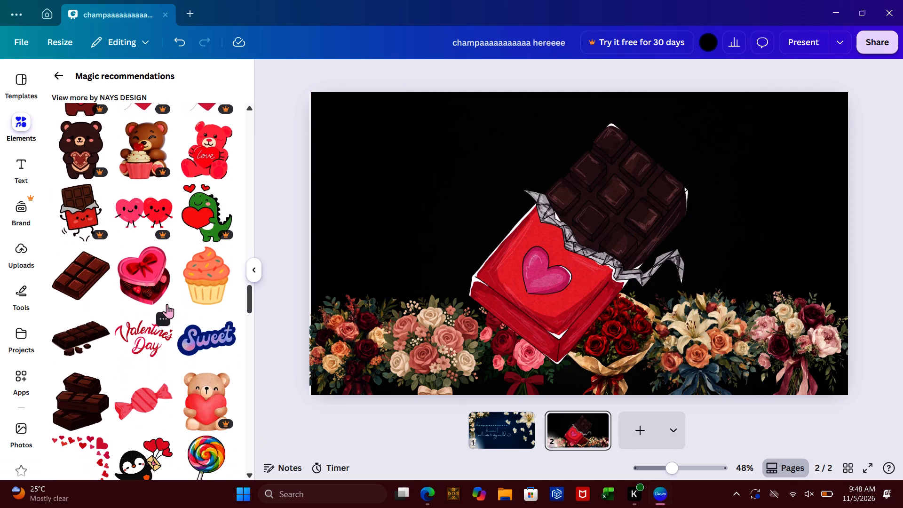
pyautogui.scroll(-2, 167, 304)
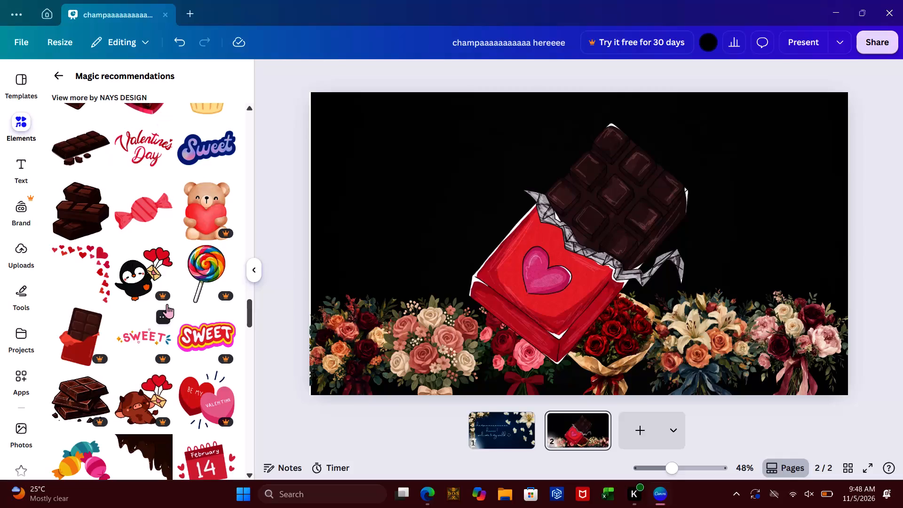
pyautogui.click(110, 286)
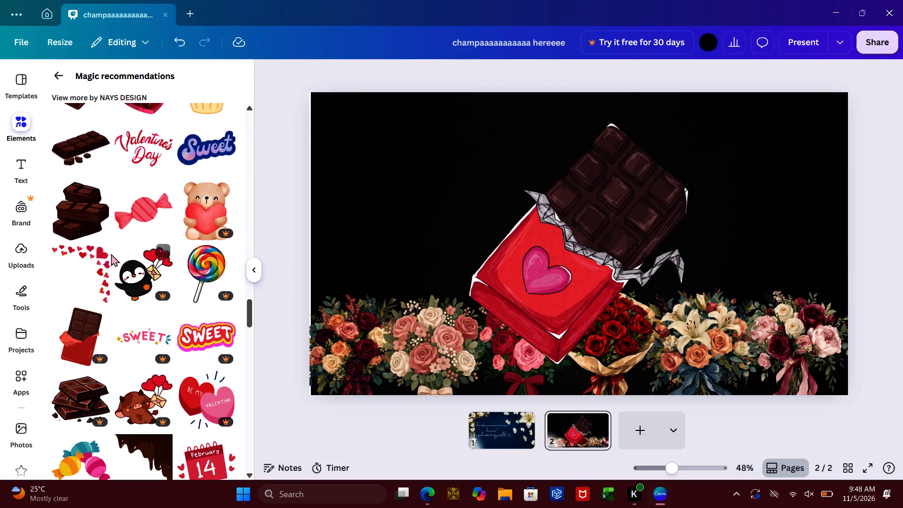
pyautogui.click(107, 252)
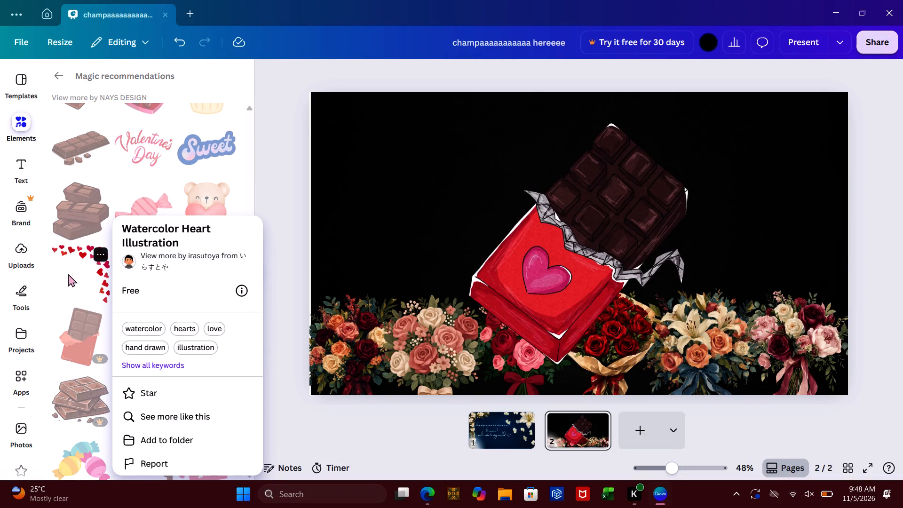
pyautogui.click(68, 274)
pyautogui.click(68, 274)
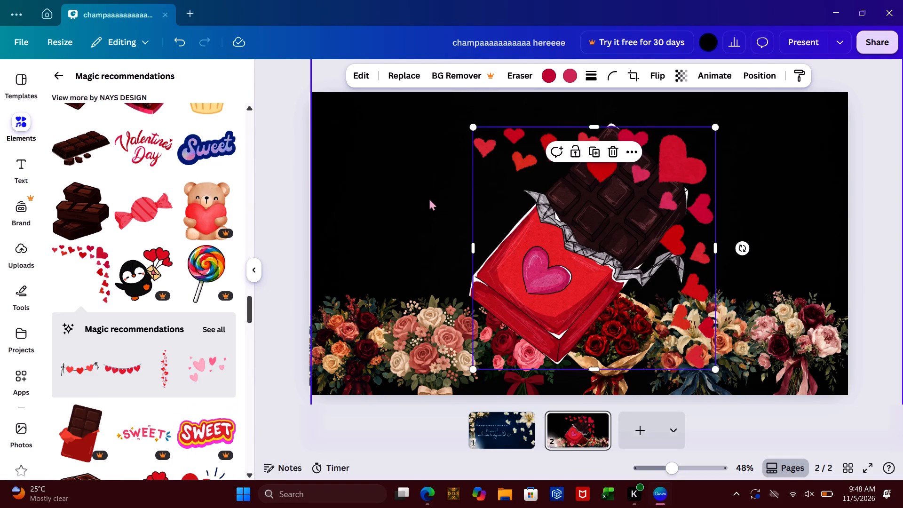
pyautogui.click(419, 240)
pyautogui.moveTo(602, 230); pyautogui.dragTo(562, 234)
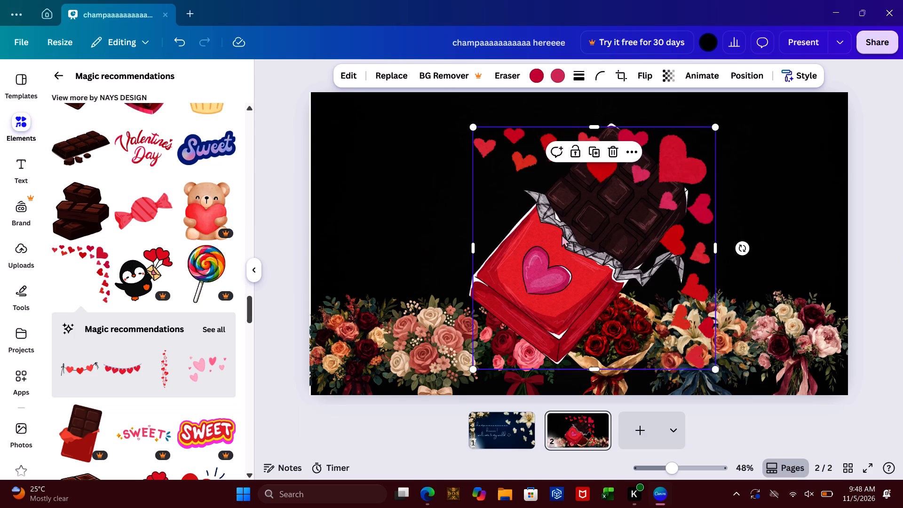
pyautogui.moveTo(562, 234); pyautogui.dragTo(657, 206)
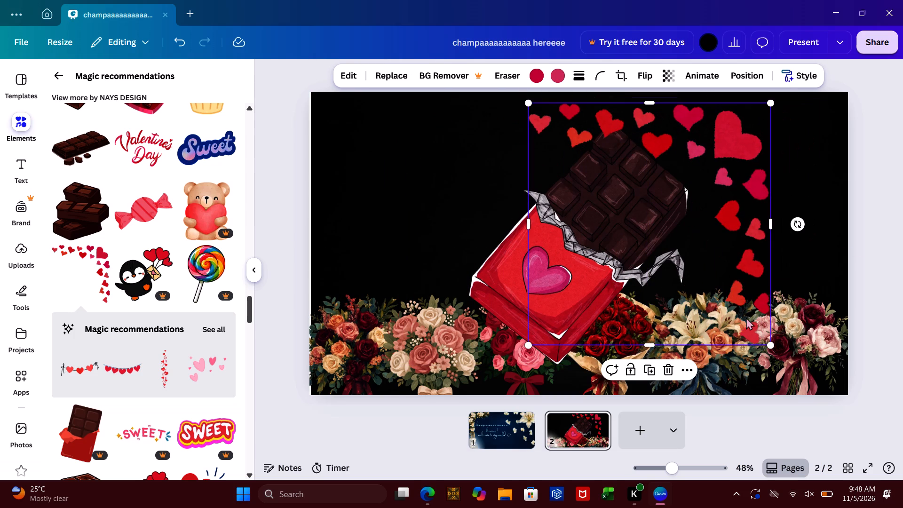
pyautogui.moveTo(772, 345); pyautogui.dragTo(718, 259)
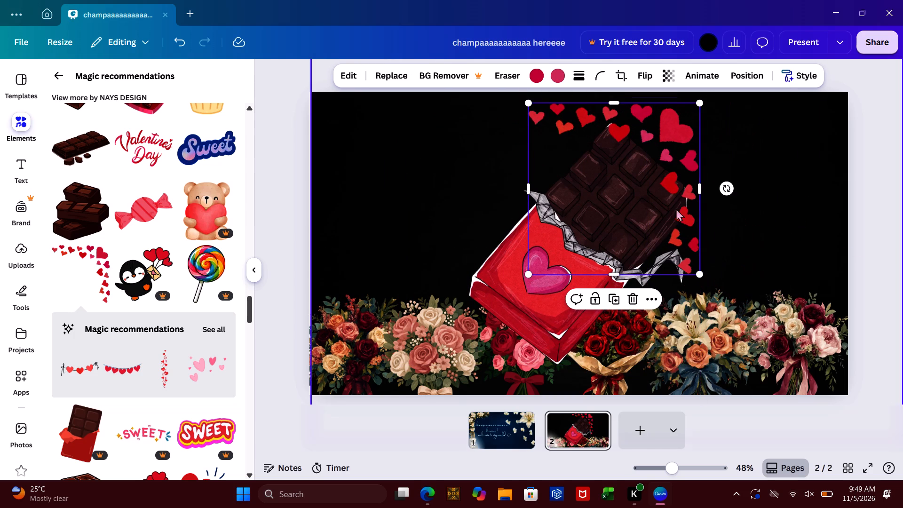
pyautogui.moveTo(666, 175); pyautogui.dragTo(802, 175)
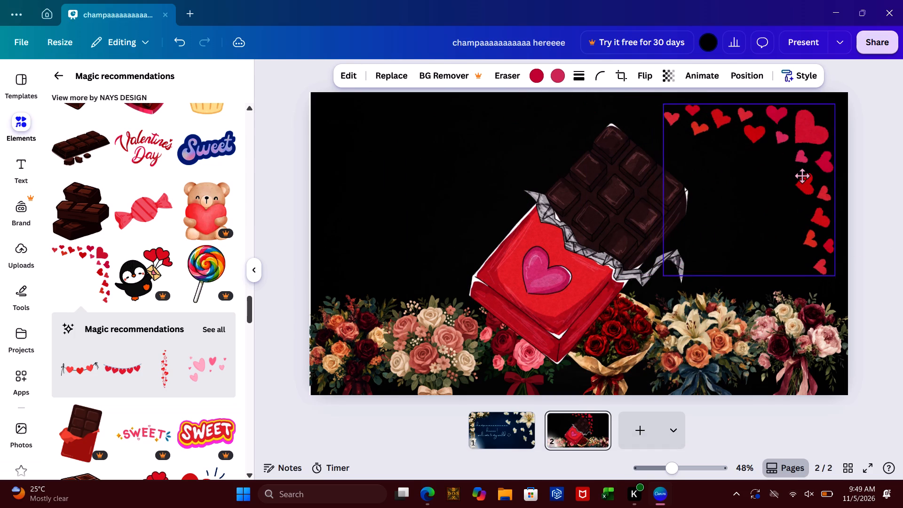
pyautogui.moveTo(802, 175); pyautogui.dragTo(806, 173)
# Shrink the red-wrapped chocolate bar and place it in the second page's upper-left corner, partly beyond the page edges.
pyautogui.moveTo(574, 214); pyautogui.dragTo(528, 202)
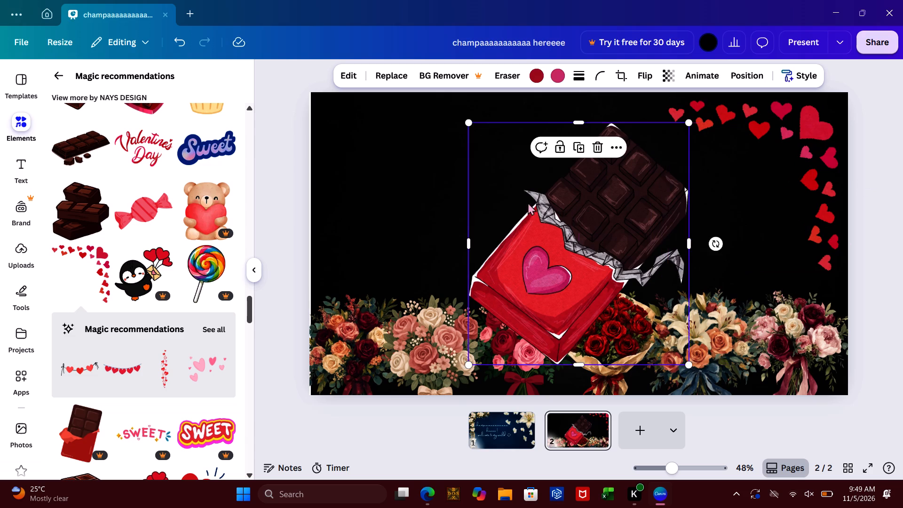
pyautogui.moveTo(528, 202); pyautogui.dragTo(499, 201)
pyautogui.moveTo(609, 348); pyautogui.dragTo(567, 349)
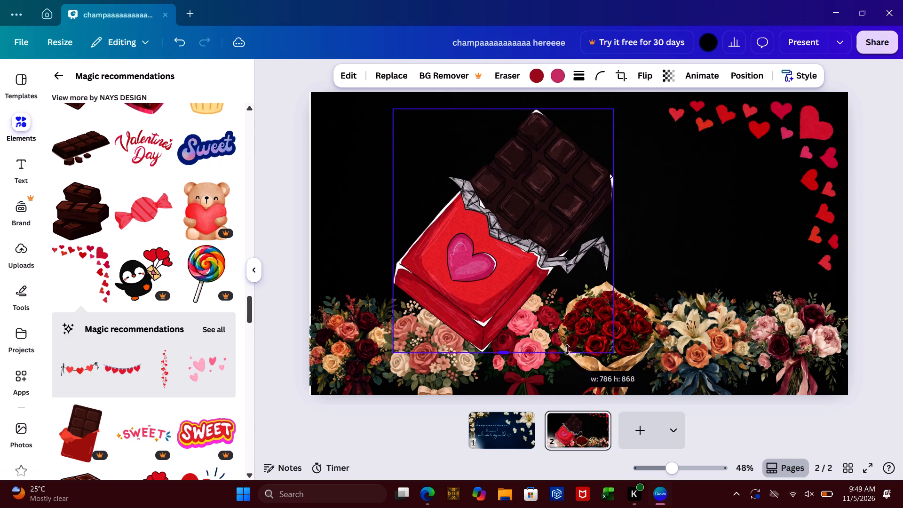
pyautogui.moveTo(567, 349); pyautogui.dragTo(564, 338)
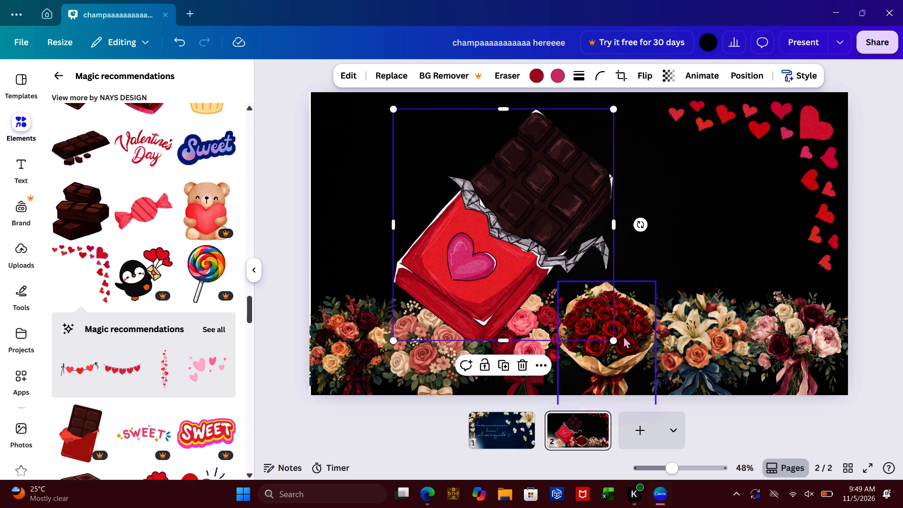
pyautogui.moveTo(604, 340); pyautogui.dragTo(605, 347)
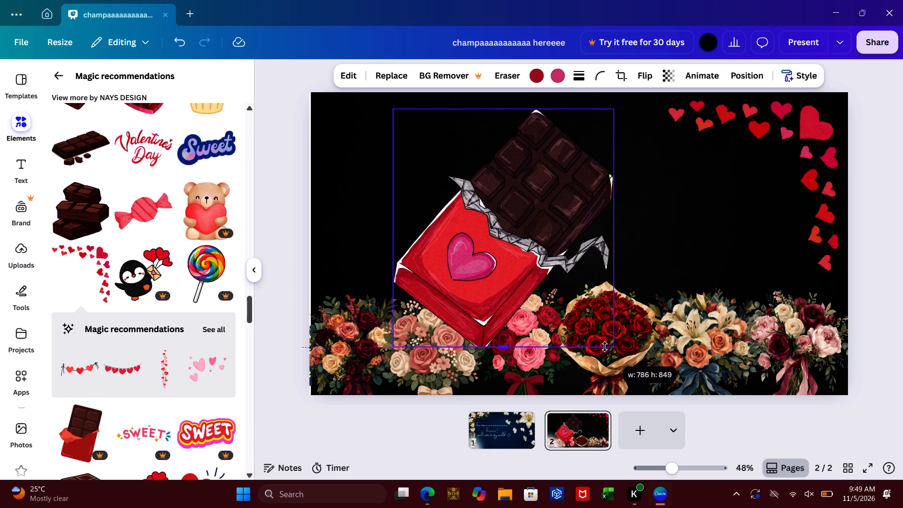
pyautogui.moveTo(605, 347); pyautogui.dragTo(604, 349)
pyautogui.click(670, 254)
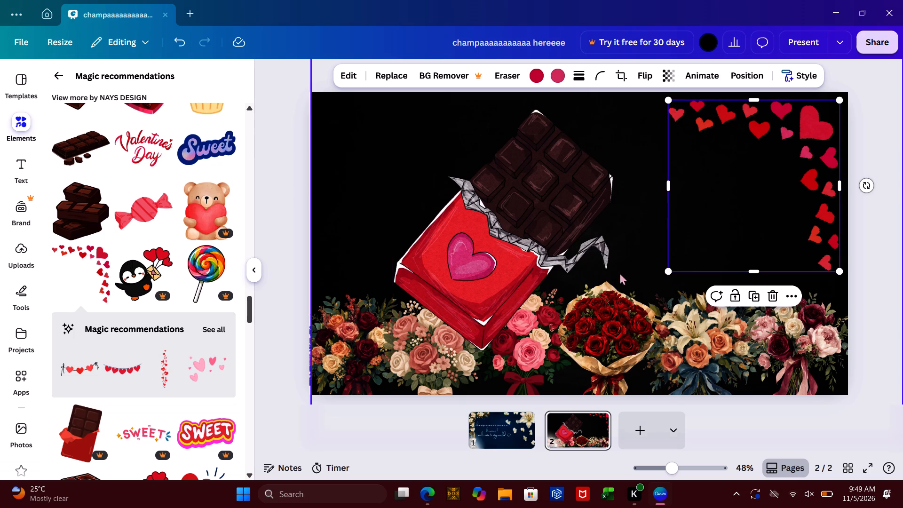
pyautogui.click(602, 262)
pyautogui.moveTo(614, 350); pyautogui.dragTo(610, 344)
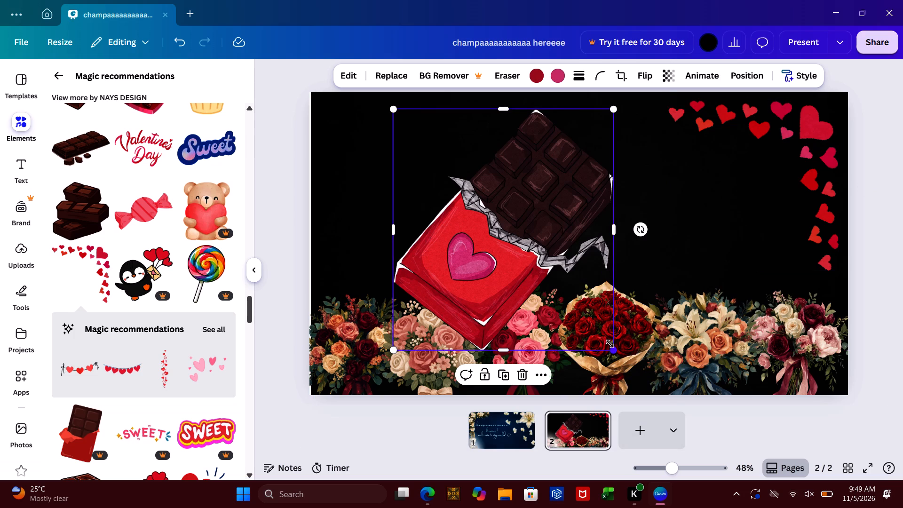
pyautogui.moveTo(610, 344); pyautogui.dragTo(515, 245)
pyautogui.moveTo(469, 198); pyautogui.dragTo(430, 185)
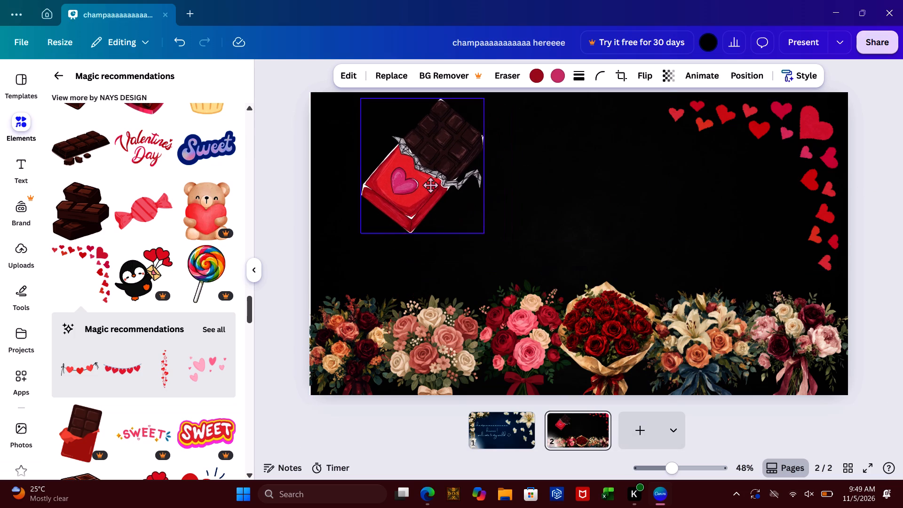
pyautogui.moveTo(430, 185); pyautogui.dragTo(363, 162)
pyautogui.click(288, 248)
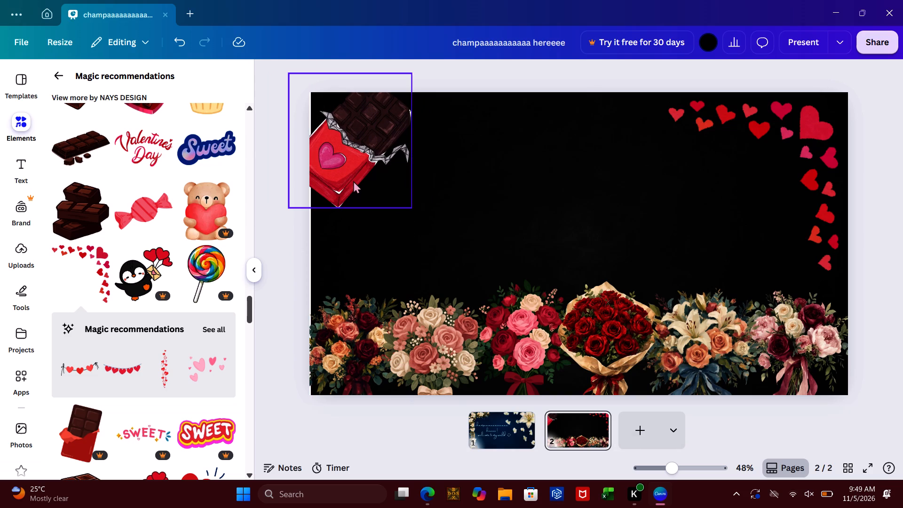
pyautogui.click(288, 221)
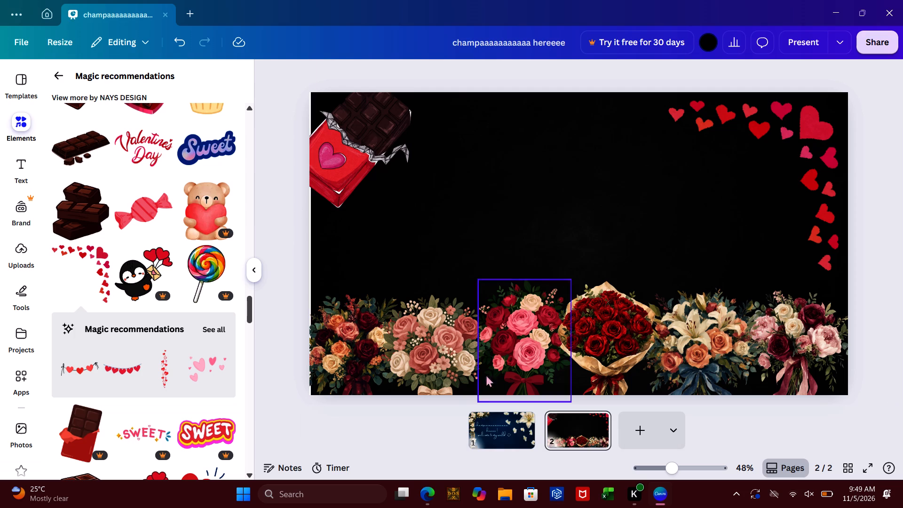
# Compare the dark blue greeting page with the black second page.
pyautogui.click(481, 416)
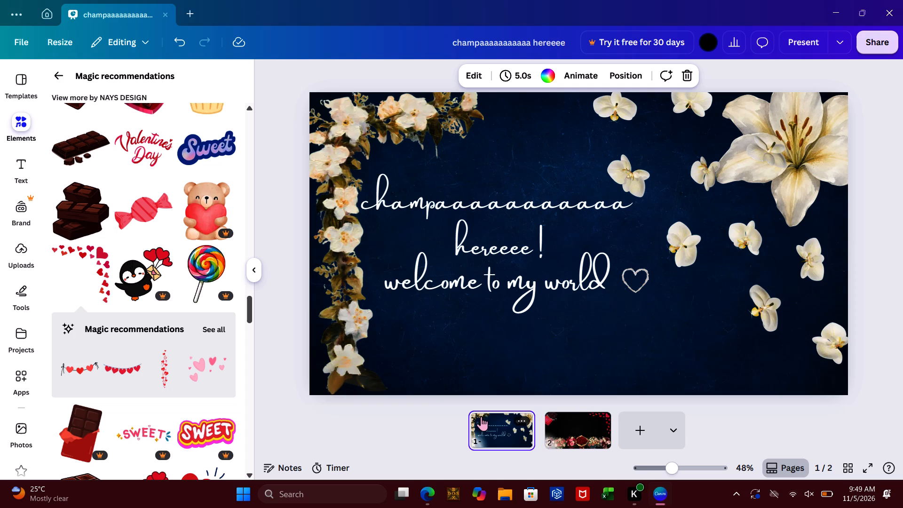
pyautogui.click(558, 430)
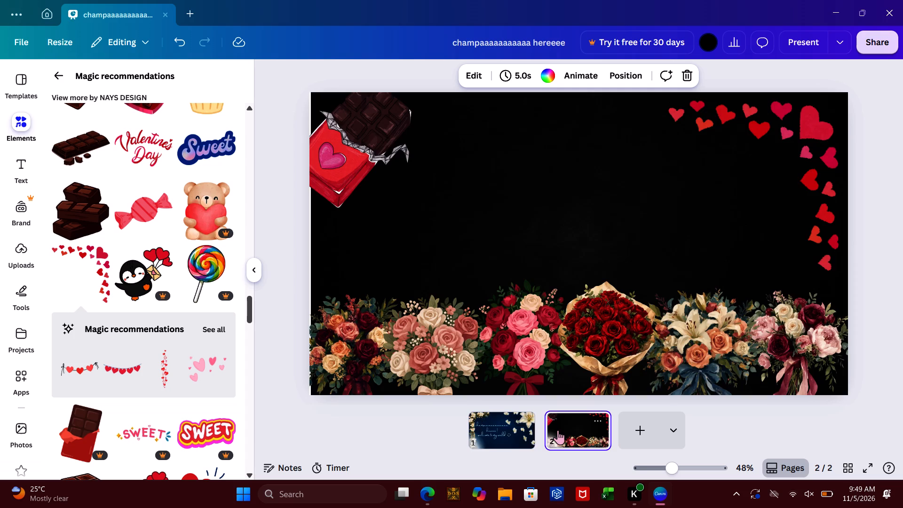
pyautogui.click(487, 432)
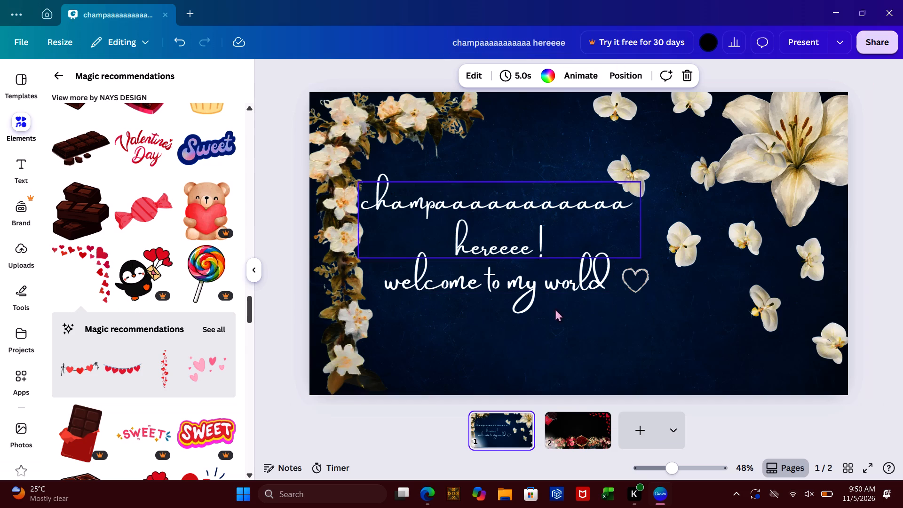
pyautogui.click(559, 446)
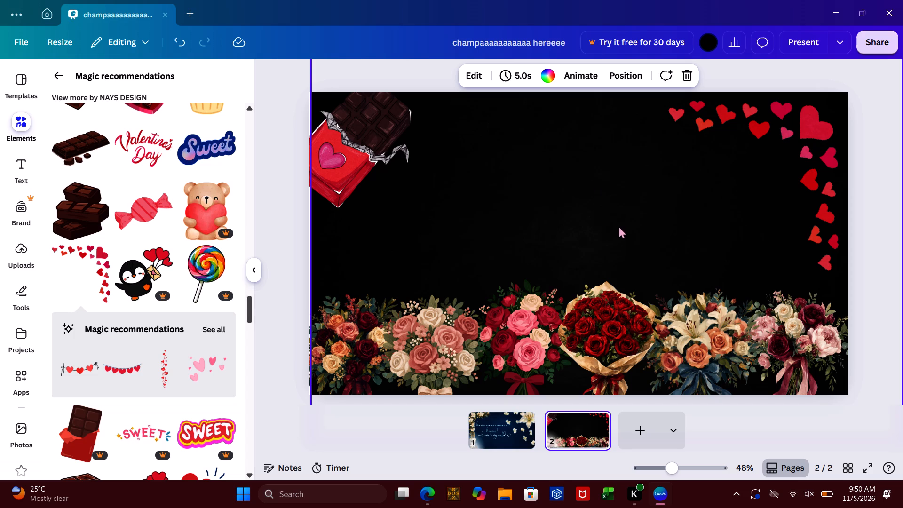
# Add a blank third page after the black second page.
pyautogui.click(653, 427)
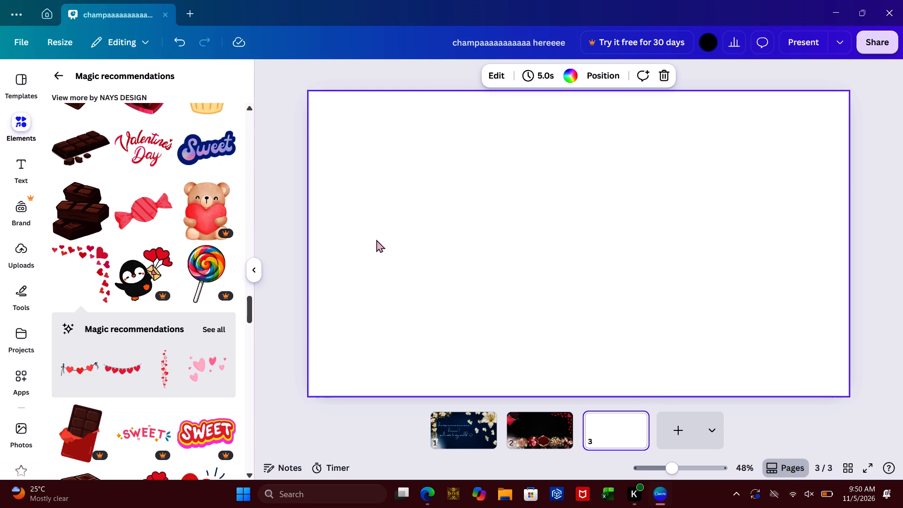
# Leave the magic recommendations, clear the previous search, and rerun the recent search for "cjocolates" to look over its results.
pyautogui.click(62, 71)
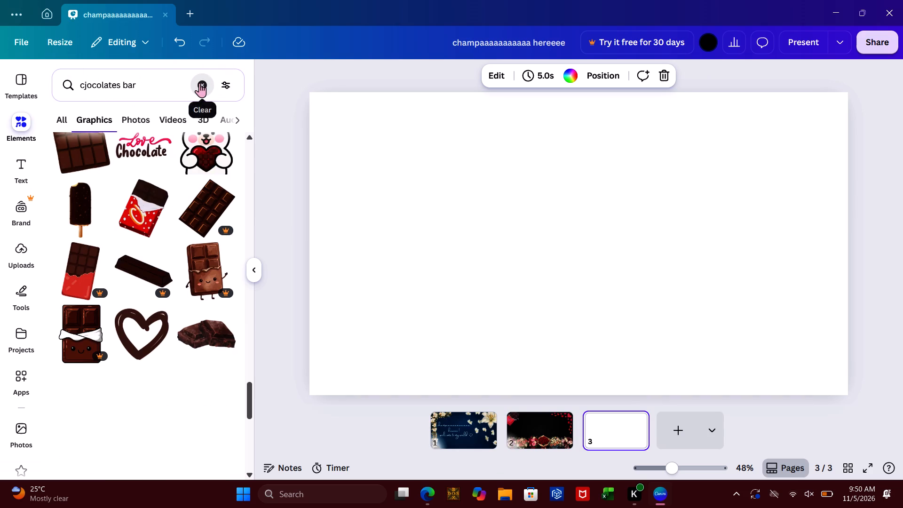
pyautogui.click(199, 83)
pyautogui.click(162, 79)
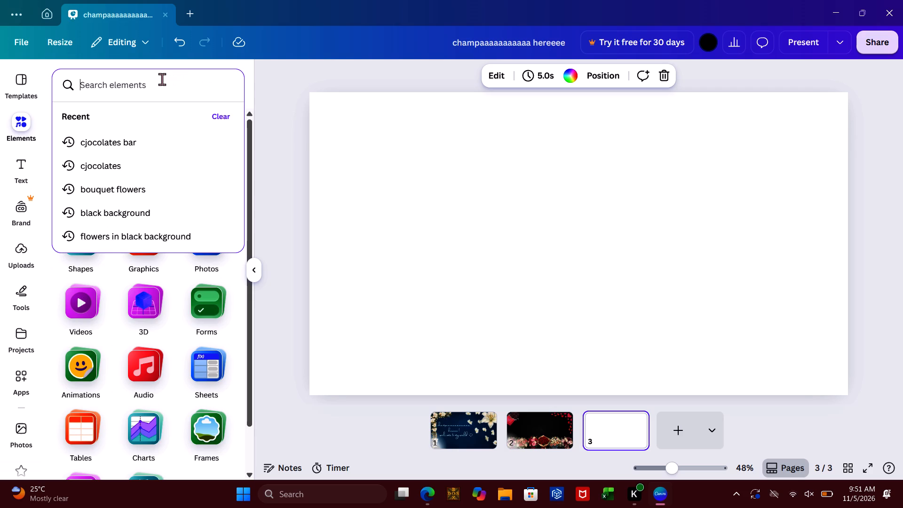
pyautogui.click(156, 159)
pyautogui.scroll(-3, 129, 232)
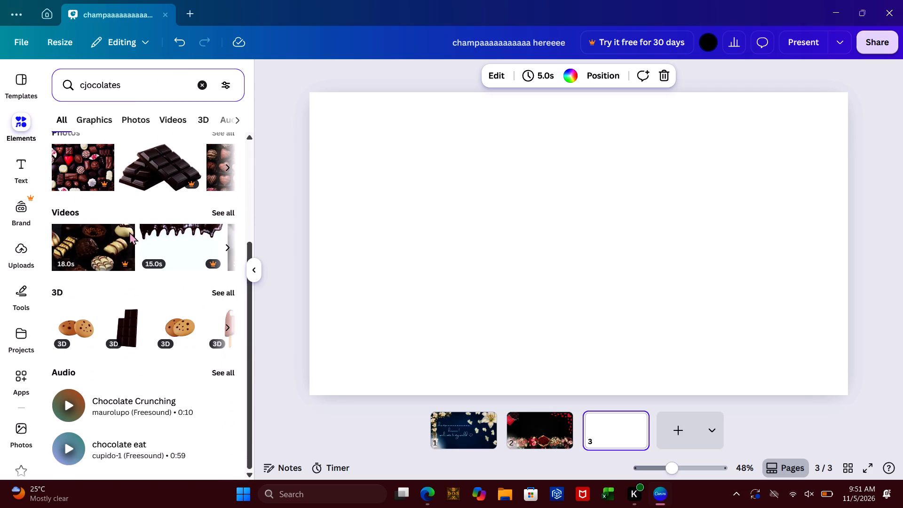
pyautogui.scroll(-1, 129, 232)
pyautogui.scroll(6, 129, 232)
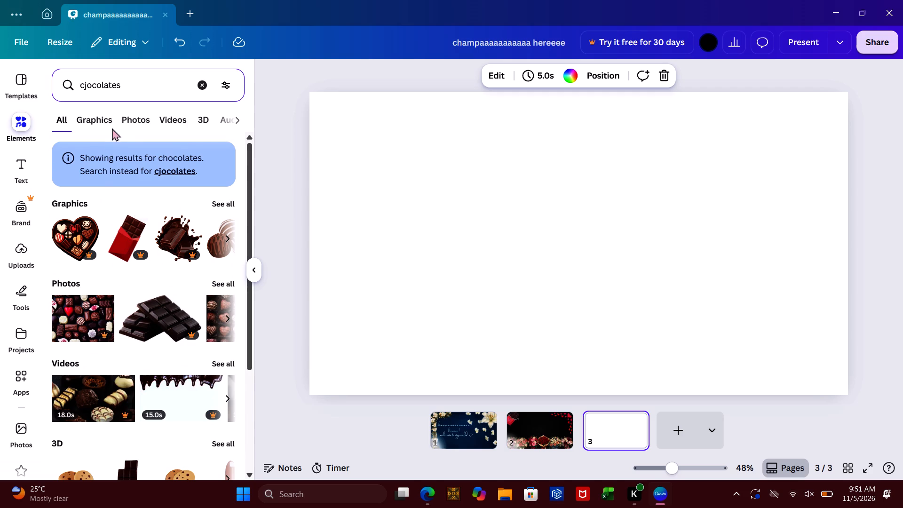
# Narrow the "cjocolates" search to photos and look through the chocolate pictures for one that suits the blank third page.
pyautogui.click(132, 117)
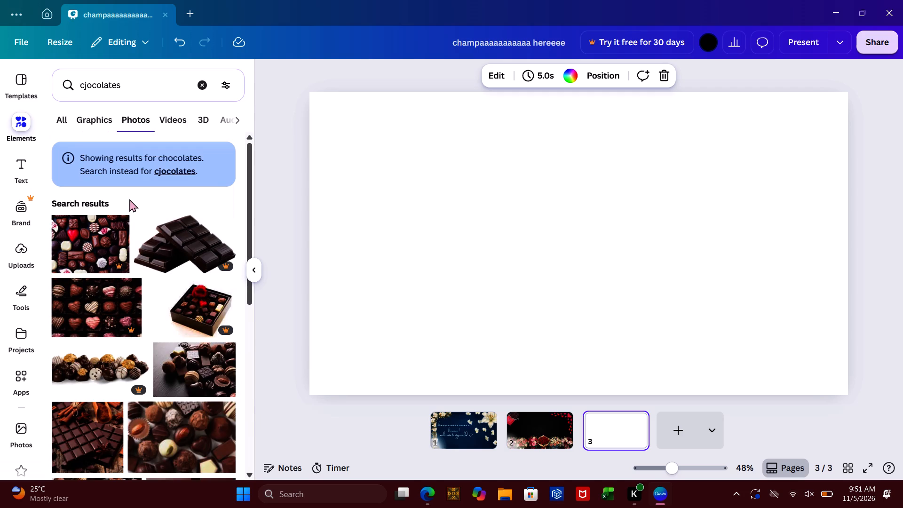
pyautogui.scroll(2, 129, 199)
pyautogui.scroll(4, 136, 265)
pyautogui.scroll(-2, 136, 265)
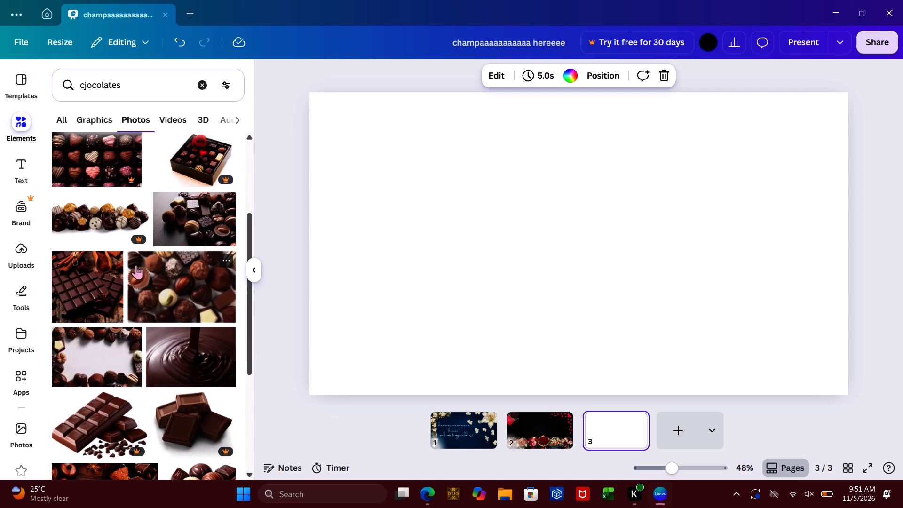
pyautogui.scroll(-1, 136, 265)
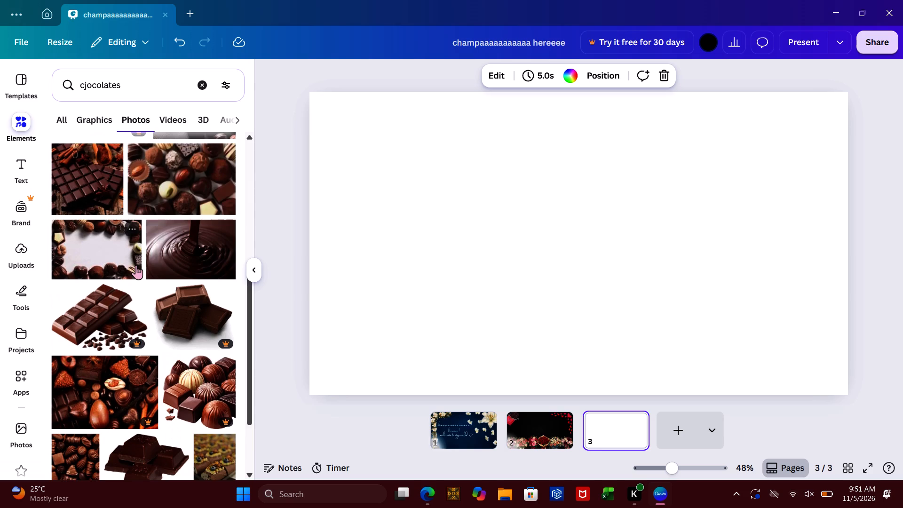
pyautogui.scroll(-2, 136, 265)
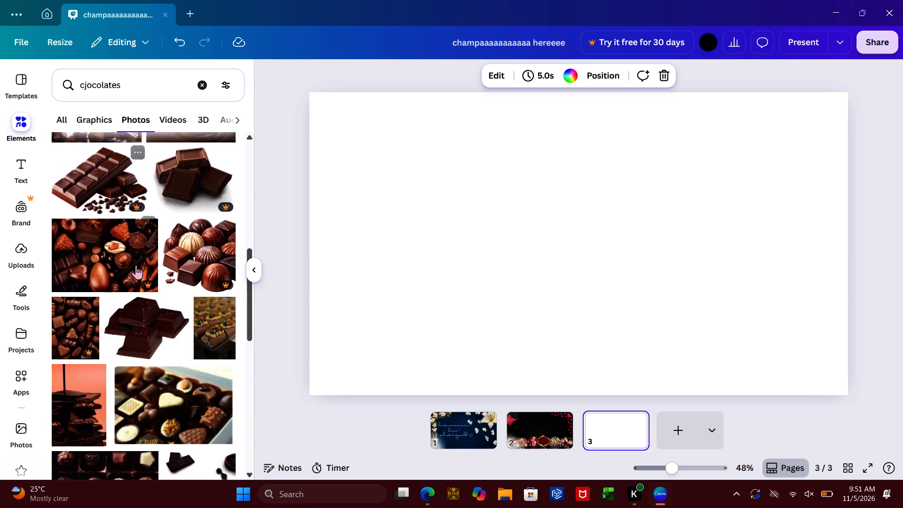
pyautogui.scroll(-2, 136, 265)
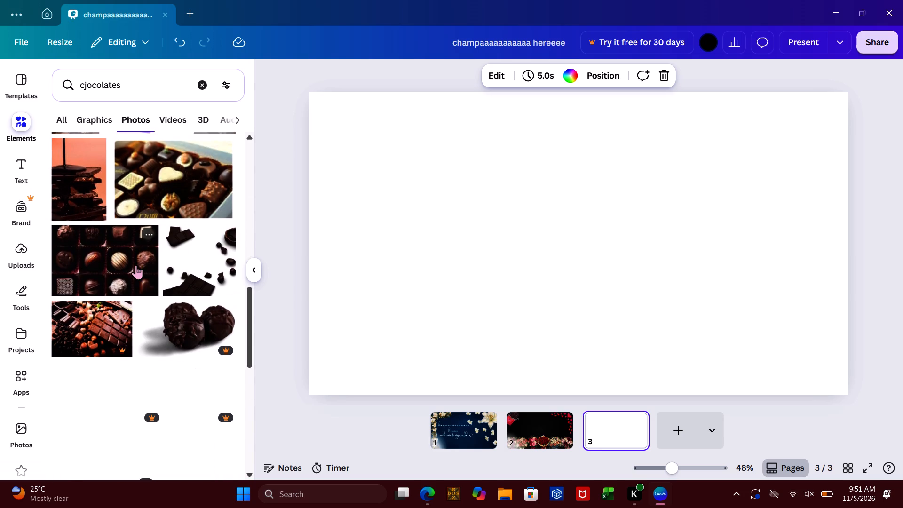
pyautogui.scroll(-3, 136, 265)
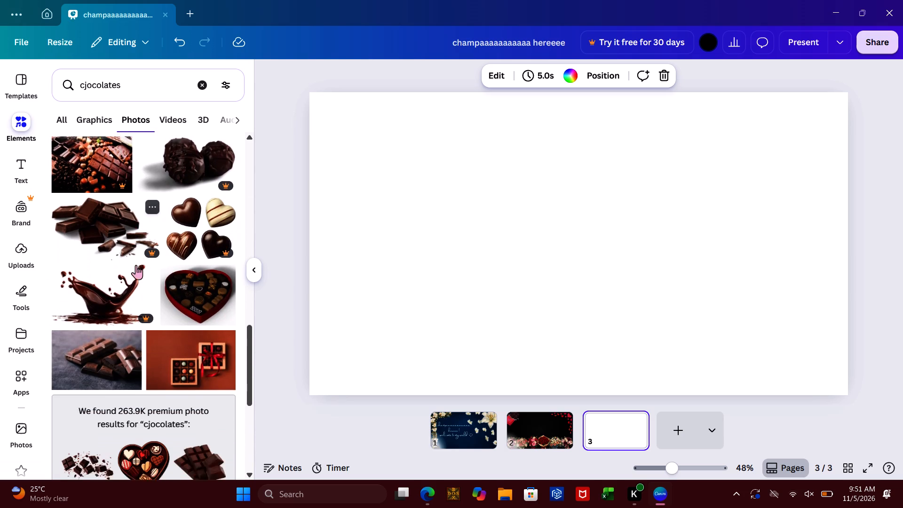
pyautogui.scroll(-3, 136, 265)
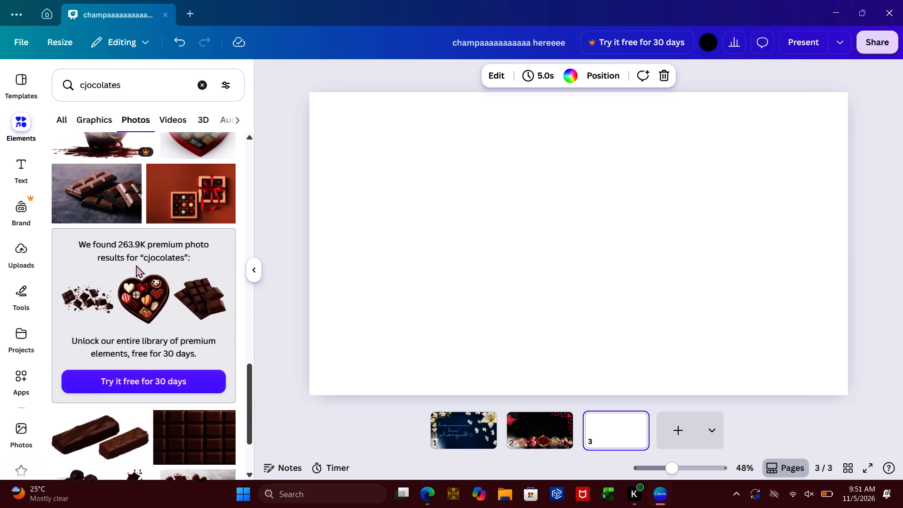
pyautogui.scroll(-3, 136, 265)
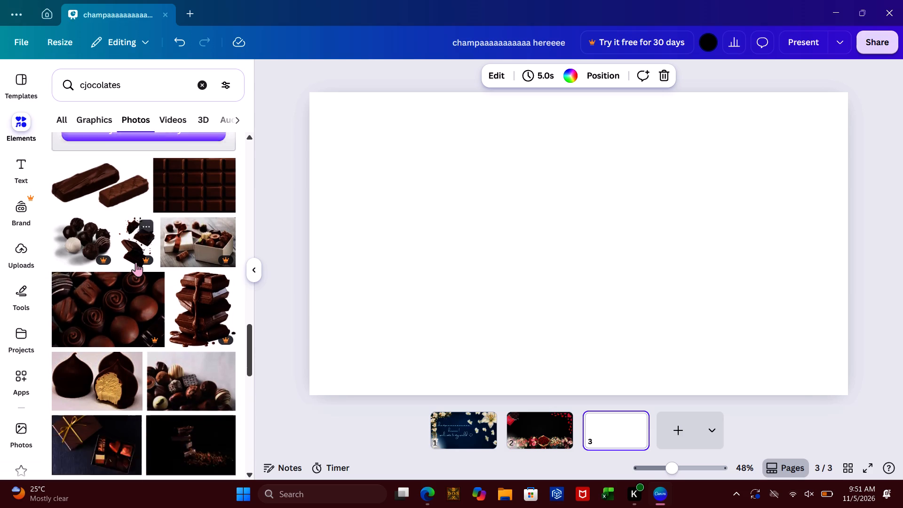
pyautogui.scroll(-3, 136, 262)
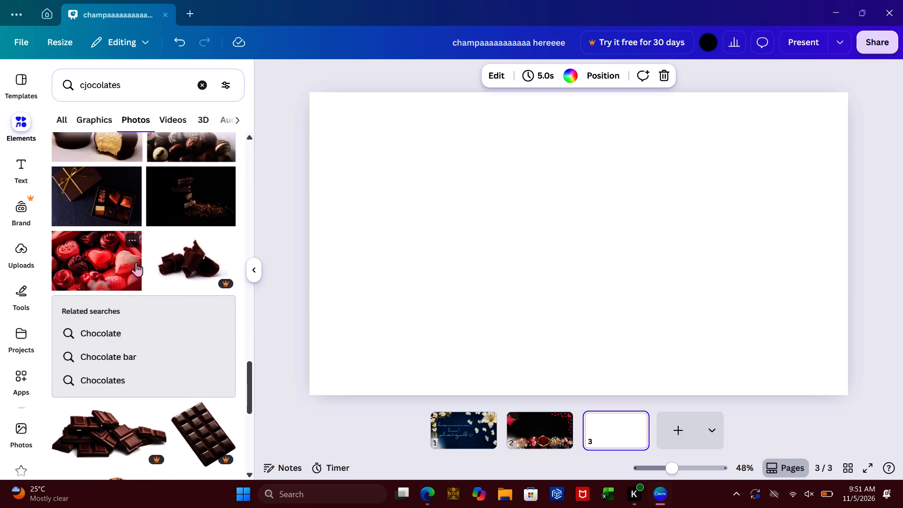
pyautogui.scroll(-1, 136, 262)
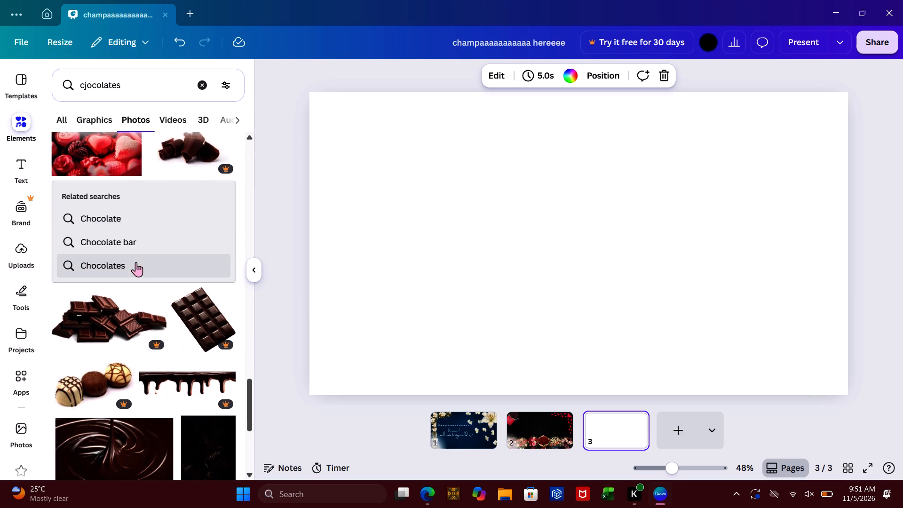
pyautogui.scroll(-1, 136, 262)
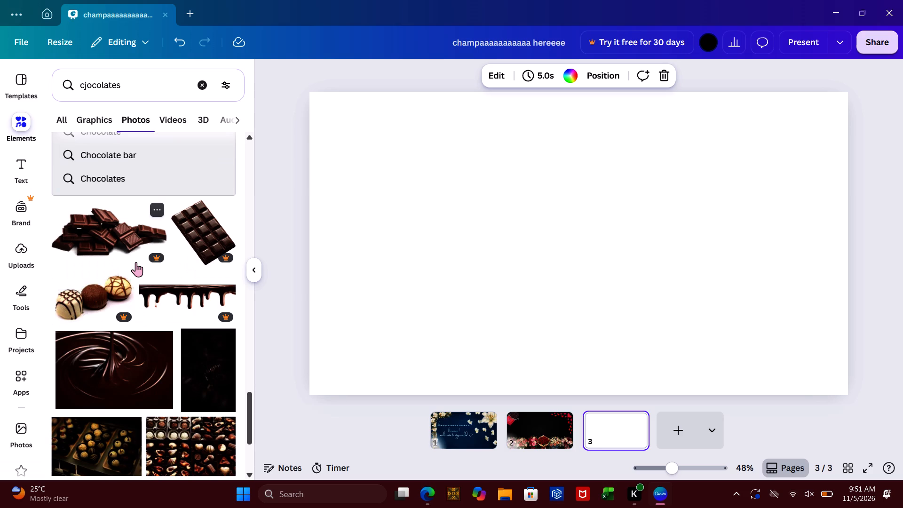
pyautogui.scroll(-1, 136, 262)
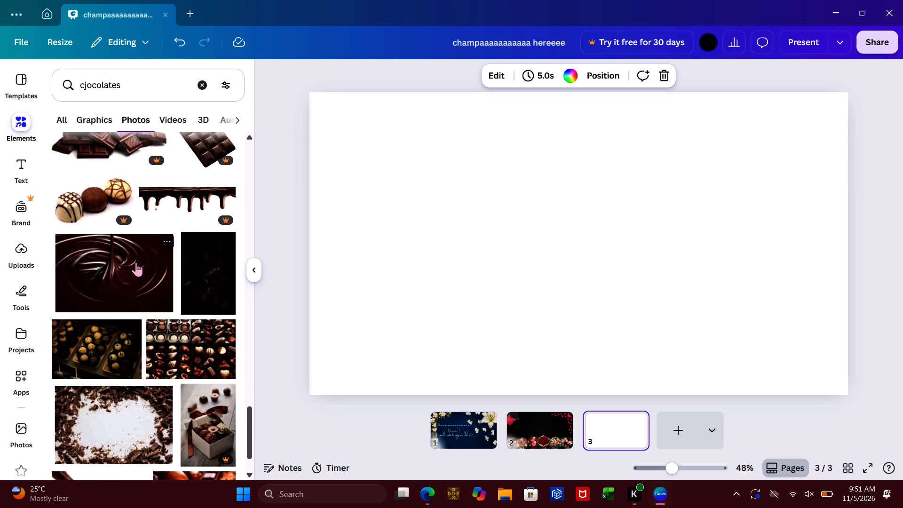
pyautogui.scroll(-1, 136, 262)
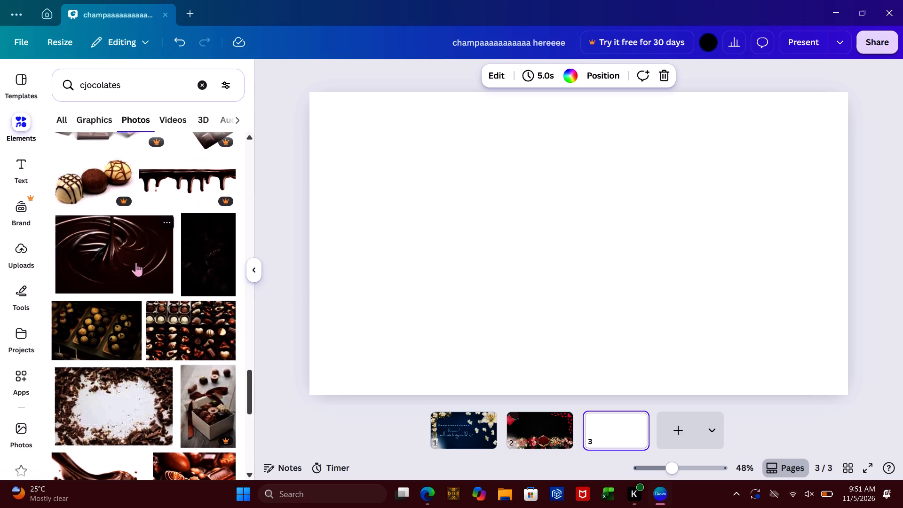
pyautogui.scroll(-1, 136, 262)
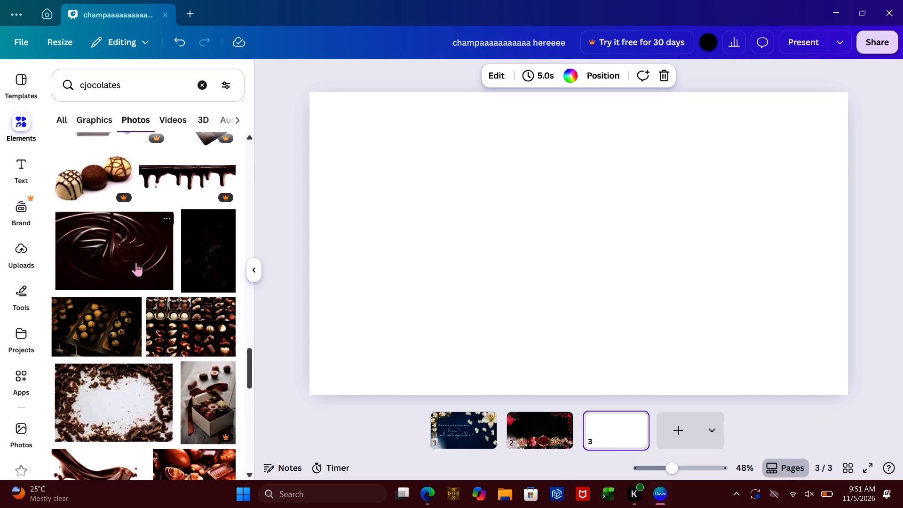
pyautogui.scroll(-2, 136, 262)
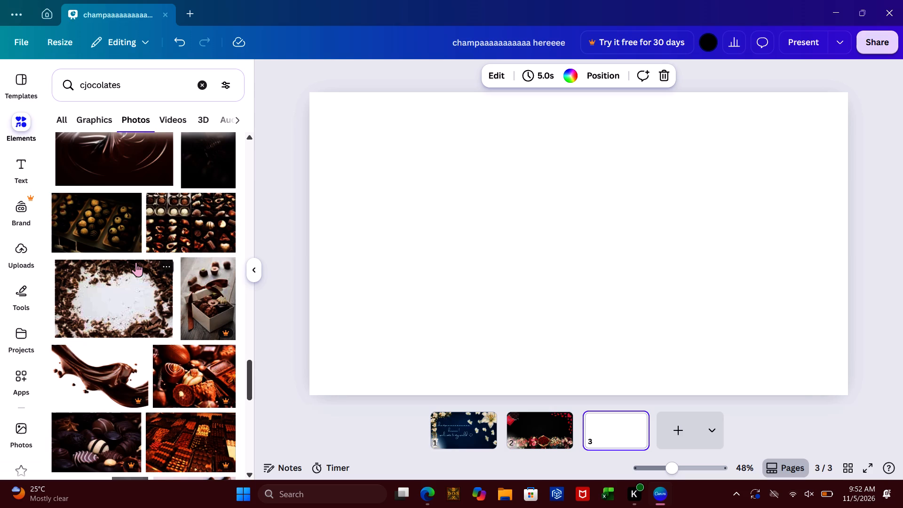
pyautogui.scroll(-1, 136, 262)
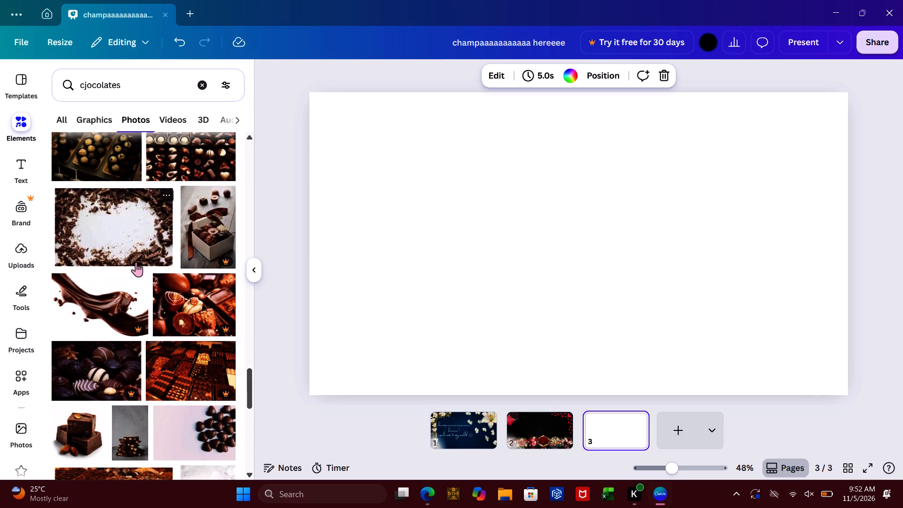
pyautogui.scroll(-1, 136, 262)
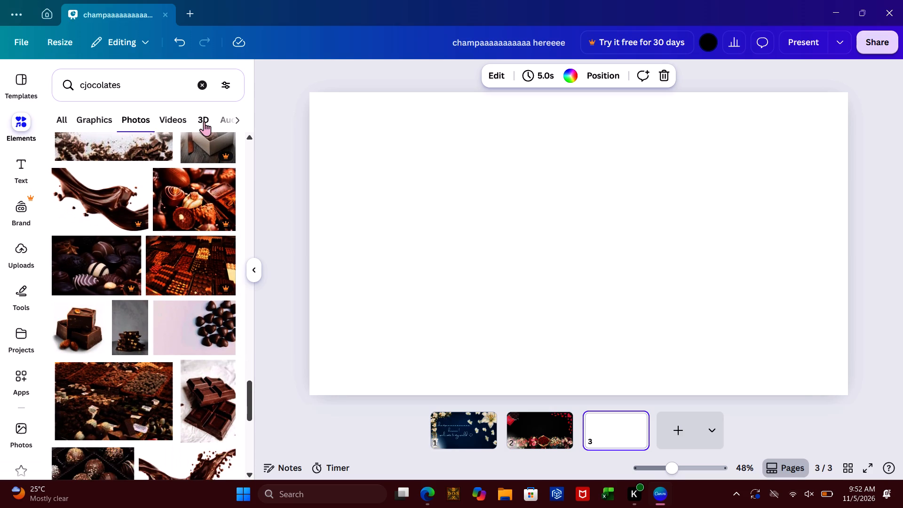
pyautogui.scroll(2, 204, 121)
pyautogui.scroll(-2, 162, 292)
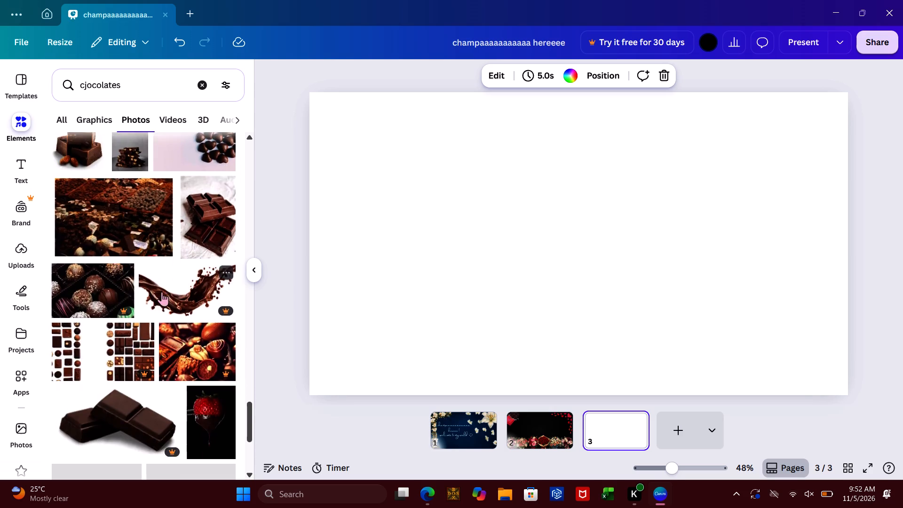
pyautogui.scroll(-3, 162, 292)
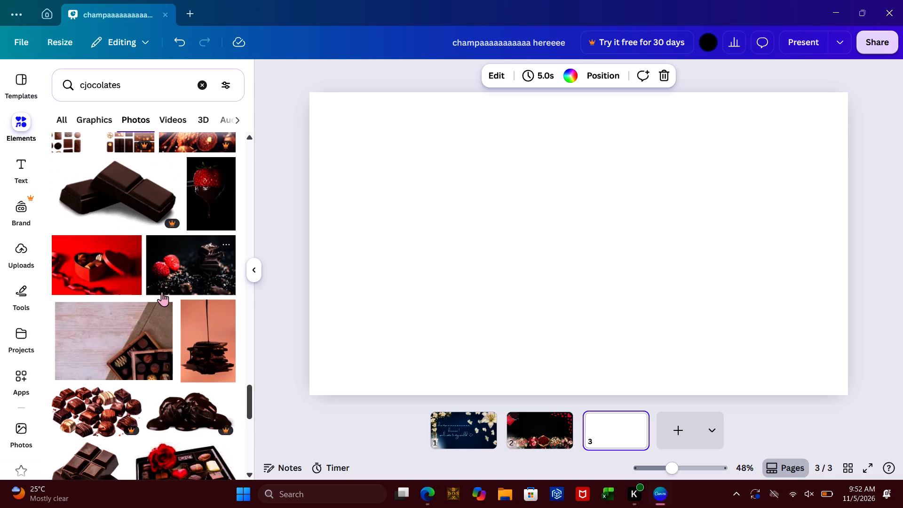
pyautogui.scroll(-3, 162, 292)
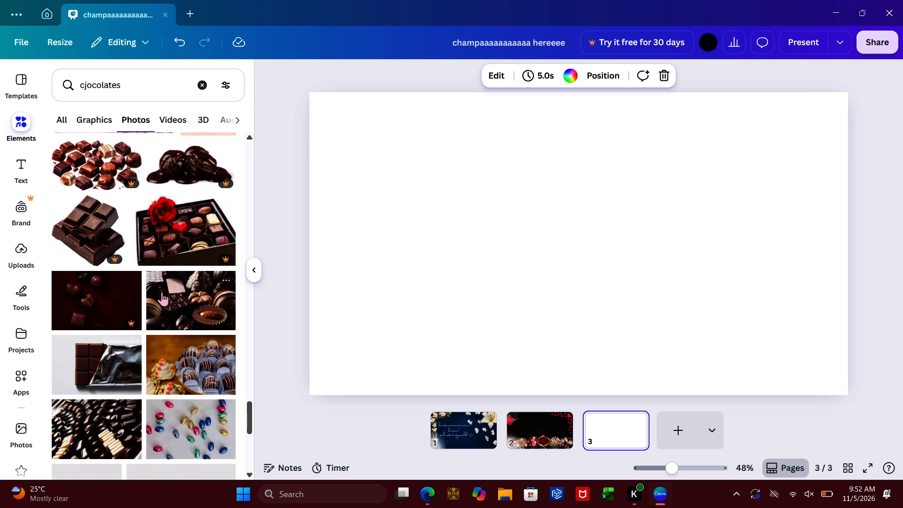
pyautogui.scroll(-1, 199, 206)
pyautogui.scroll(-1, 133, 385)
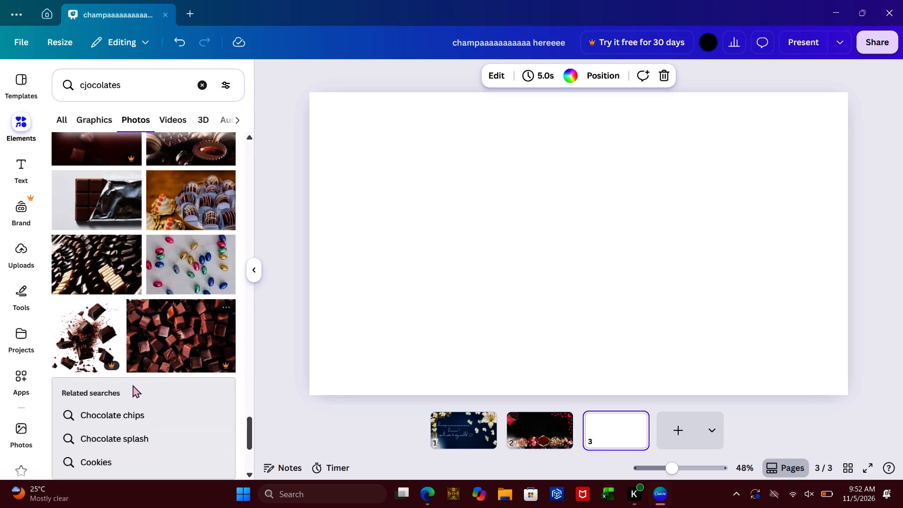
pyautogui.scroll(-2, 133, 385)
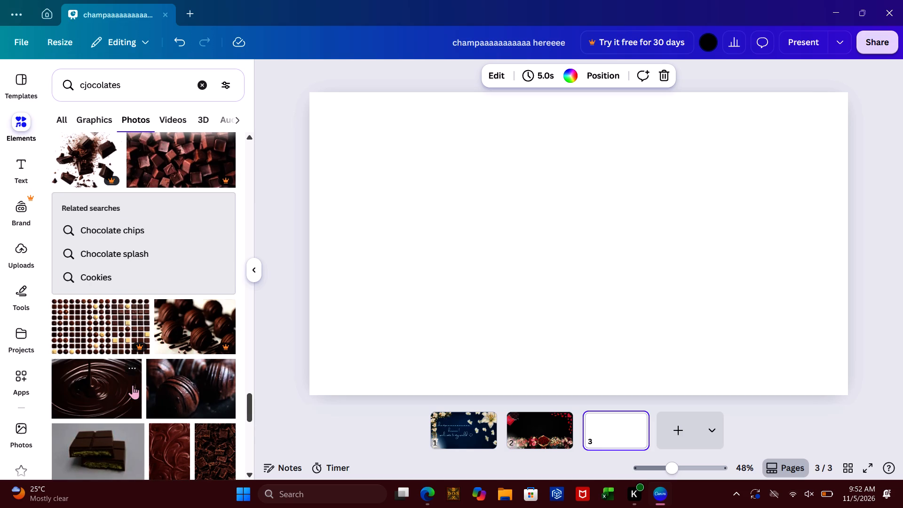
pyautogui.scroll(-2, 133, 385)
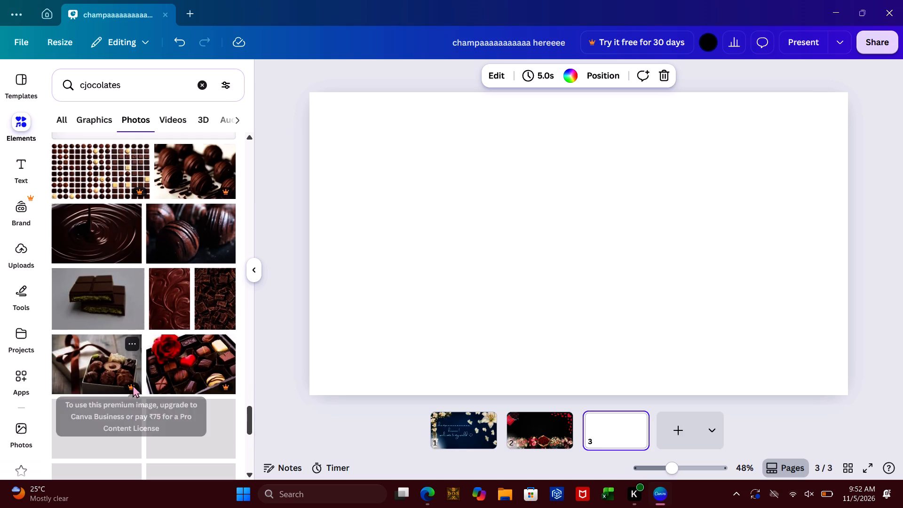
pyautogui.scroll(-2, 133, 385)
pyautogui.scroll(-1, 154, 311)
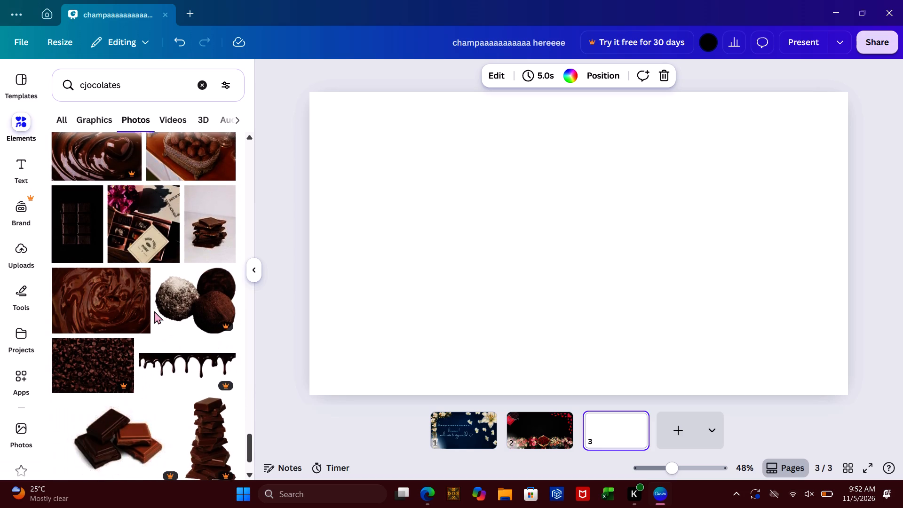
pyautogui.scroll(-5, 154, 311)
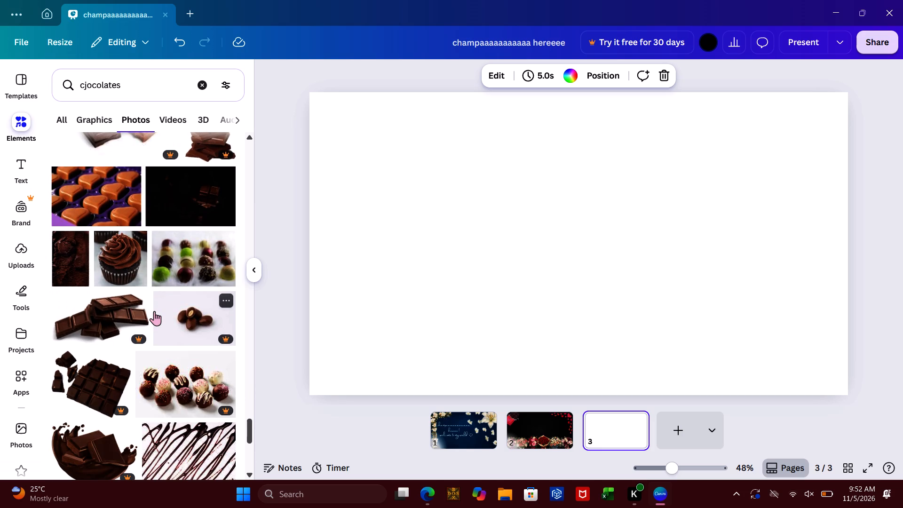
pyautogui.scroll(-4, 154, 311)
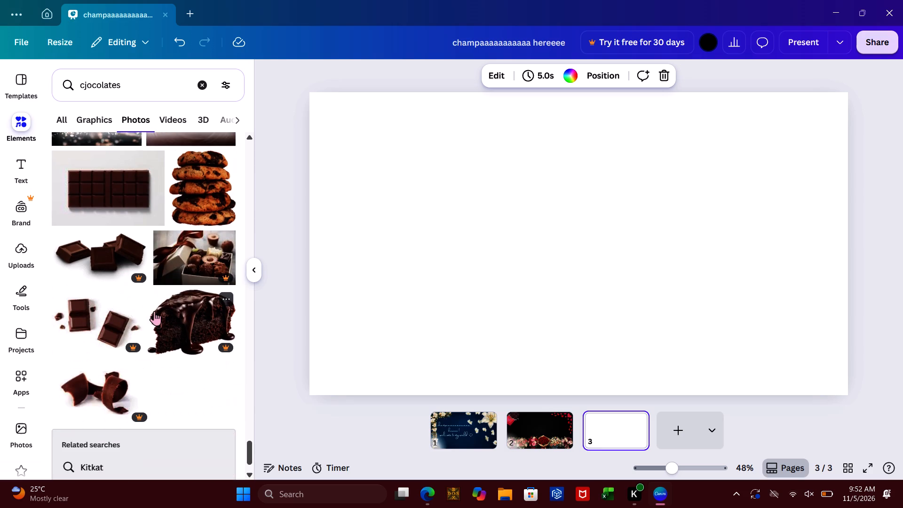
pyautogui.scroll(-5, 154, 311)
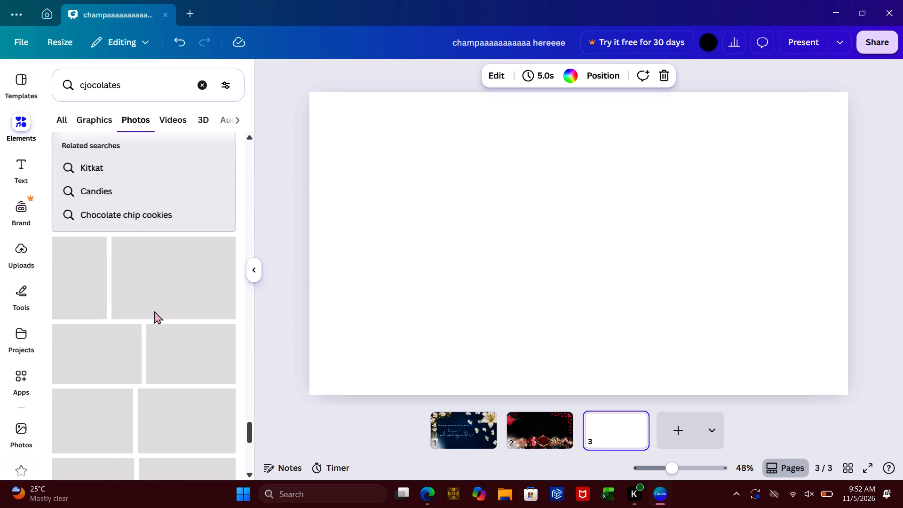
pyautogui.scroll(-2, 154, 311)
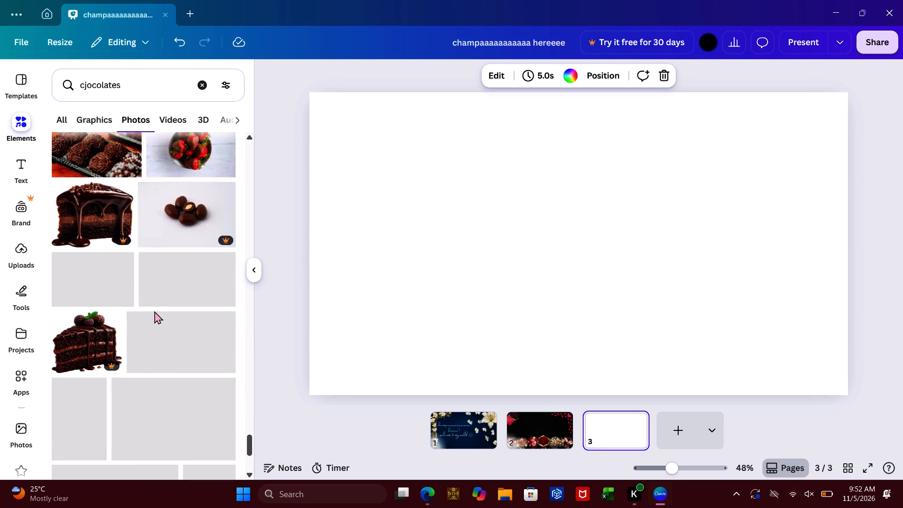
pyautogui.scroll(-4, 154, 311)
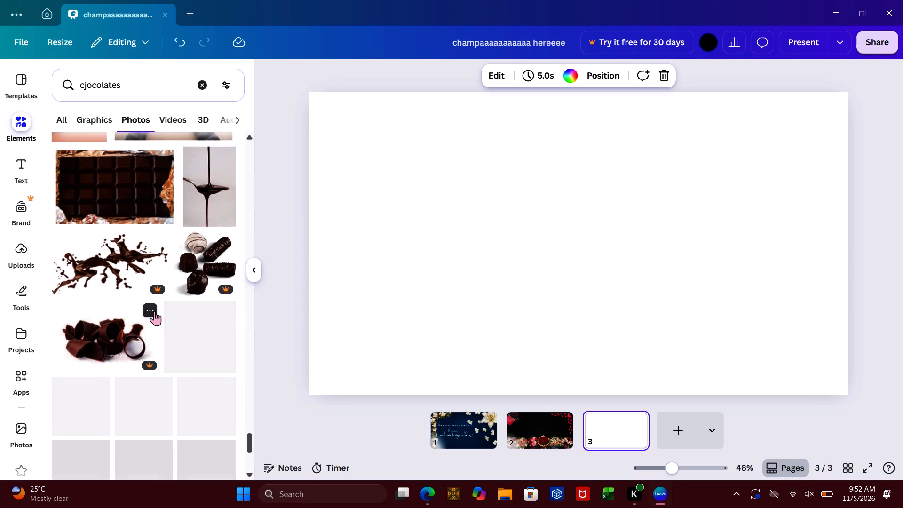
pyautogui.scroll(-3, 154, 311)
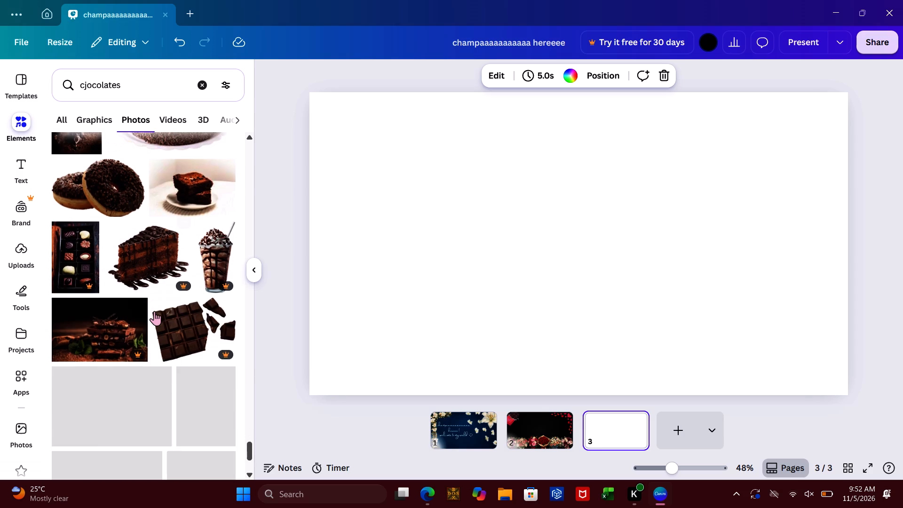
pyautogui.scroll(-4, 154, 311)
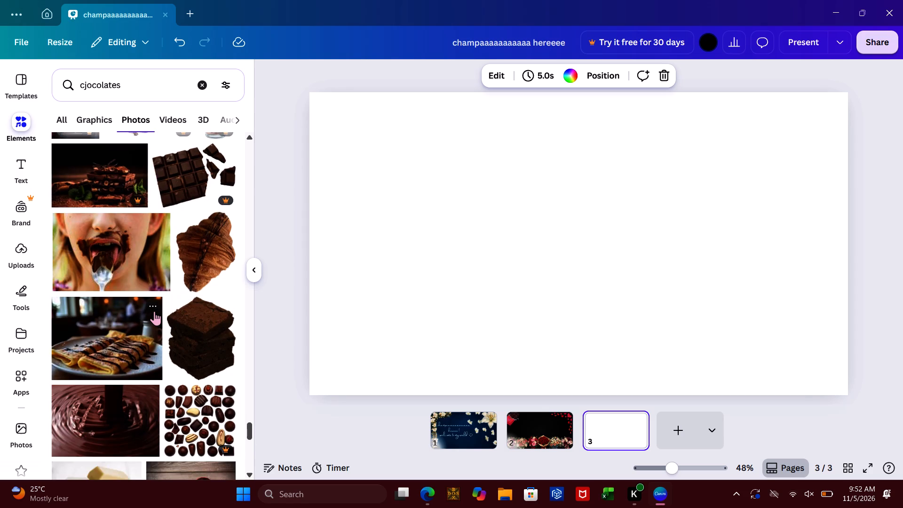
pyautogui.scroll(-5, 154, 311)
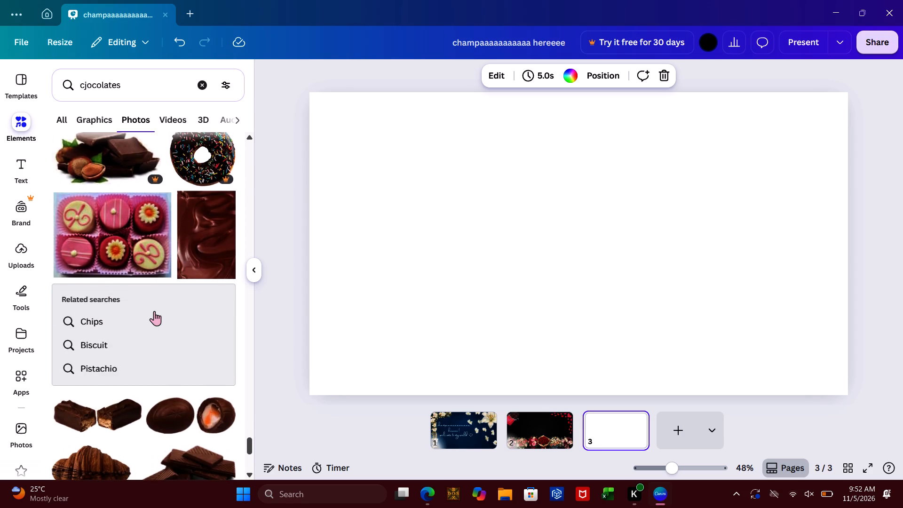
pyautogui.scroll(-7, 154, 311)
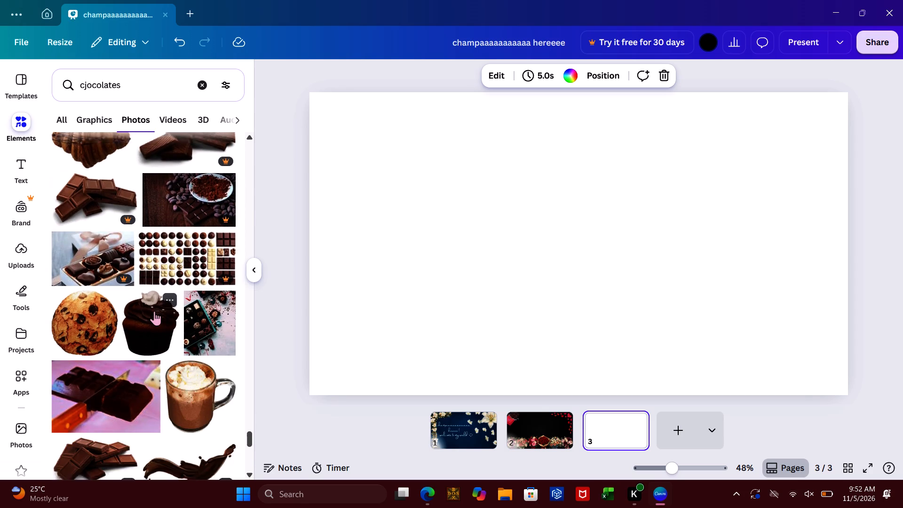
pyautogui.scroll(-6, 154, 311)
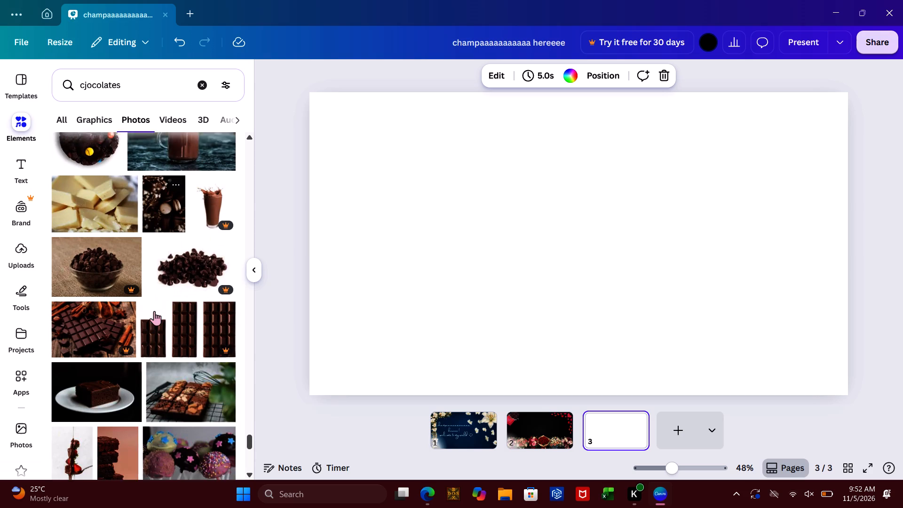
# Look through the remaining chocolate photos to the end of the results for one that suits the blank third page.
pyautogui.scroll(-5, 154, 311)
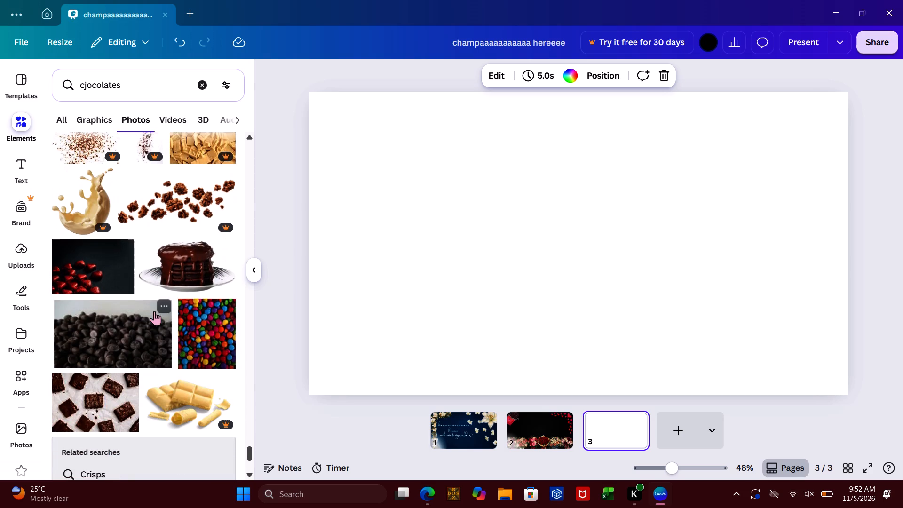
pyautogui.scroll(-3, 154, 311)
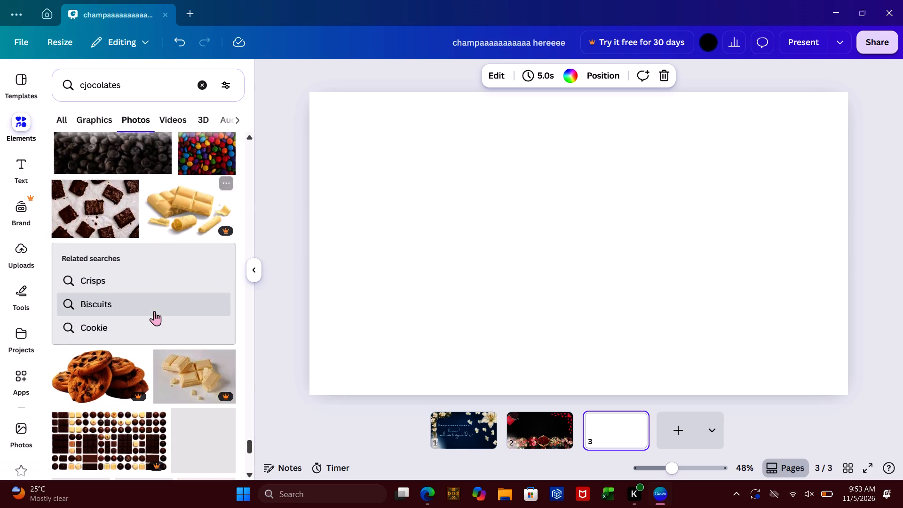
pyautogui.scroll(-3, 154, 311)
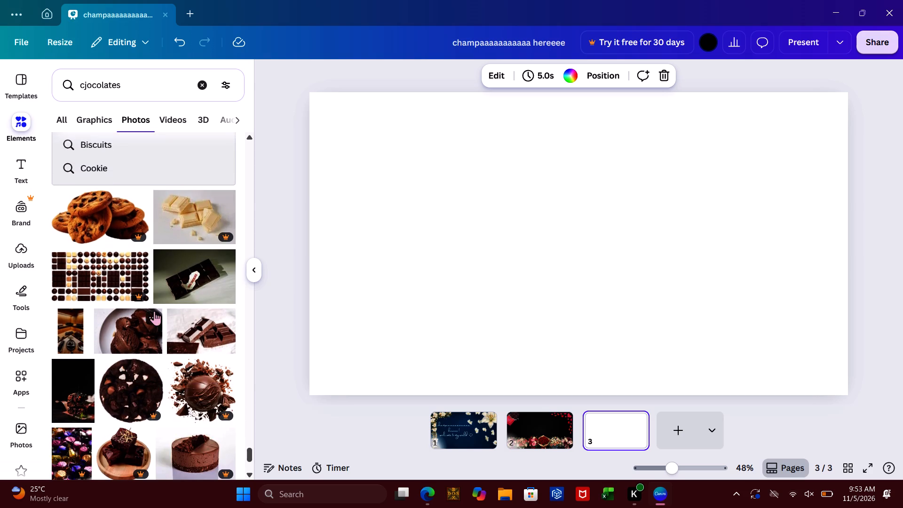
pyautogui.scroll(-2, 154, 311)
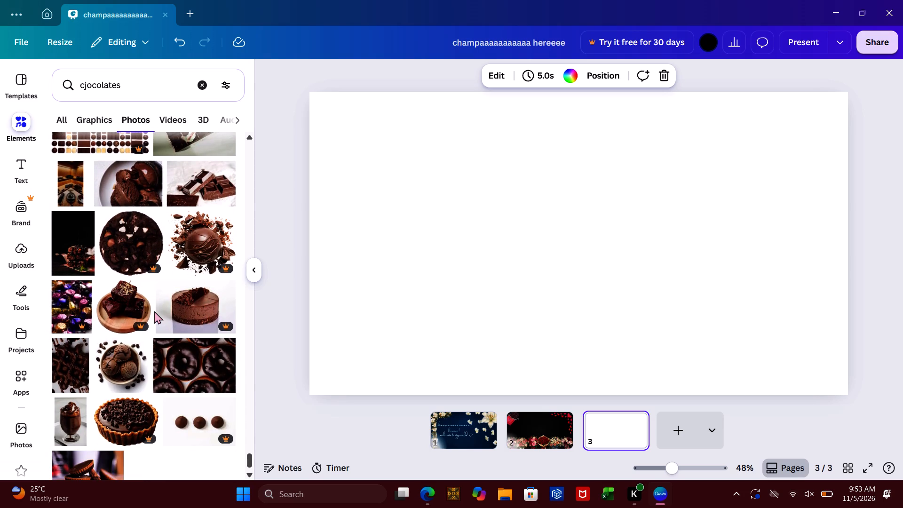
pyautogui.scroll(-1, 154, 311)
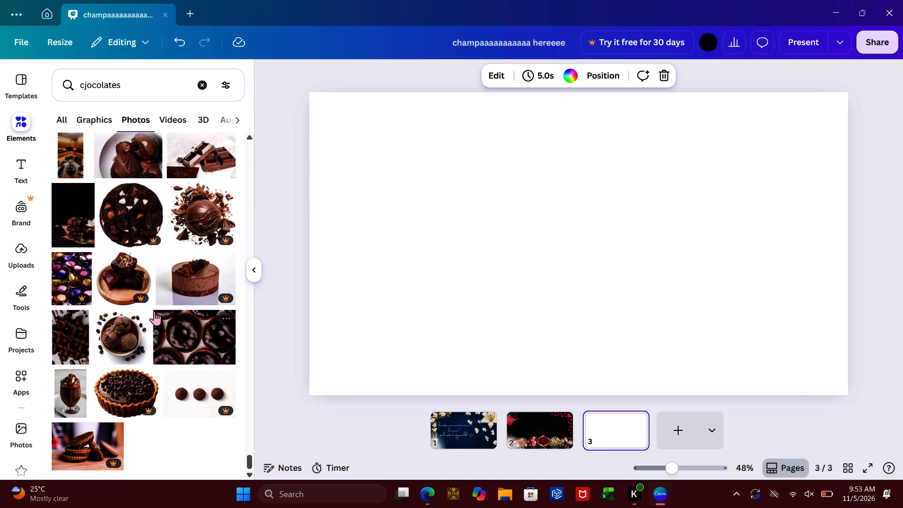
pyautogui.scroll(-5, 154, 311)
pyautogui.scroll(1, 154, 311)
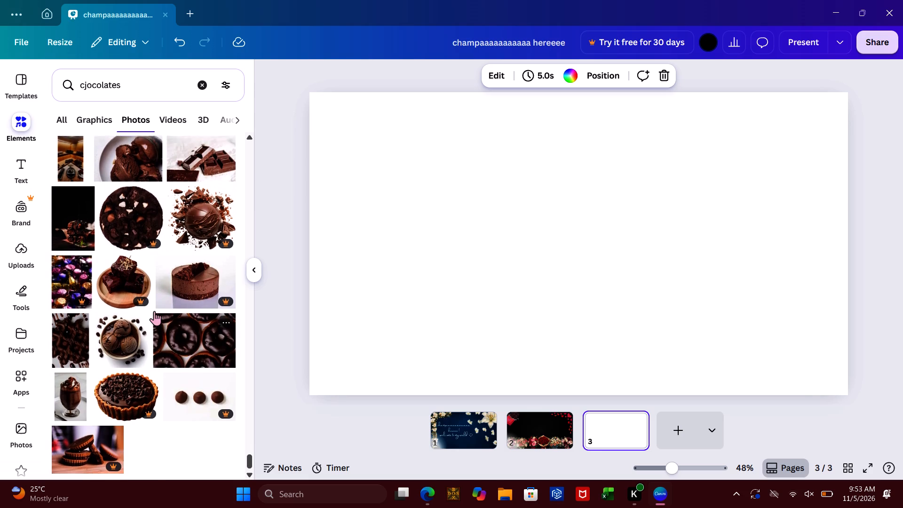
pyautogui.scroll(1, 154, 311)
pyautogui.scroll(-3, 154, 311)
pyautogui.scroll(2, 154, 311)
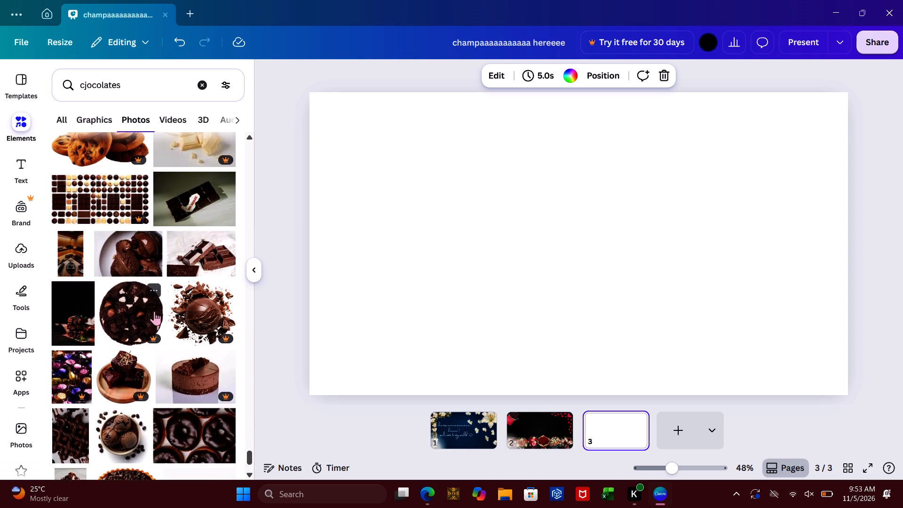
pyautogui.scroll(1, 154, 311)
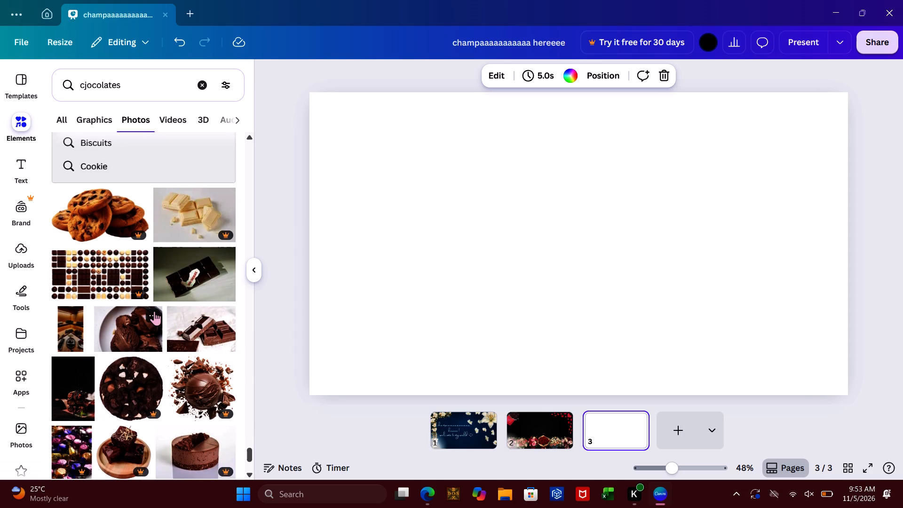
pyautogui.scroll(-2, 154, 311)
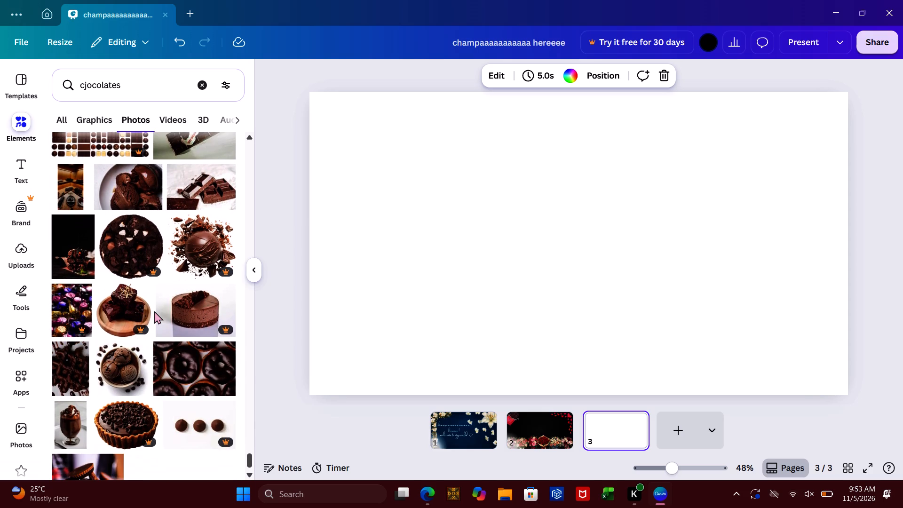
pyautogui.click(154, 311)
pyautogui.scroll(-1, 154, 311)
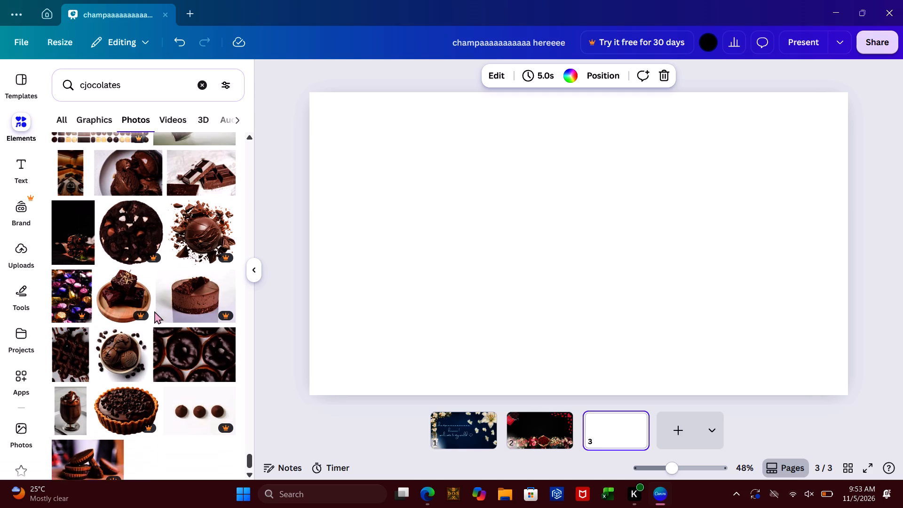
pyautogui.scroll(-1, 154, 311)
# View the details of the chocolate donuts photo.
pyautogui.rightClick(154, 311)
pyautogui.scroll(-1, 154, 311)
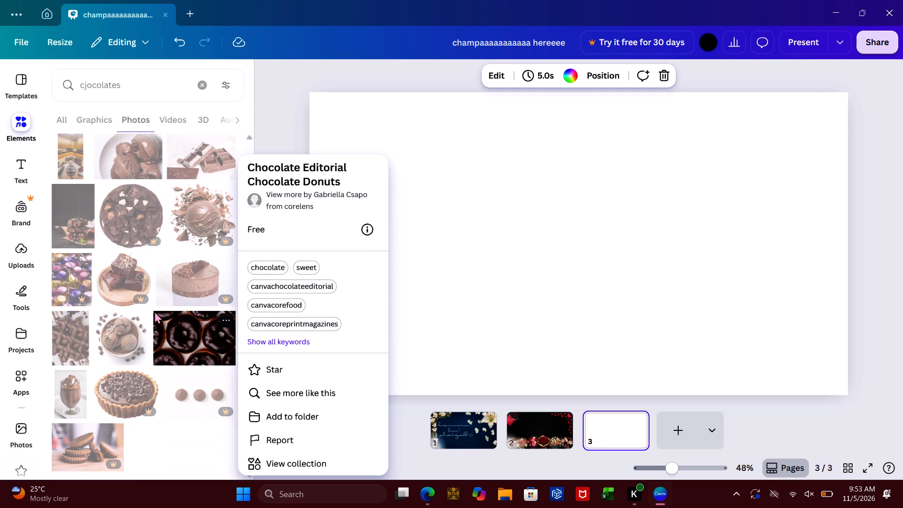
pyautogui.scroll(-2, 154, 311)
pyautogui.click(323, 130)
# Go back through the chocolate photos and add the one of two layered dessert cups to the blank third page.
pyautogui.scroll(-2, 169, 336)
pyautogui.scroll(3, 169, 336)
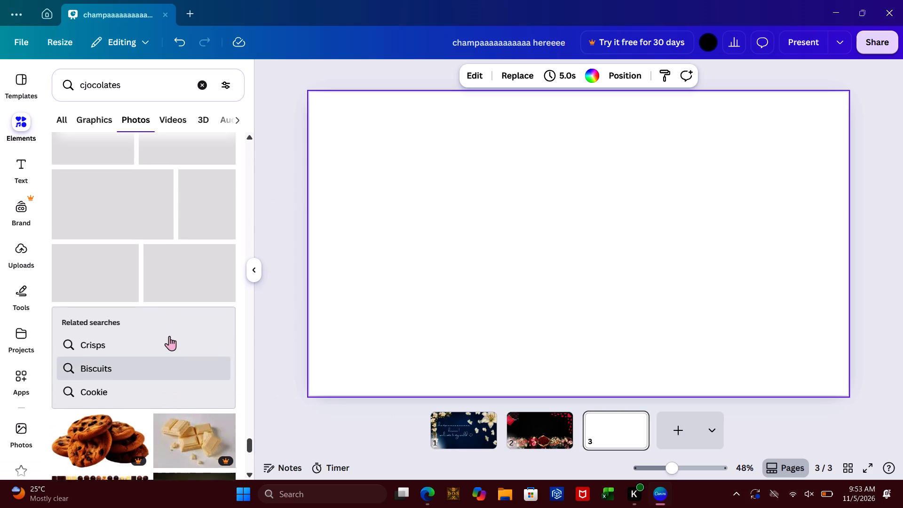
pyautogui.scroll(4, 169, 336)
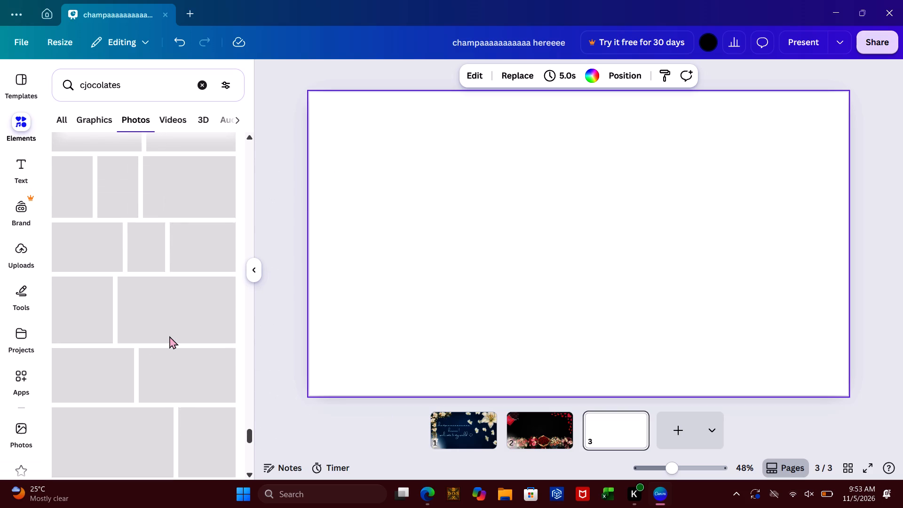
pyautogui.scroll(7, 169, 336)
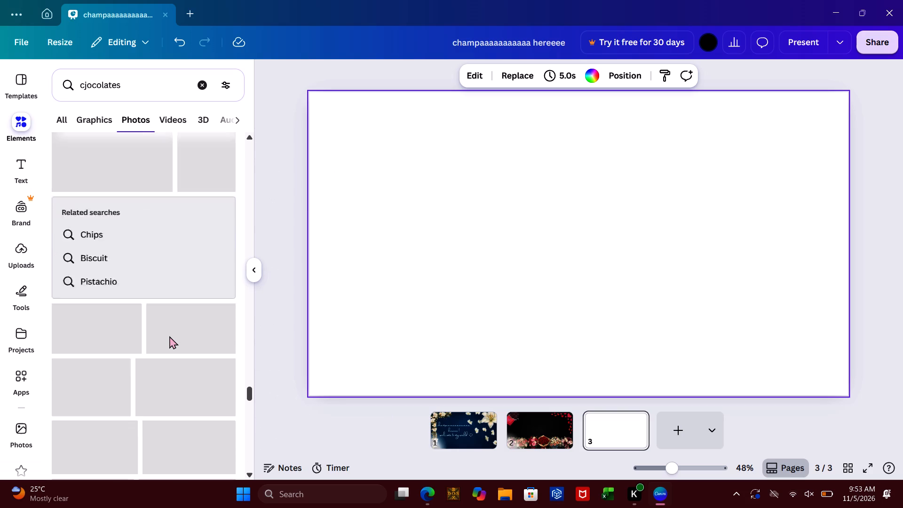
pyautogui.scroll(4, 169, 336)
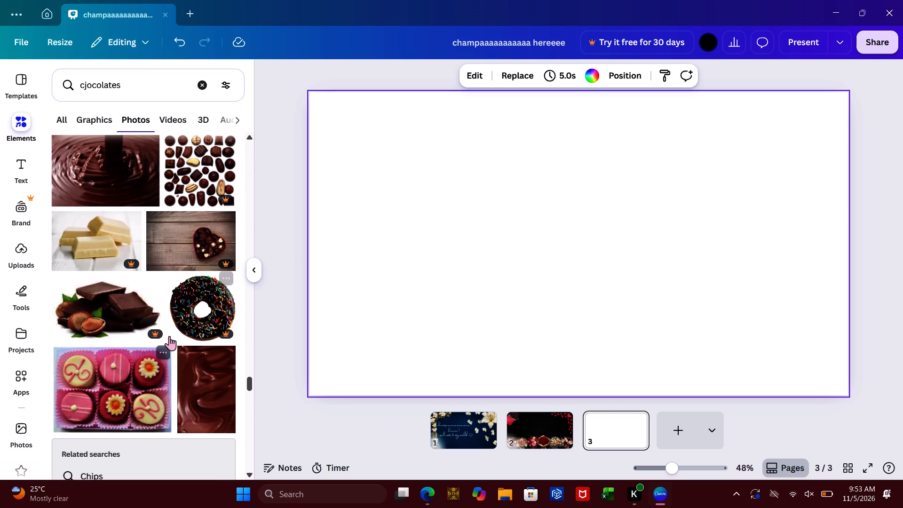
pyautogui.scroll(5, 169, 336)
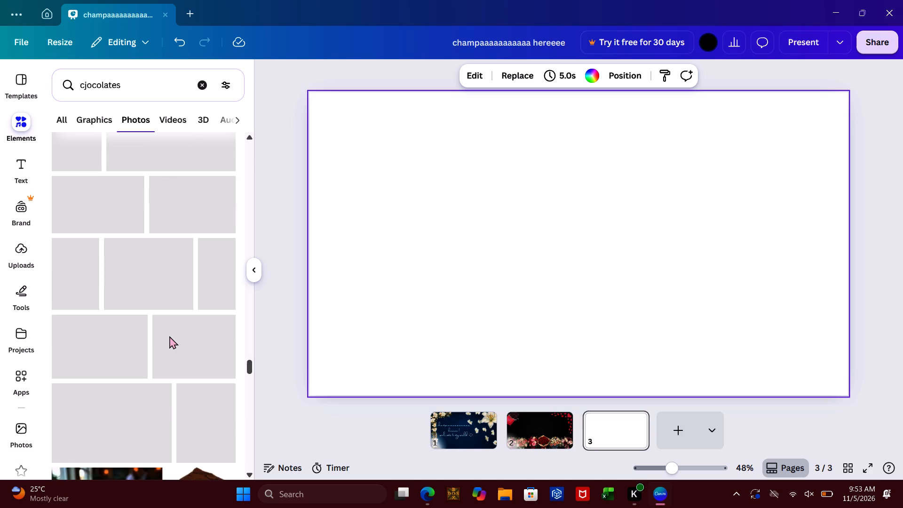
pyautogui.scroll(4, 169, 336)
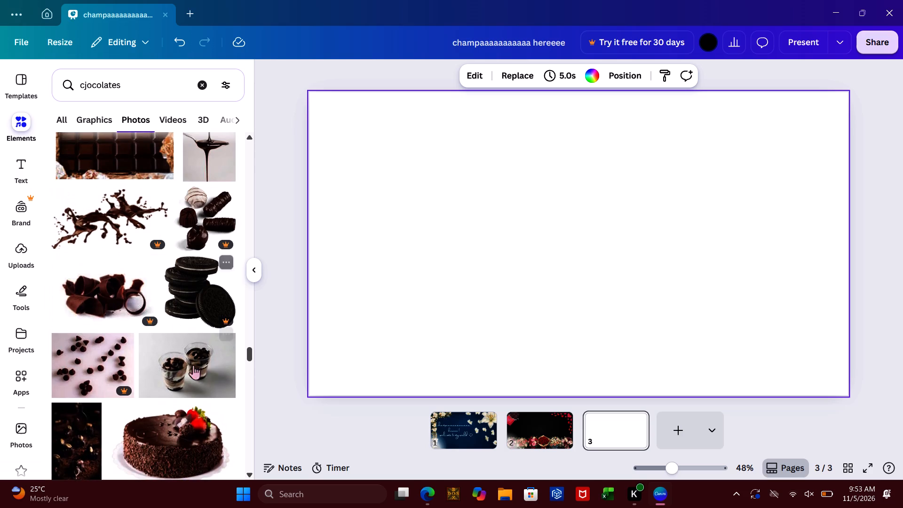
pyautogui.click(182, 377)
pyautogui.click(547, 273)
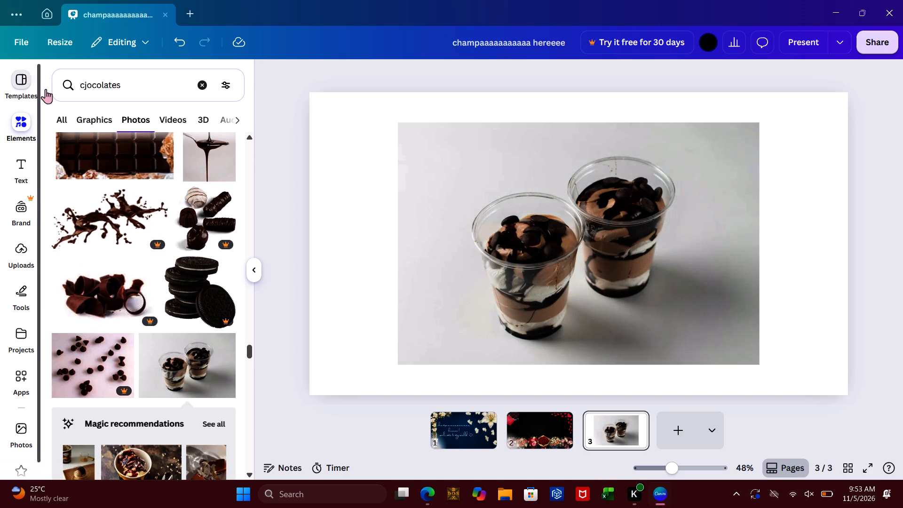
# Add a text box to the third page reading "rged chocossssssssssss".
pyautogui.click(24, 163)
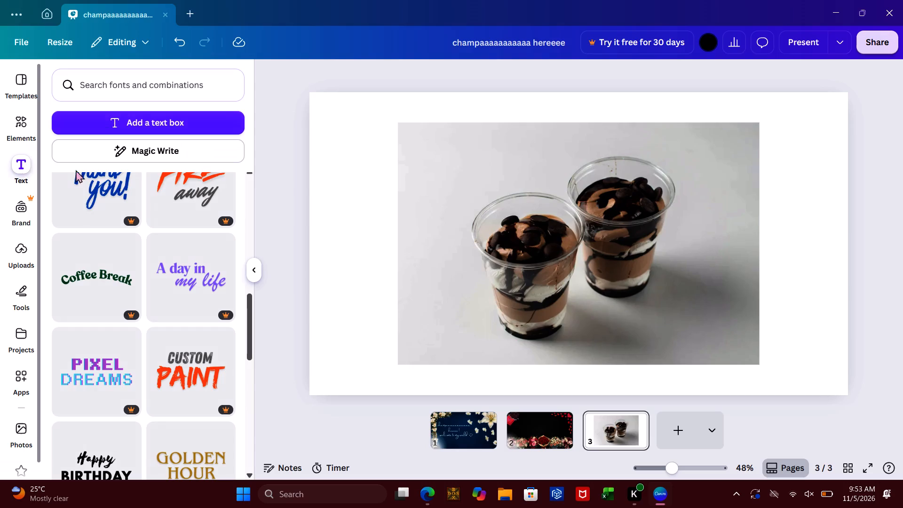
pyautogui.click(172, 127)
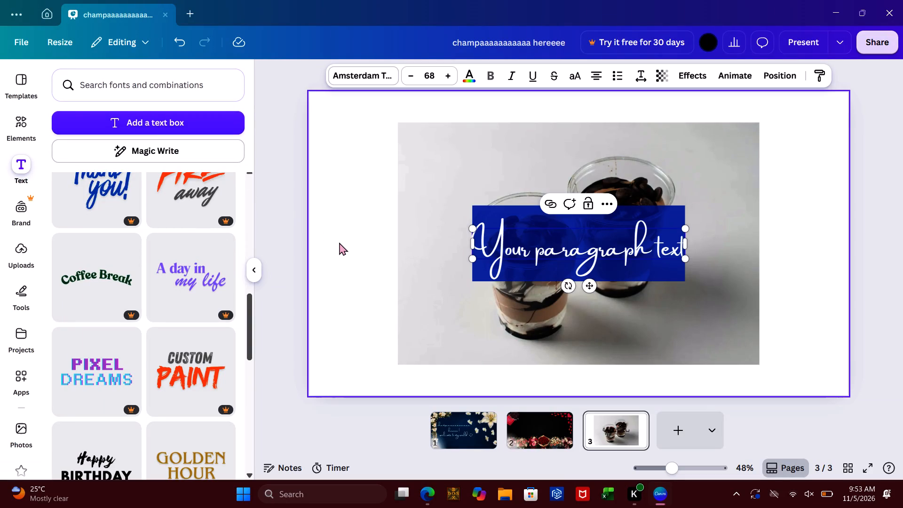
pyautogui.press('BackSpace')
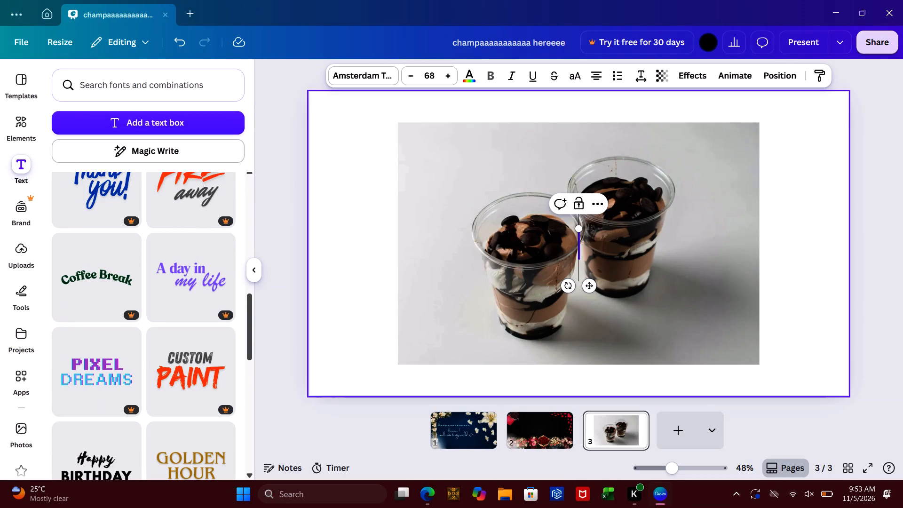
pyautogui.press('r')
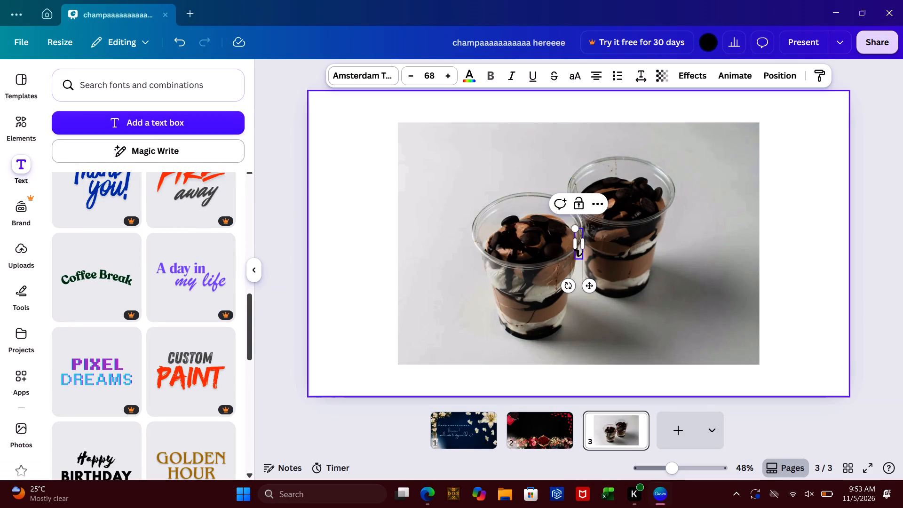
pyautogui.write('ged')
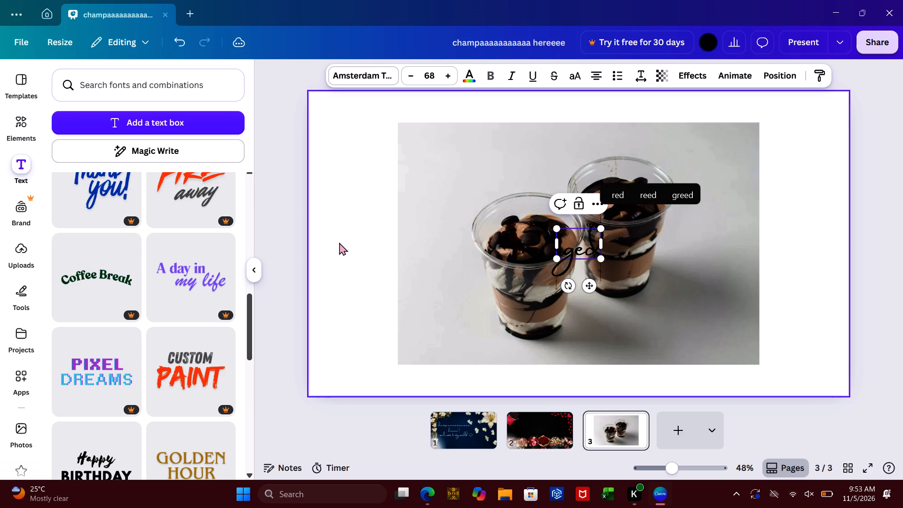
pyautogui.press('space')
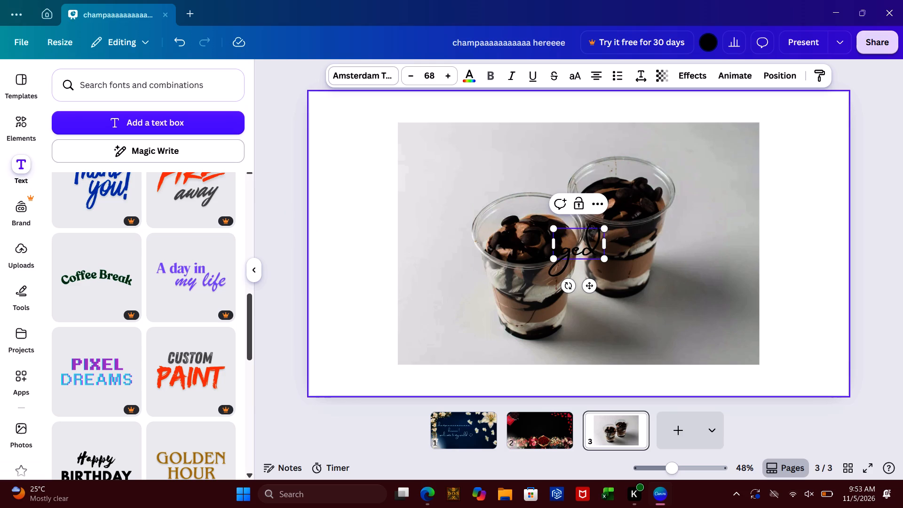
pyautogui.write('cho')
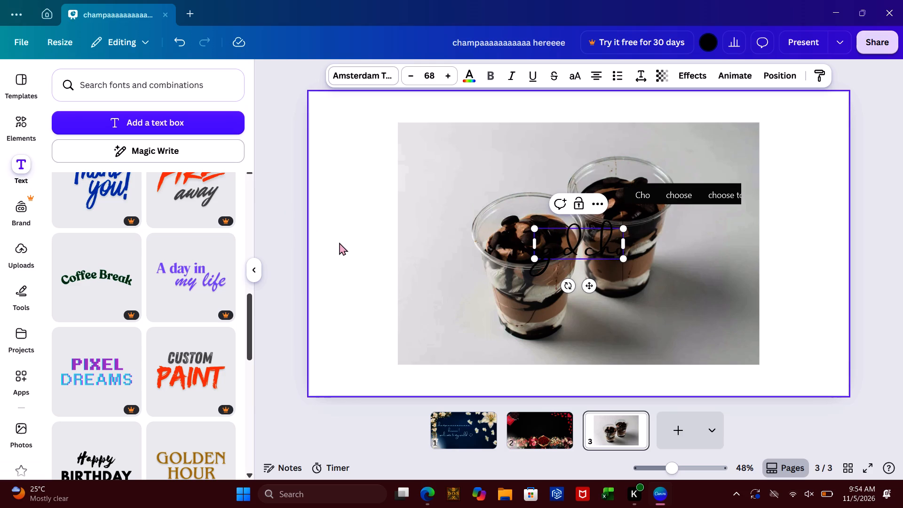
pyautogui.write('cossssssssssss')
pyautogui.click(488, 151)
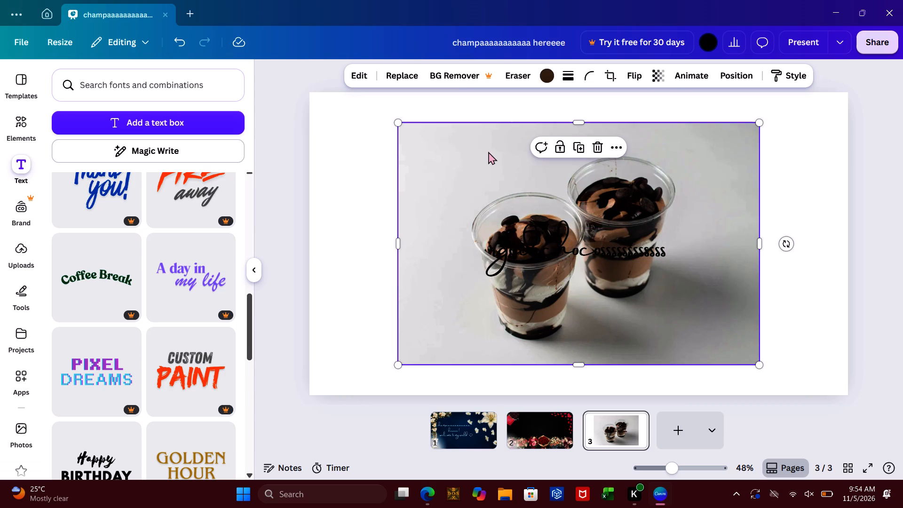
# Move the "rged choco..." text down to the bottom-left corner of the dessert cups photo.
pyautogui.moveTo(547, 242); pyautogui.dragTo(471, 343)
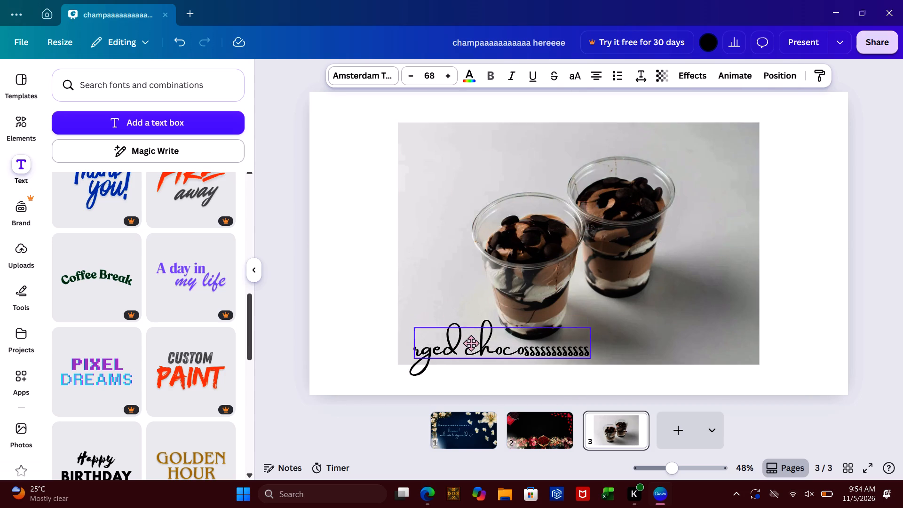
pyautogui.moveTo(471, 343); pyautogui.dragTo(462, 348)
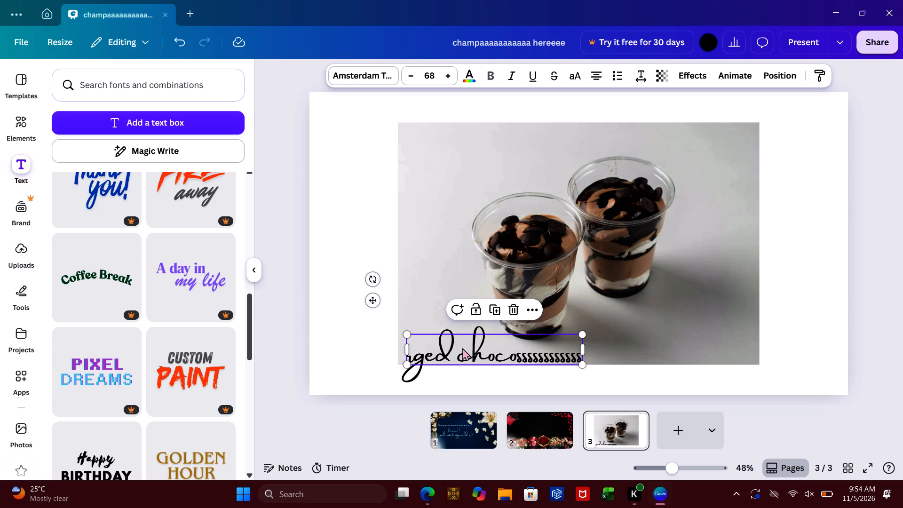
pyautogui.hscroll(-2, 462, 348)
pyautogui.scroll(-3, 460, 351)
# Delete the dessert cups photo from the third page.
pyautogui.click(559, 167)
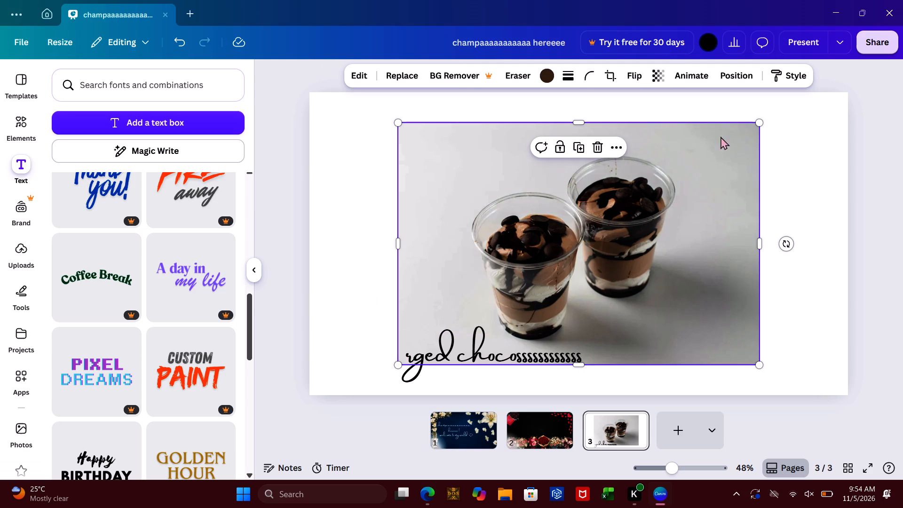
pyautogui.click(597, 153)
# Delete the "rged choco..." script text from the third page.
pyautogui.click(461, 360)
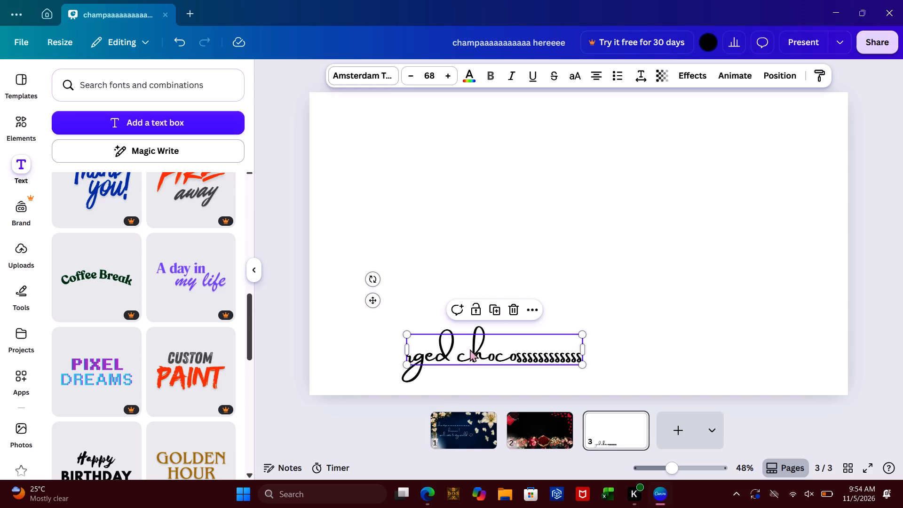
pyautogui.click(514, 305)
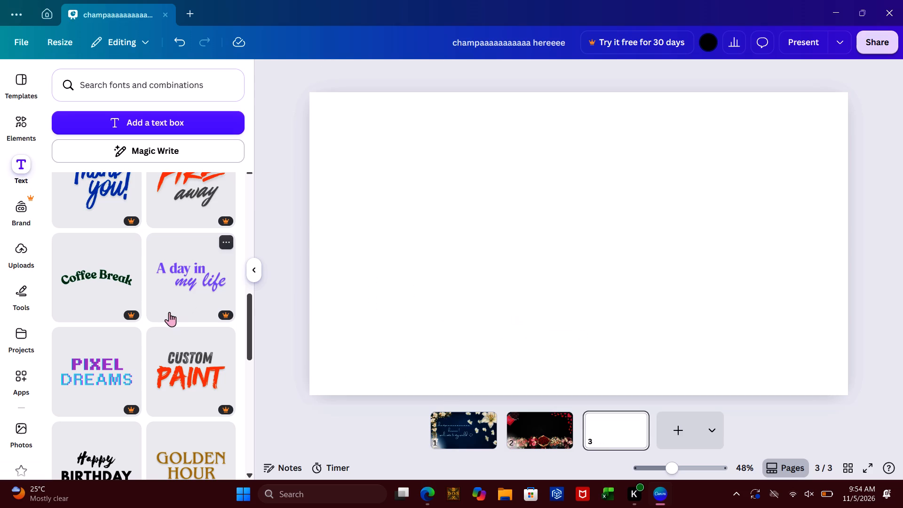
# Browse further down the font combinations for a text style suited to the blank third page.
pyautogui.scroll(-2, 169, 312)
pyautogui.scroll(-1, 213, 171)
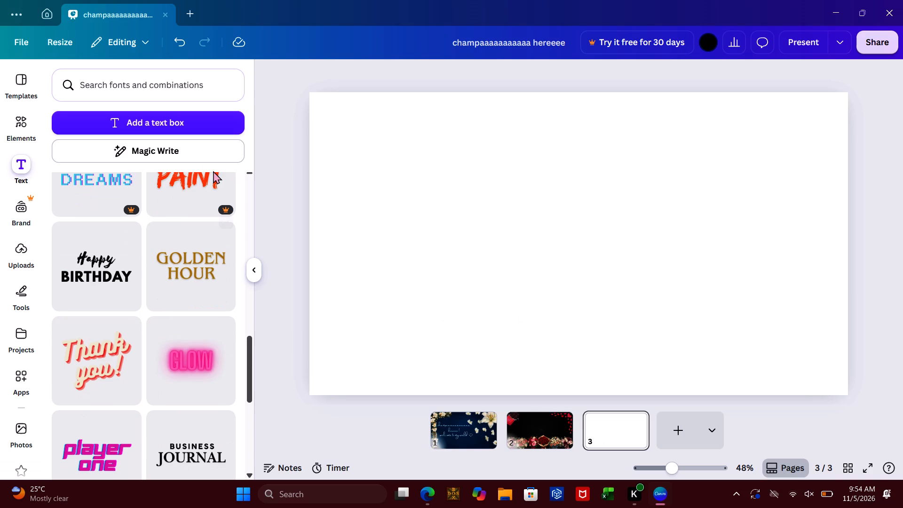
pyautogui.scroll(-1, 213, 171)
pyautogui.scroll(-2, 144, 306)
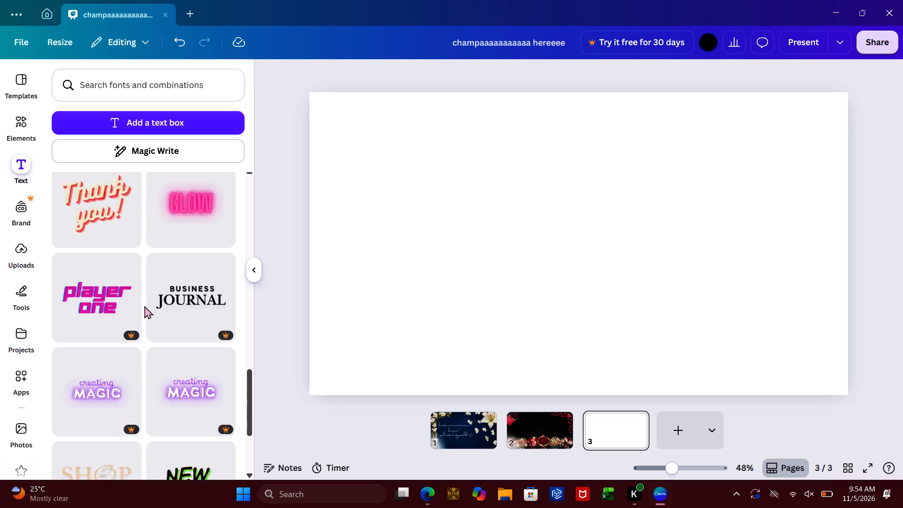
pyautogui.scroll(-5, 144, 306)
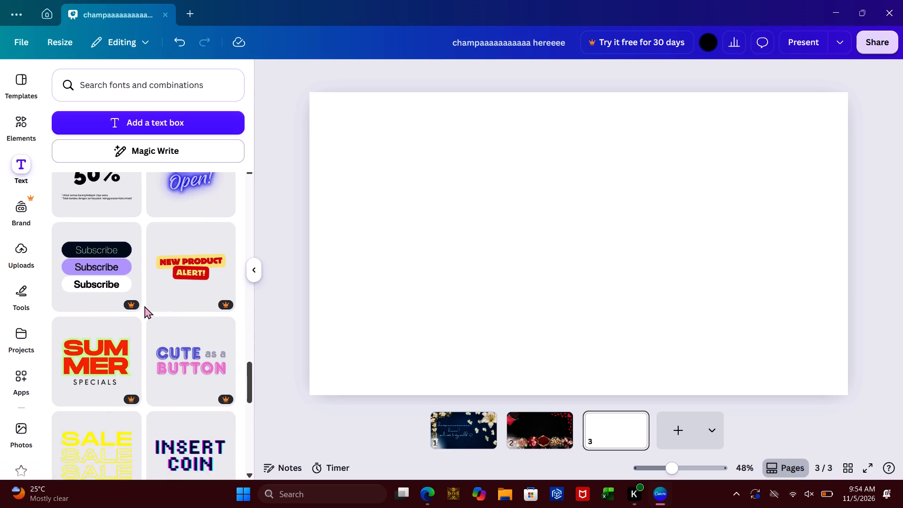
pyautogui.scroll(-2, 144, 306)
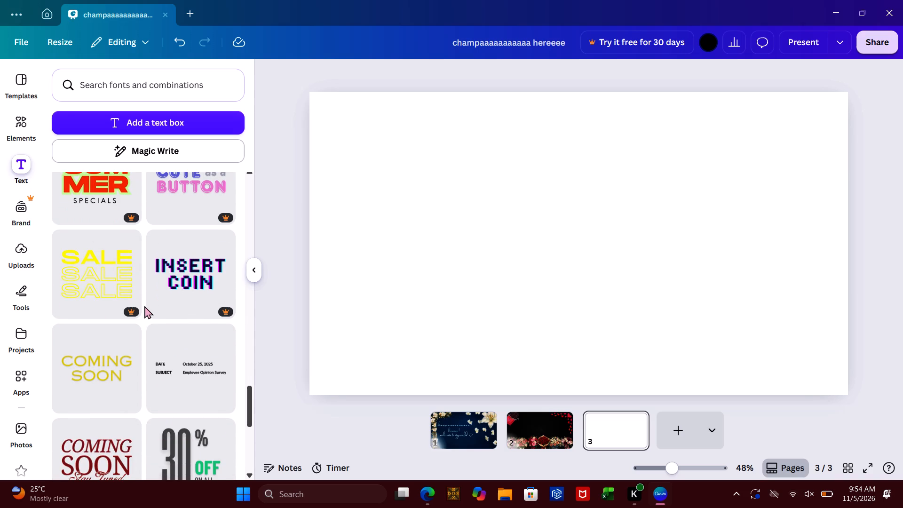
pyautogui.scroll(-4, 144, 306)
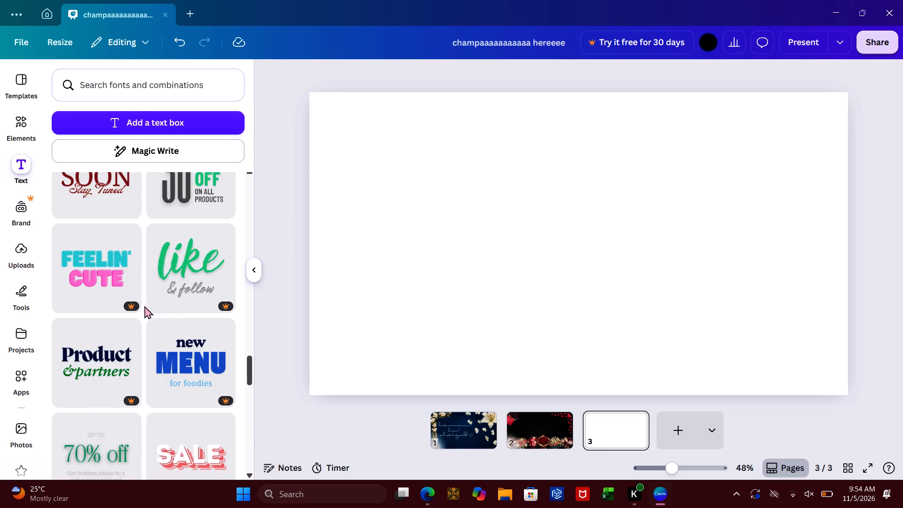
pyautogui.scroll(-5, 144, 306)
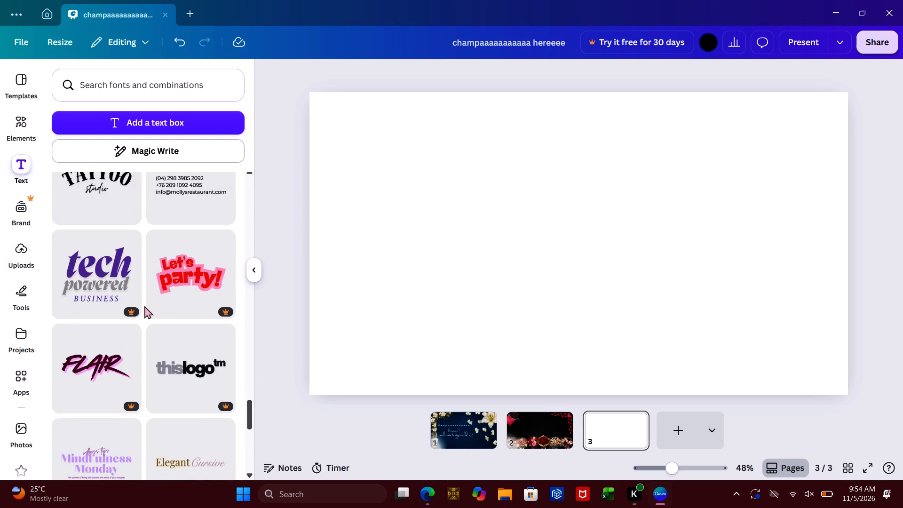
pyautogui.scroll(-5, 144, 306)
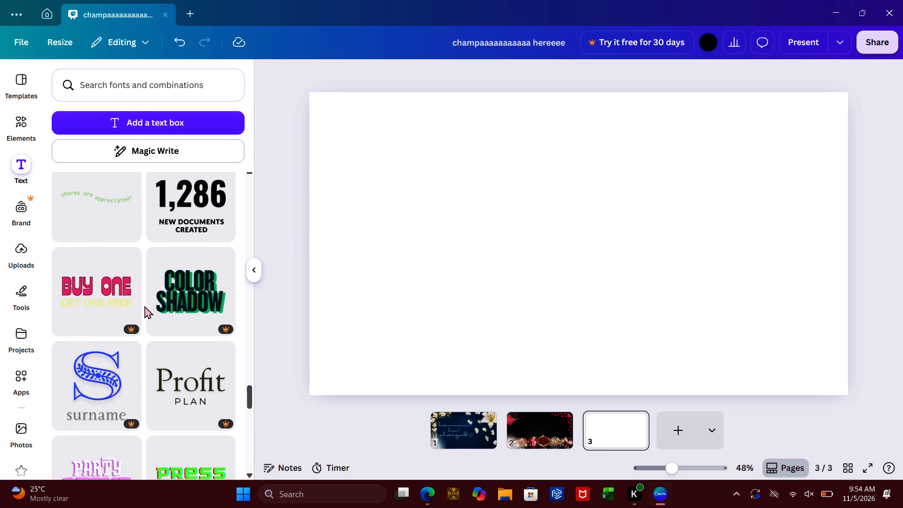
pyautogui.scroll(-5, 144, 306)
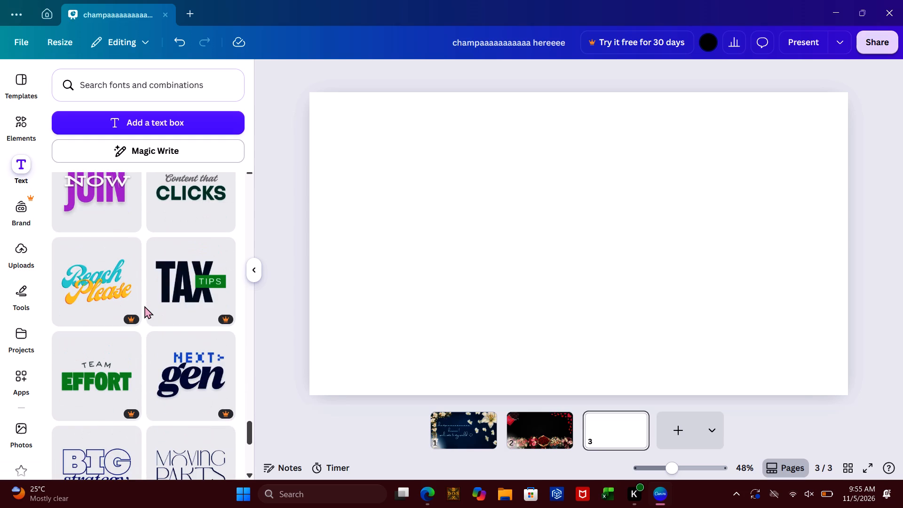
pyautogui.scroll(-7, 144, 306)
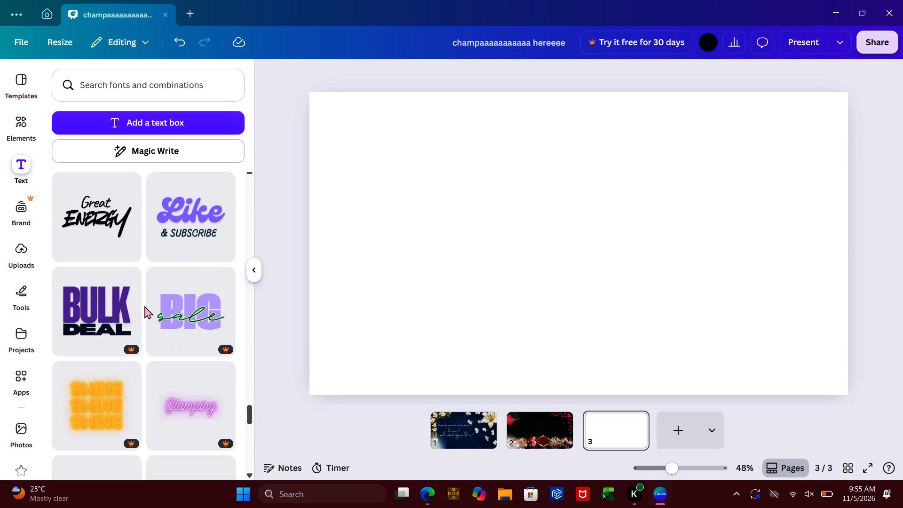
pyautogui.scroll(-4, 144, 306)
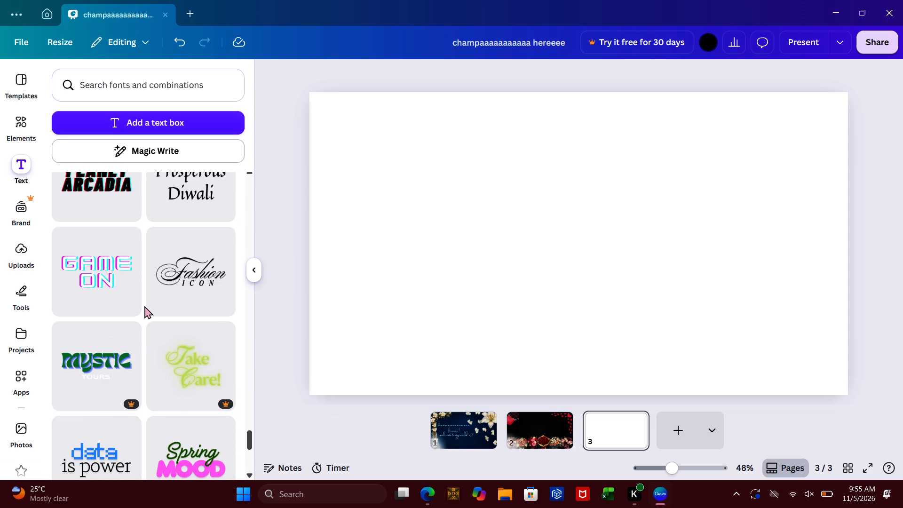
pyautogui.scroll(-5, 144, 306)
pyautogui.click(144, 306)
pyautogui.scroll(-1, 144, 306)
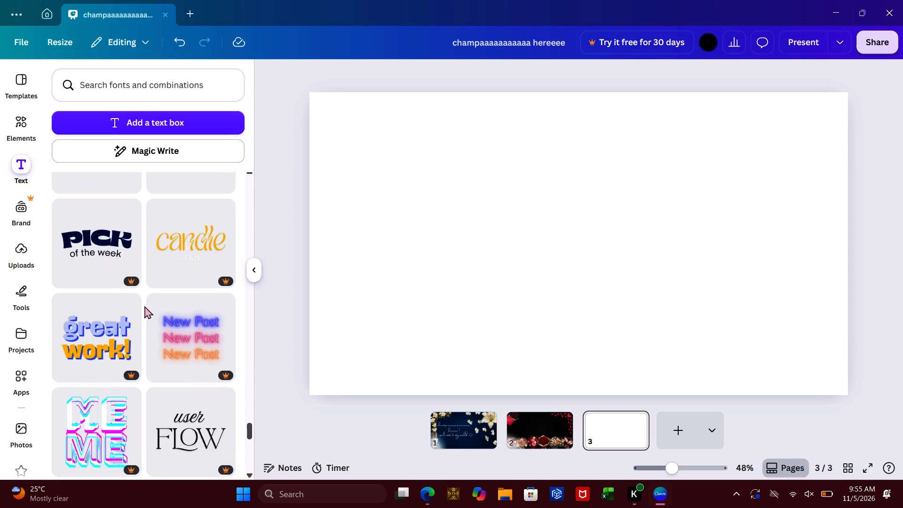
pyautogui.scroll(-2, 144, 306)
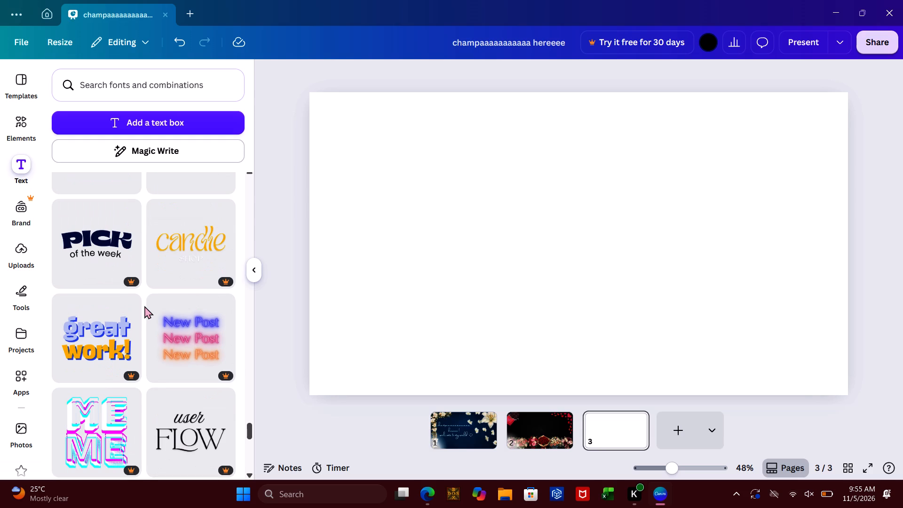
pyautogui.scroll(-3, 144, 306)
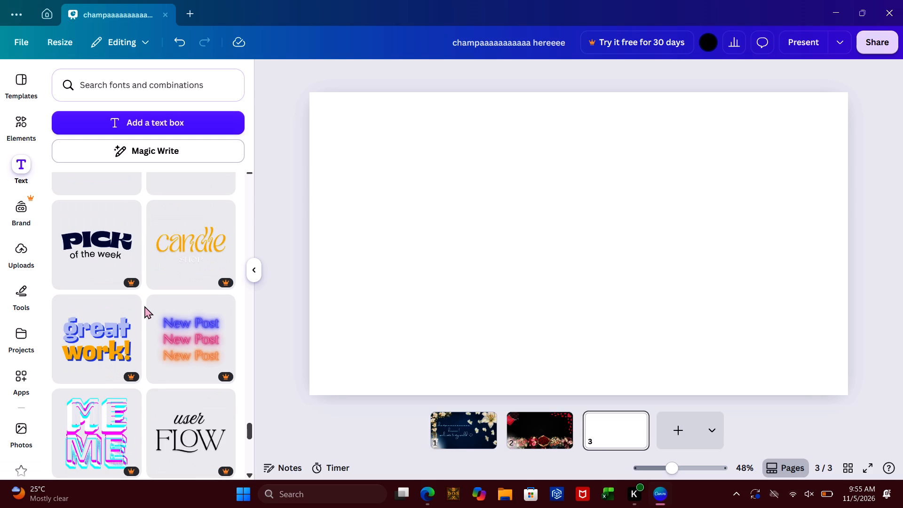
pyautogui.scroll(-4, 144, 306)
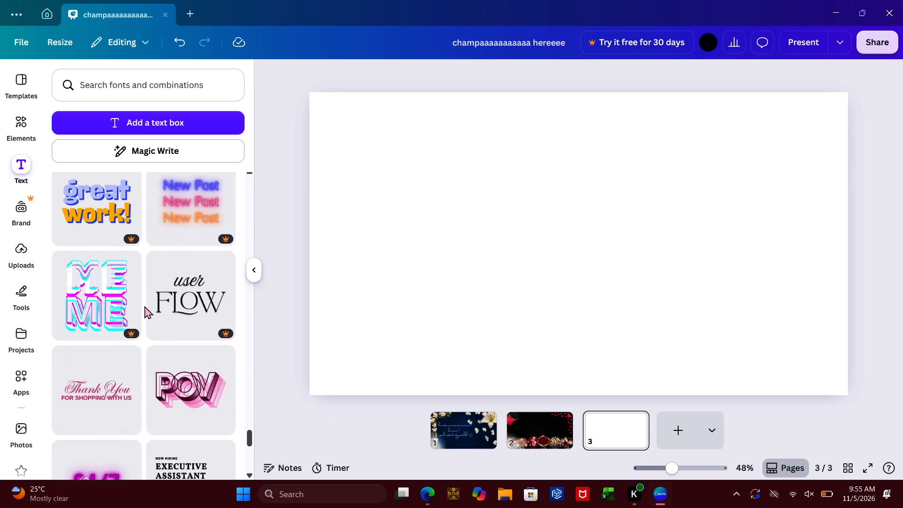
pyautogui.scroll(-2, 144, 306)
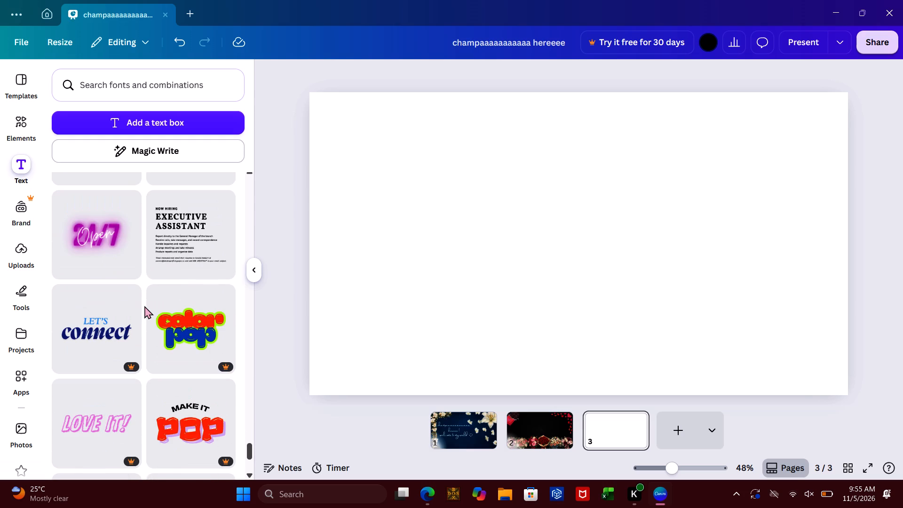
pyautogui.scroll(-3, 144, 306)
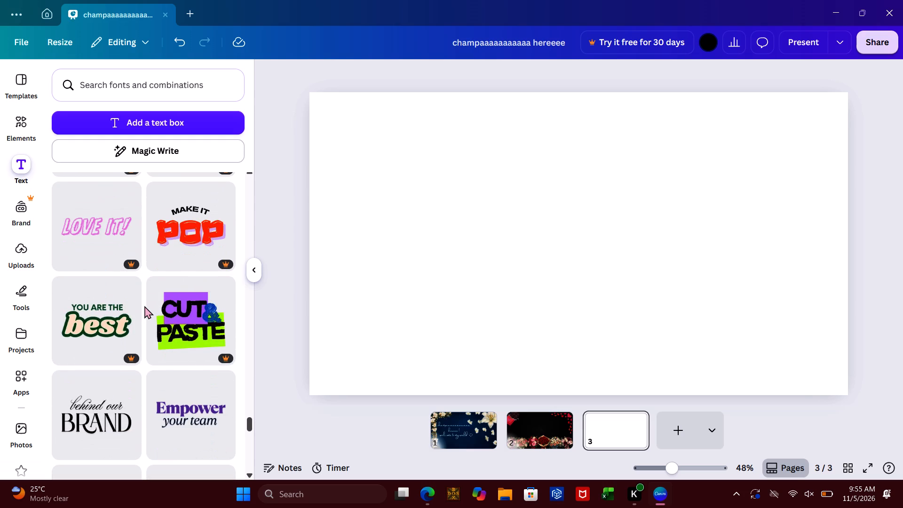
pyautogui.scroll(-5, 144, 306)
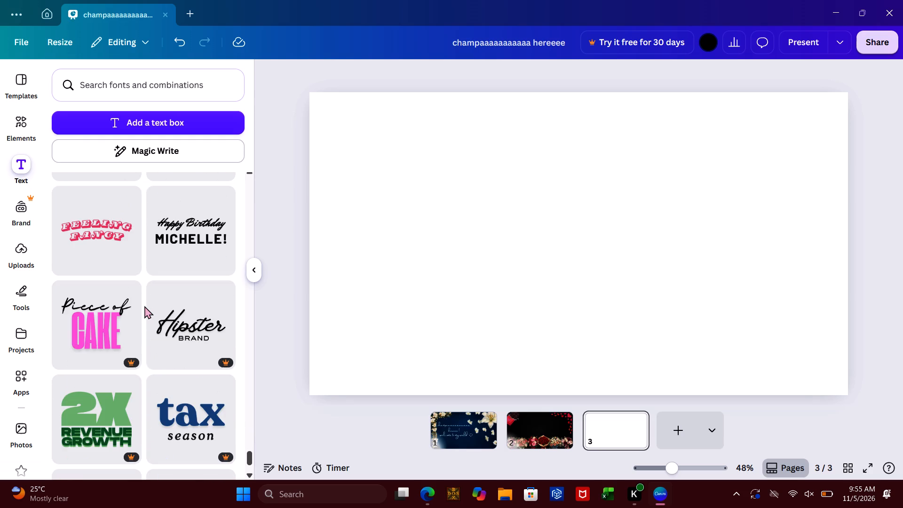
pyautogui.scroll(-11, 144, 306)
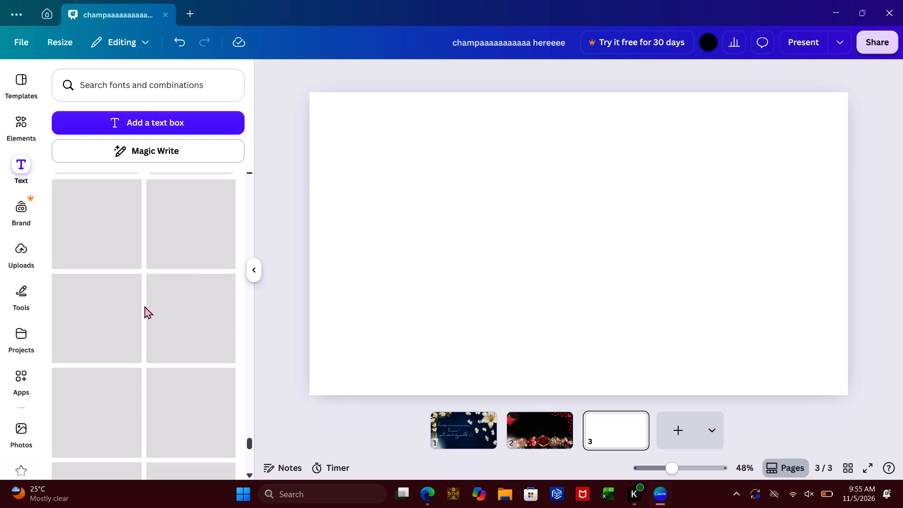
pyautogui.scroll(-12, 144, 306)
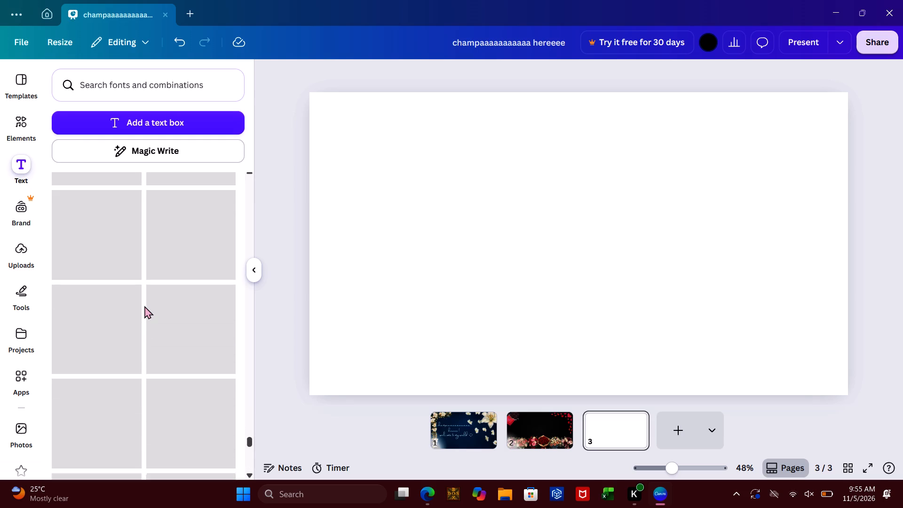
pyautogui.scroll(-12, 144, 306)
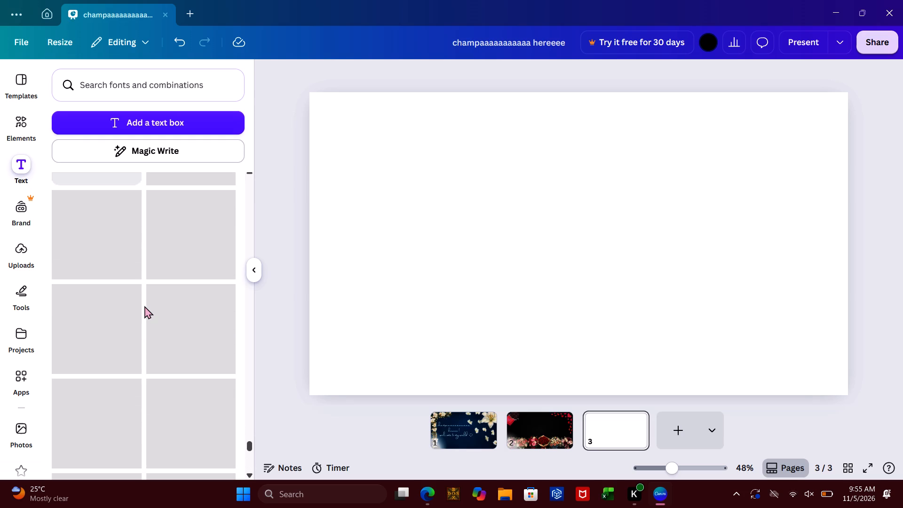
pyautogui.scroll(-6, 144, 306)
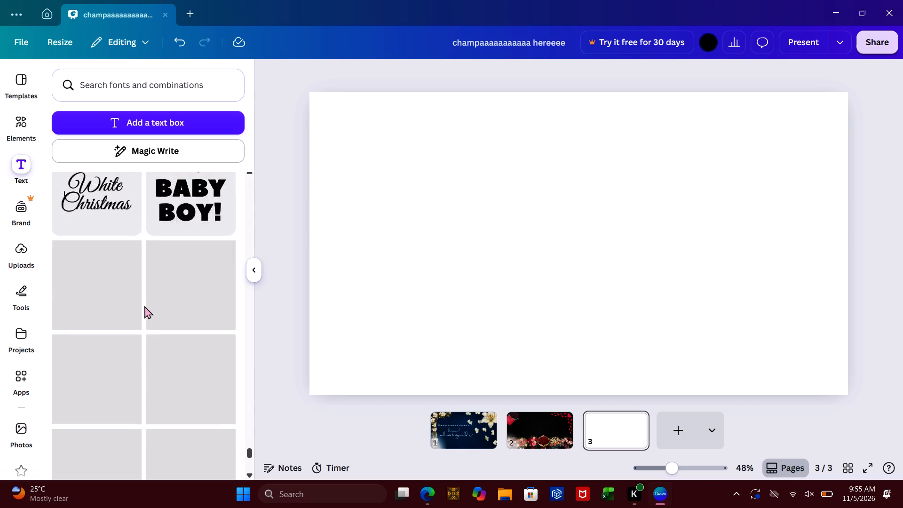
pyautogui.scroll(-3, 144, 306)
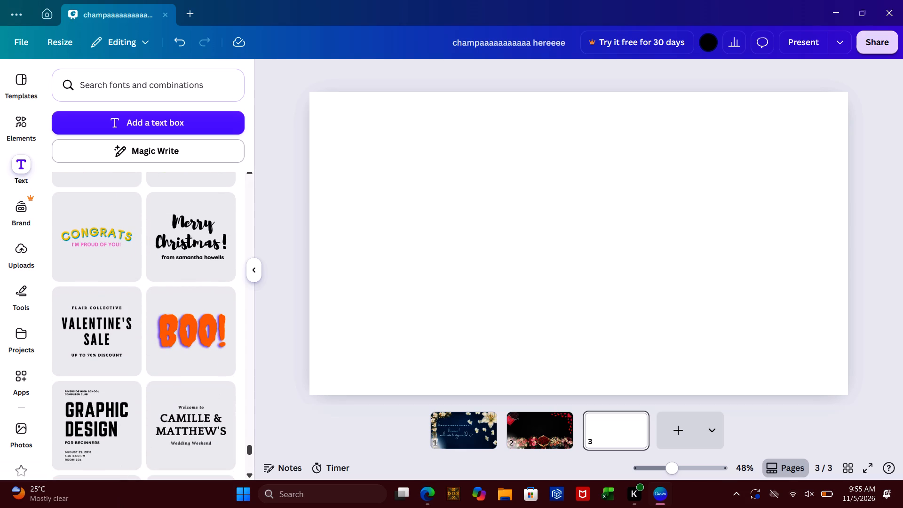
# Look back up through the greeting and script font combinations for a suitable text style.
pyautogui.scroll(4, 148, 341)
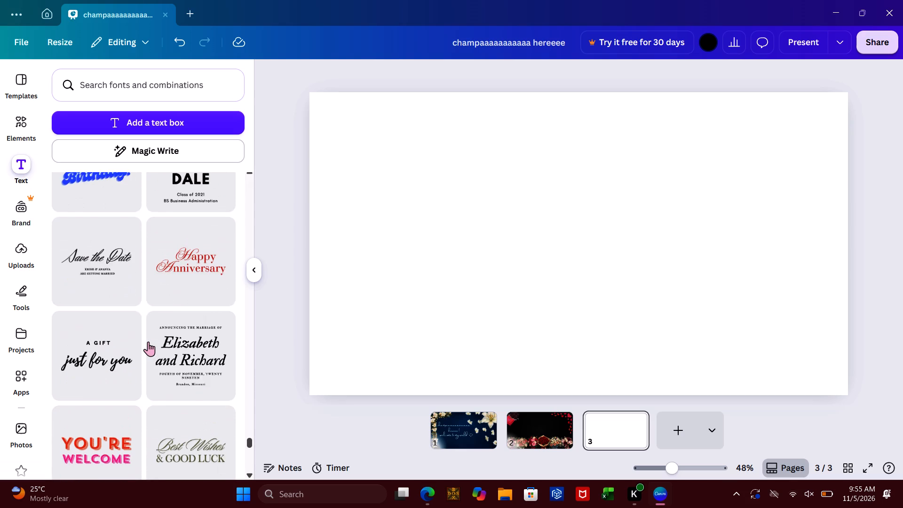
pyautogui.scroll(2, 148, 341)
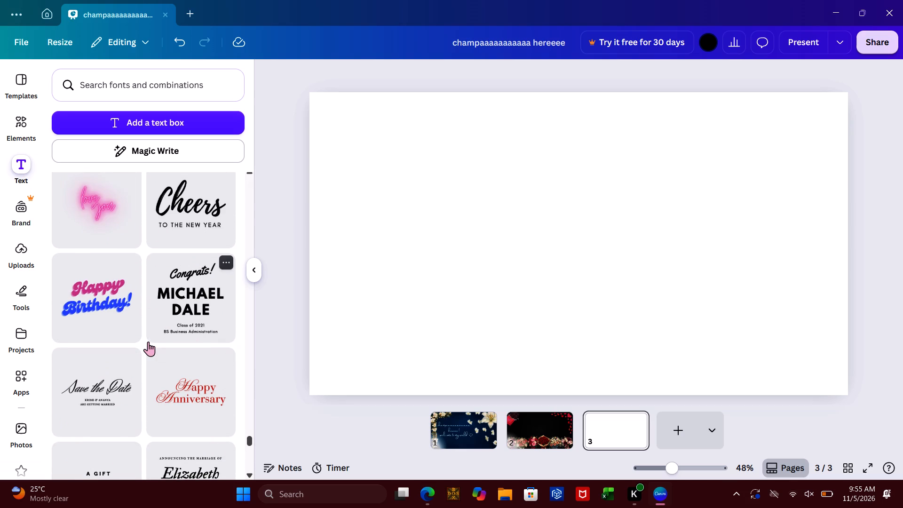
pyautogui.scroll(3, 148, 341)
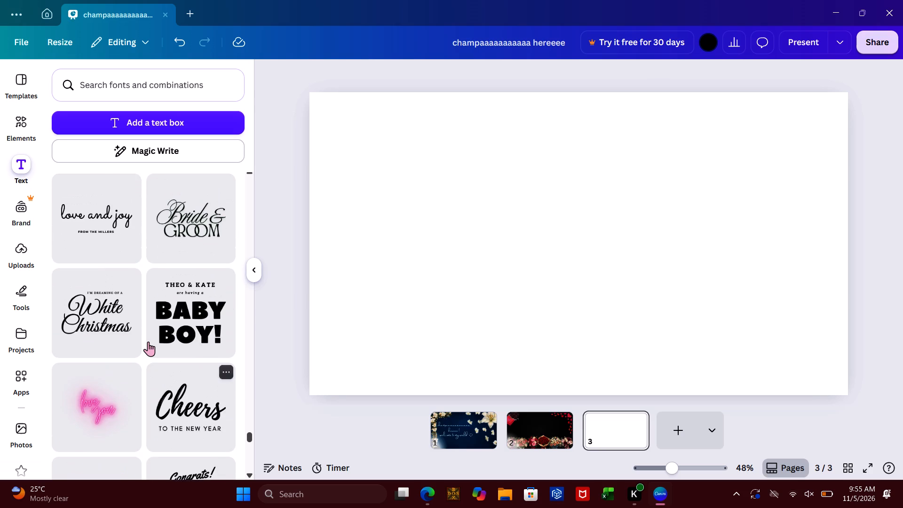
pyautogui.scroll(3, 148, 341)
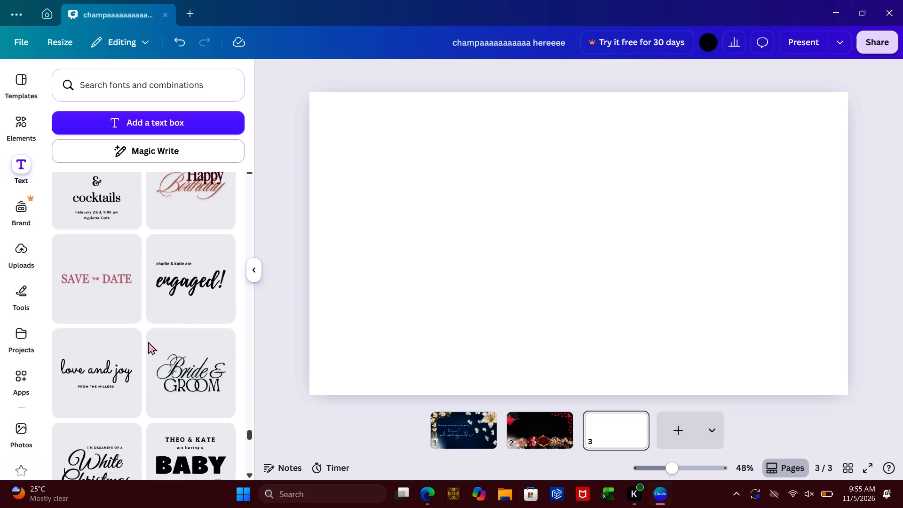
pyautogui.scroll(2, 148, 341)
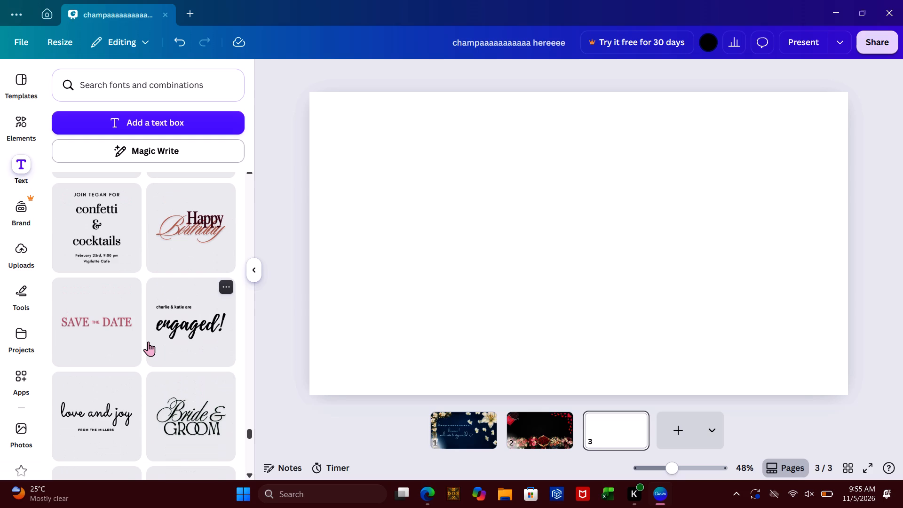
pyautogui.click(158, 70)
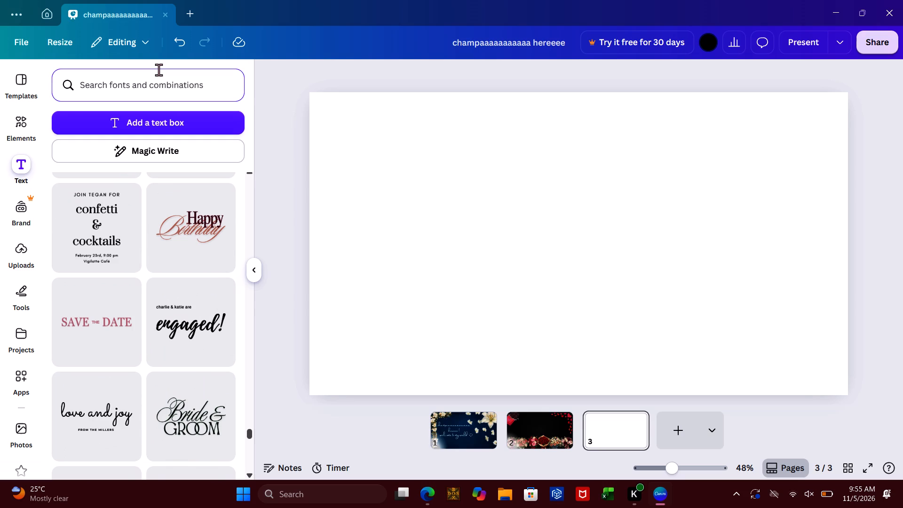
pyautogui.click(153, 88)
# Search the elements library for "pink and blue background" and show all the matching photos.
pyautogui.click(32, 127)
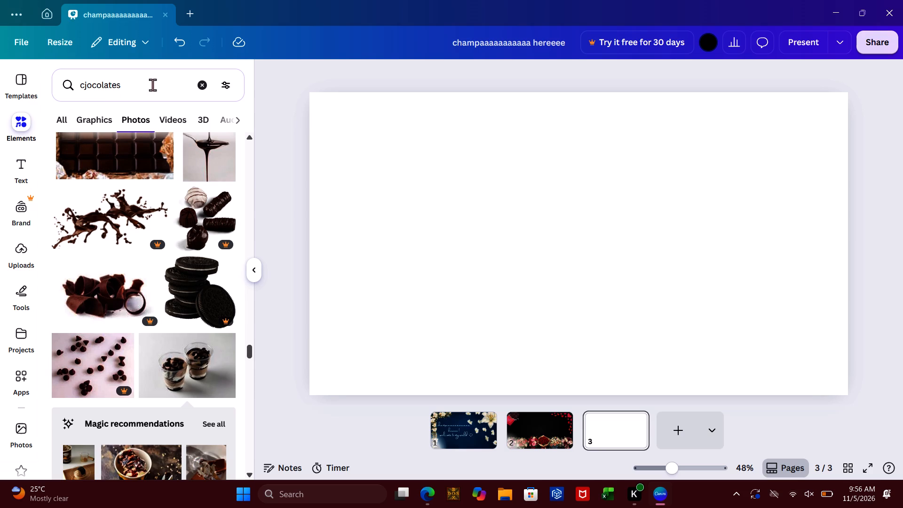
pyautogui.click(200, 79)
pyautogui.click(141, 93)
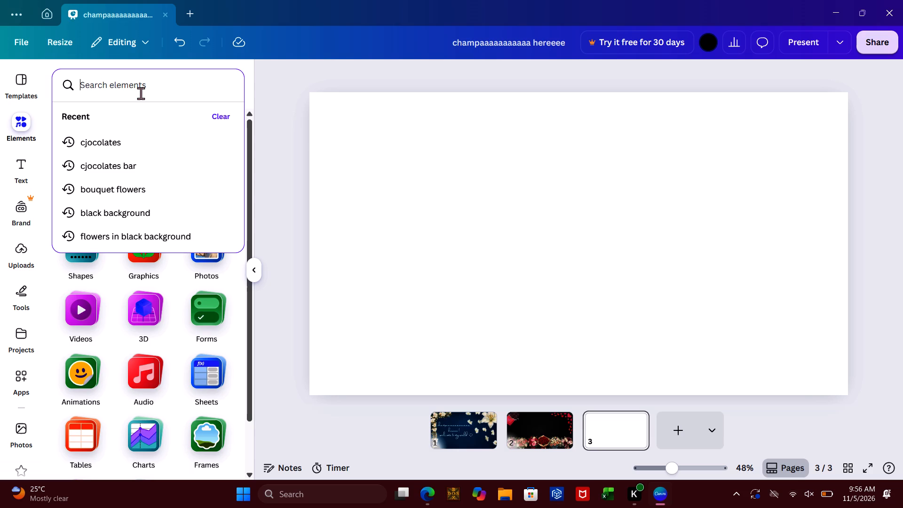
pyautogui.scroll(1, 141, 93)
pyautogui.write('pink and blue')
pyautogui.press('space')
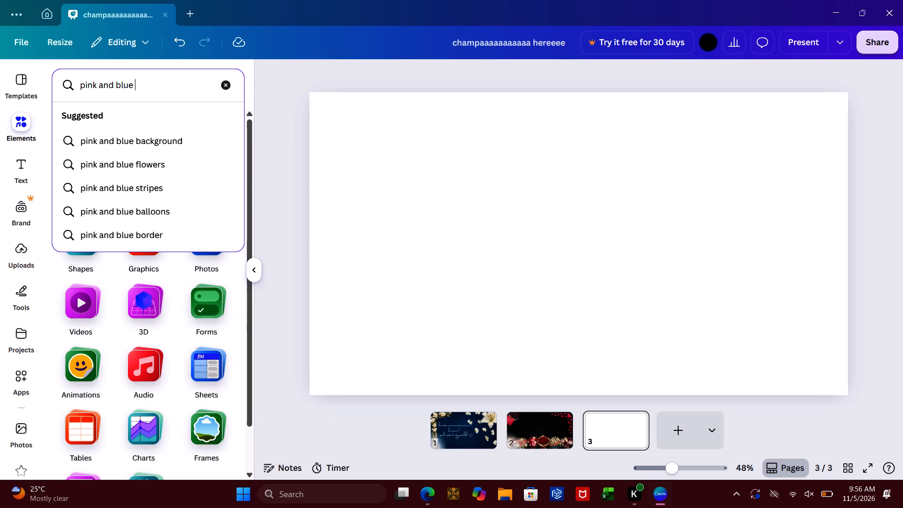
pyautogui.click(141, 131)
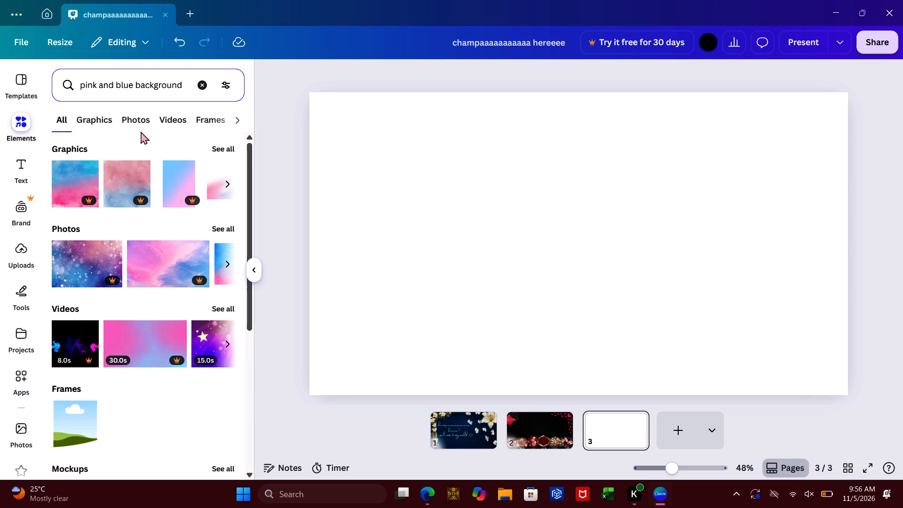
pyautogui.click(233, 225)
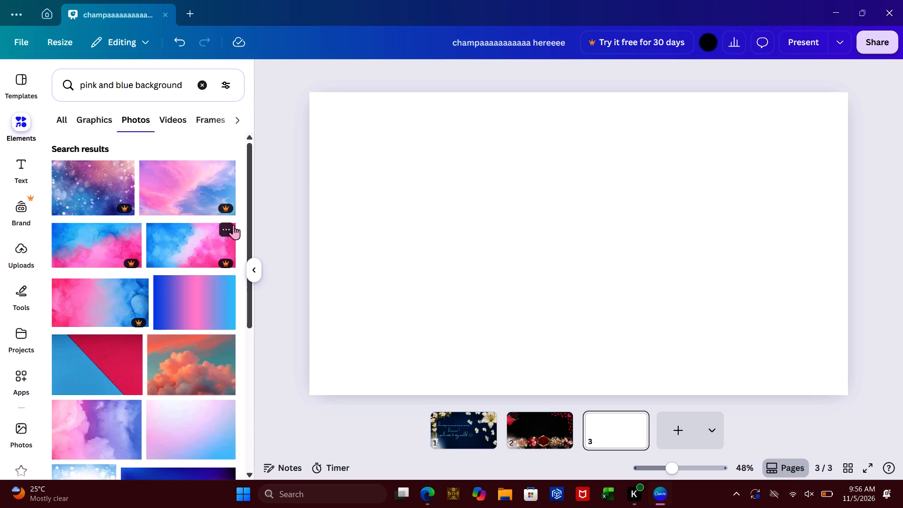
# Browse down through the pink and blue background photos for one suited to the blank third page.
pyautogui.click(249, 363)
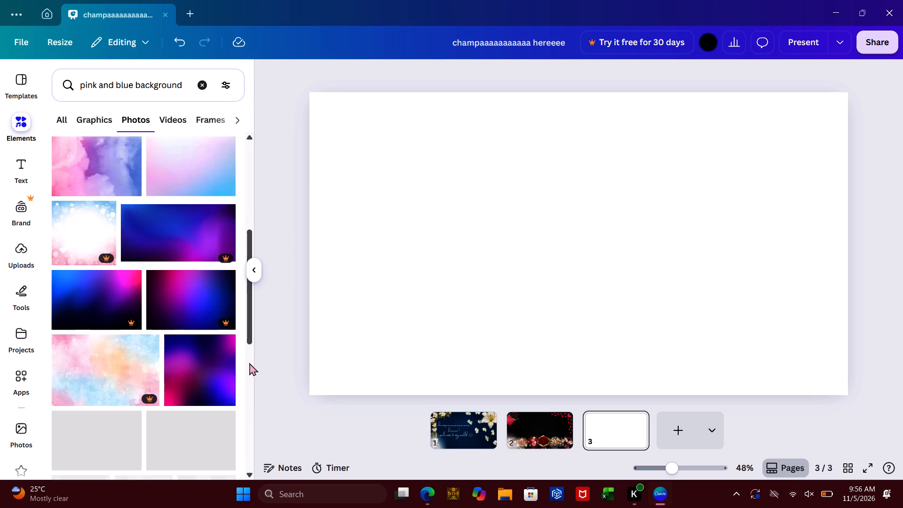
pyautogui.scroll(-6, 128, 306)
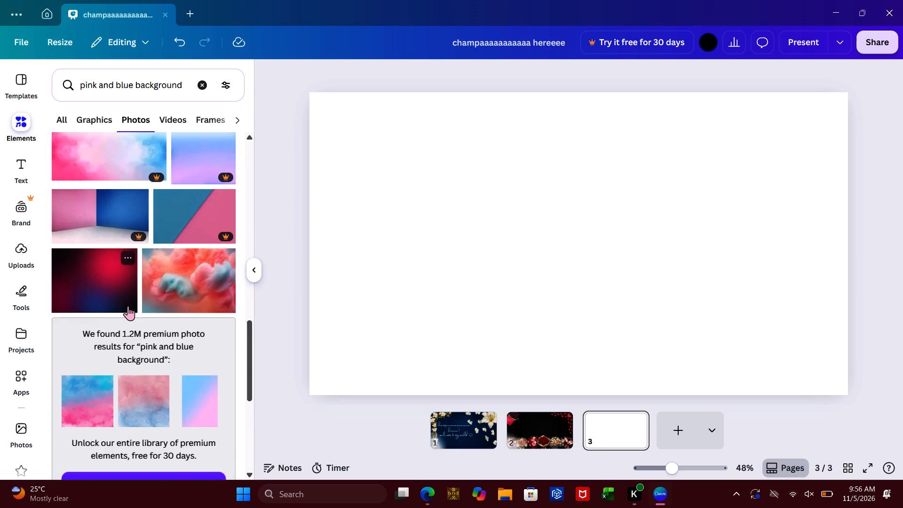
pyautogui.scroll(-4, 128, 306)
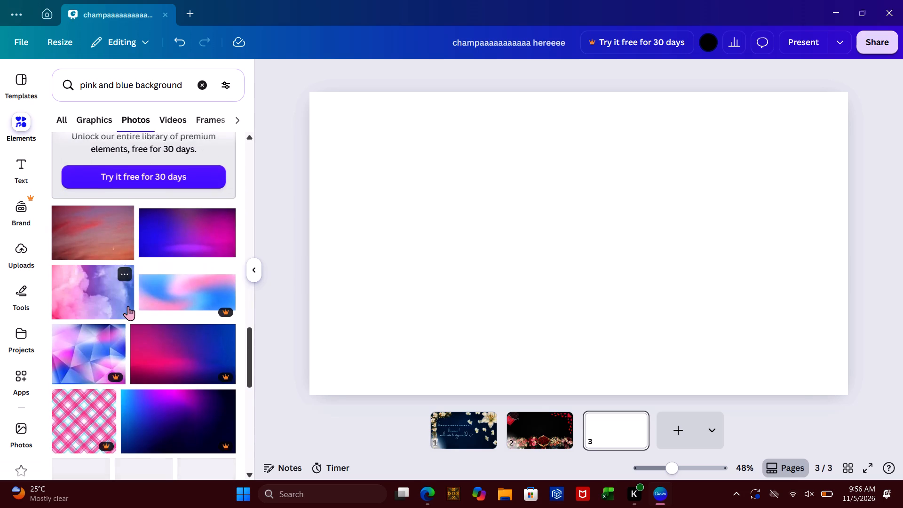
pyautogui.scroll(-3, 128, 306)
pyautogui.scroll(-1, 168, 136)
pyautogui.scroll(3, 173, 120)
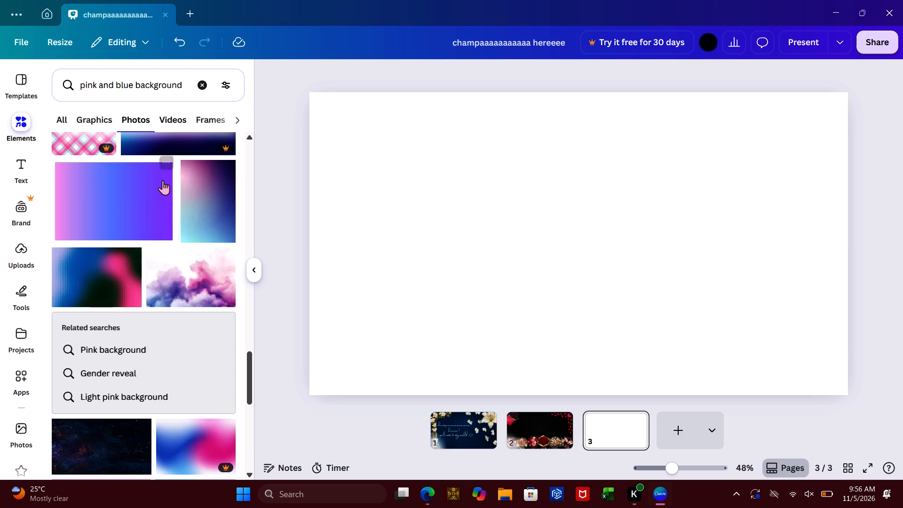
pyautogui.scroll(-5, 141, 317)
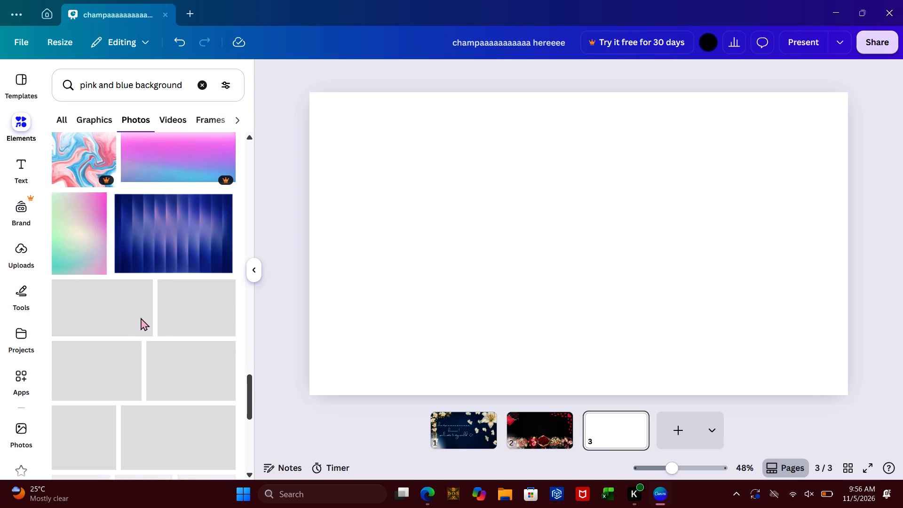
pyautogui.scroll(-4, 141, 317)
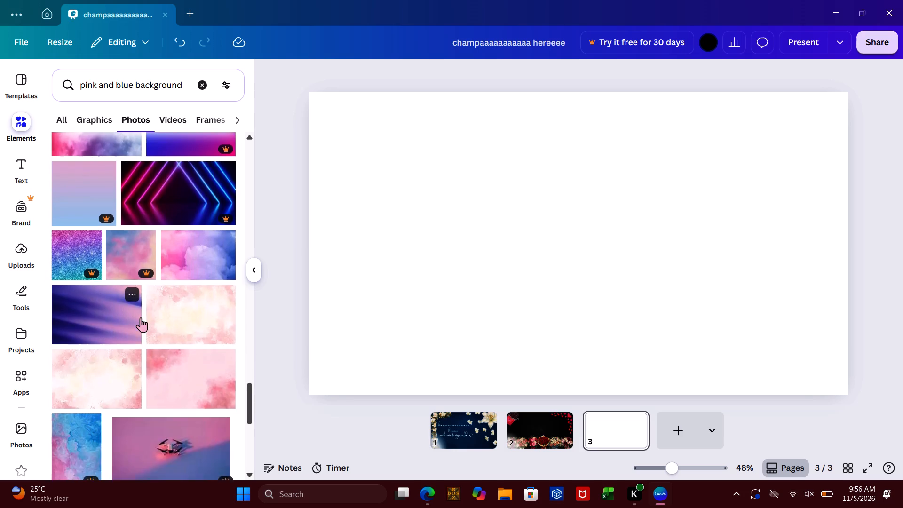
pyautogui.scroll(-2, 141, 317)
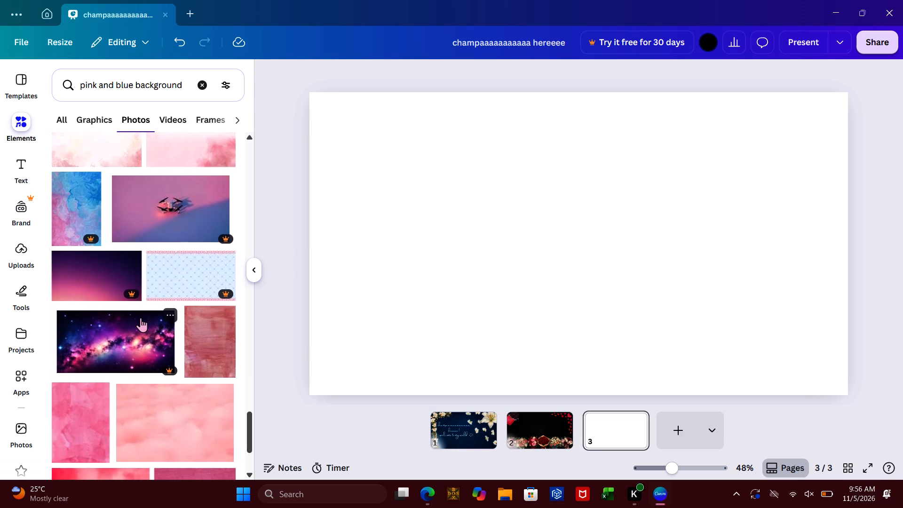
pyautogui.scroll(-4, 141, 317)
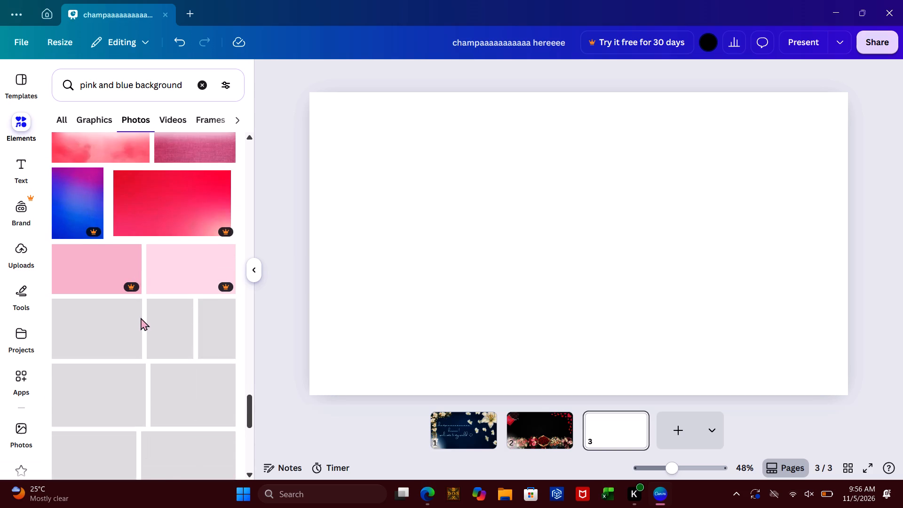
pyautogui.scroll(-5, 141, 317)
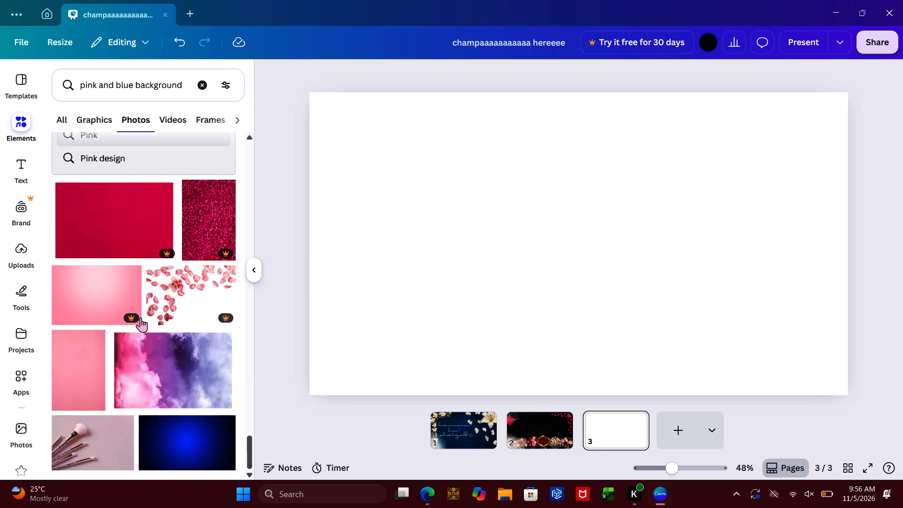
pyautogui.scroll(-3, 141, 317)
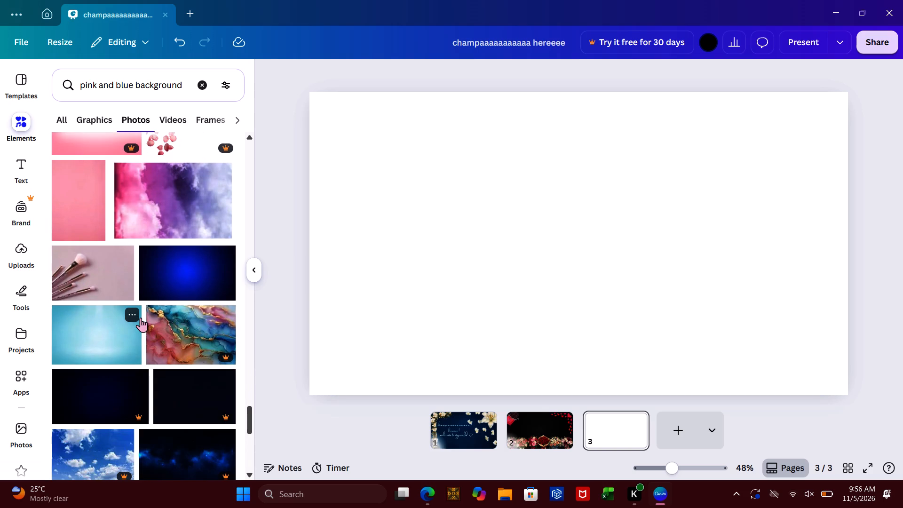
pyautogui.scroll(-5, 141, 317)
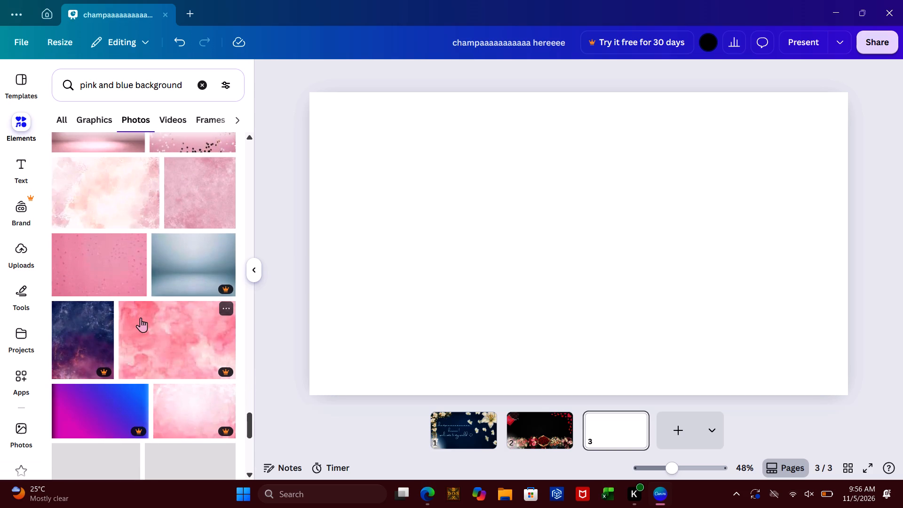
pyautogui.scroll(-3, 141, 317)
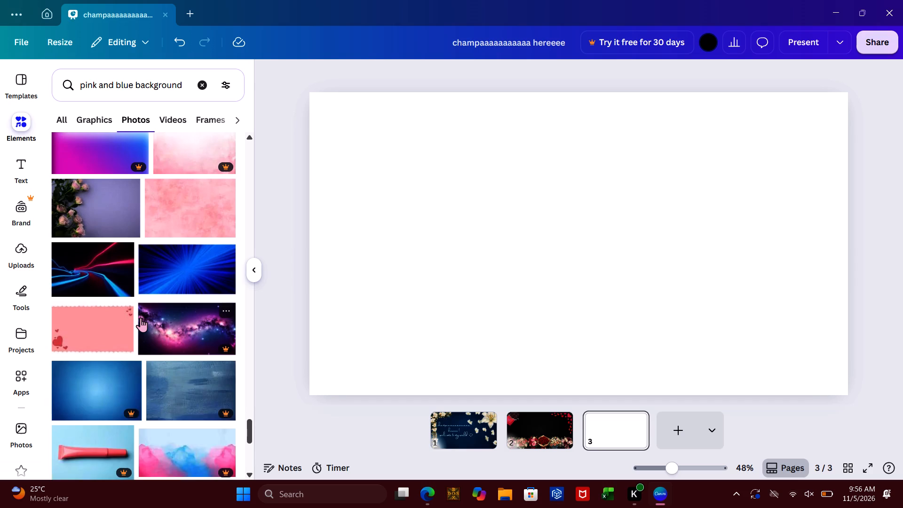
pyautogui.scroll(-6, 141, 317)
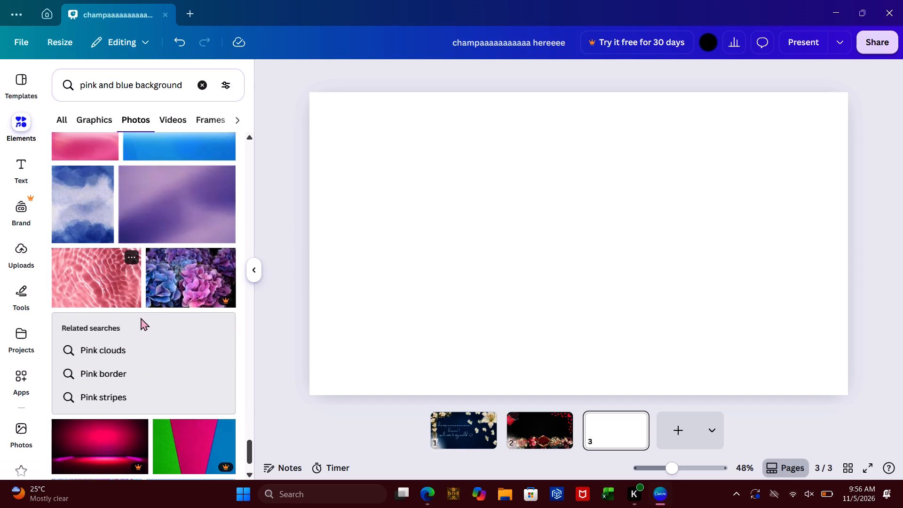
pyautogui.scroll(-6, 141, 317)
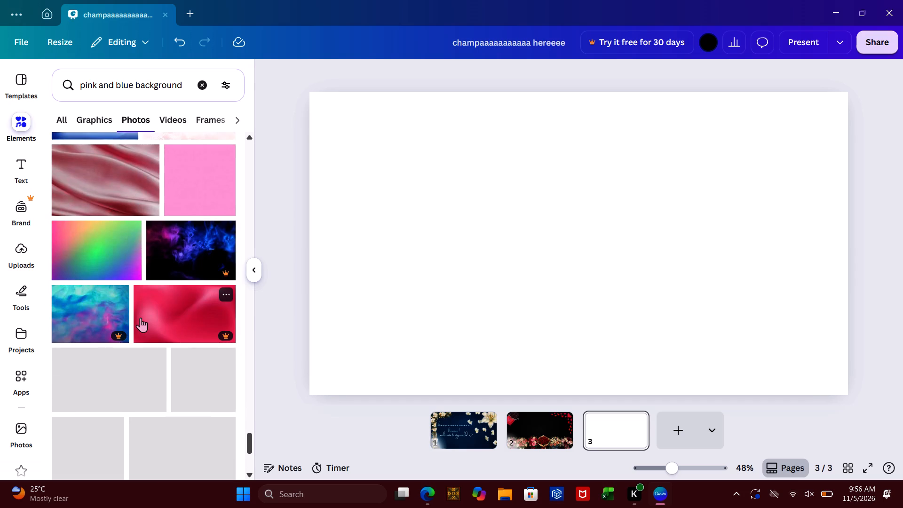
pyautogui.scroll(-3, 141, 317)
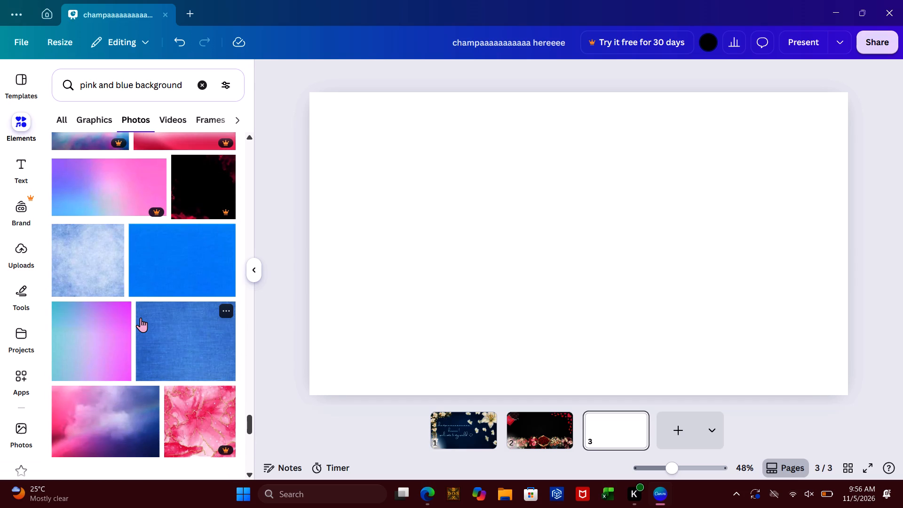
pyautogui.scroll(-6, 141, 317)
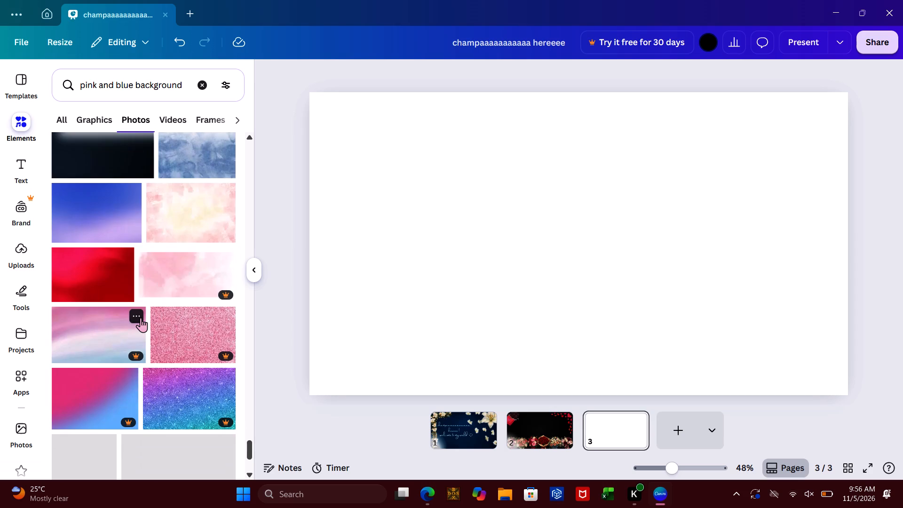
pyautogui.scroll(-3, 141, 317)
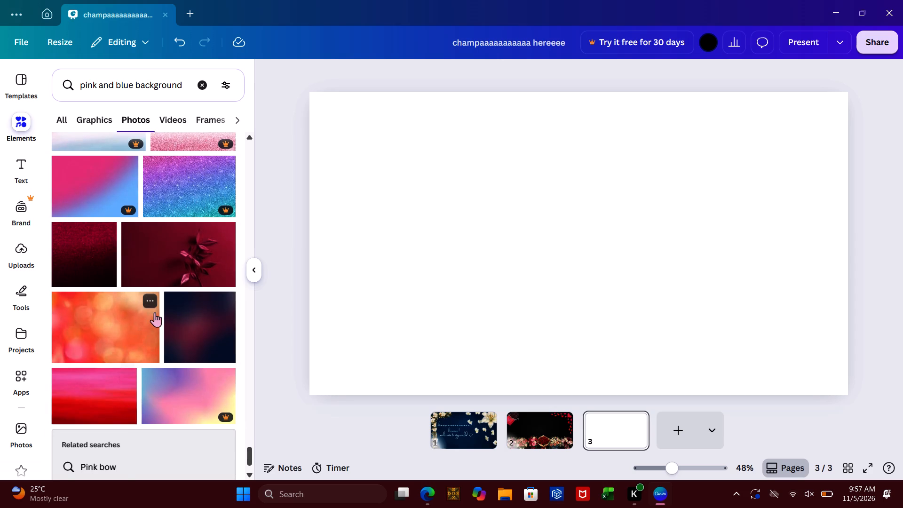
pyautogui.scroll(-5, 155, 312)
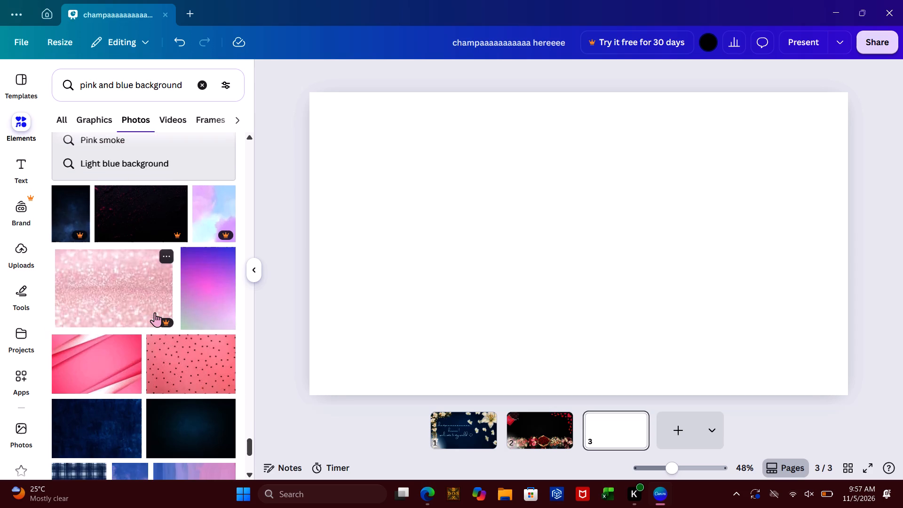
pyautogui.scroll(-7, 155, 312)
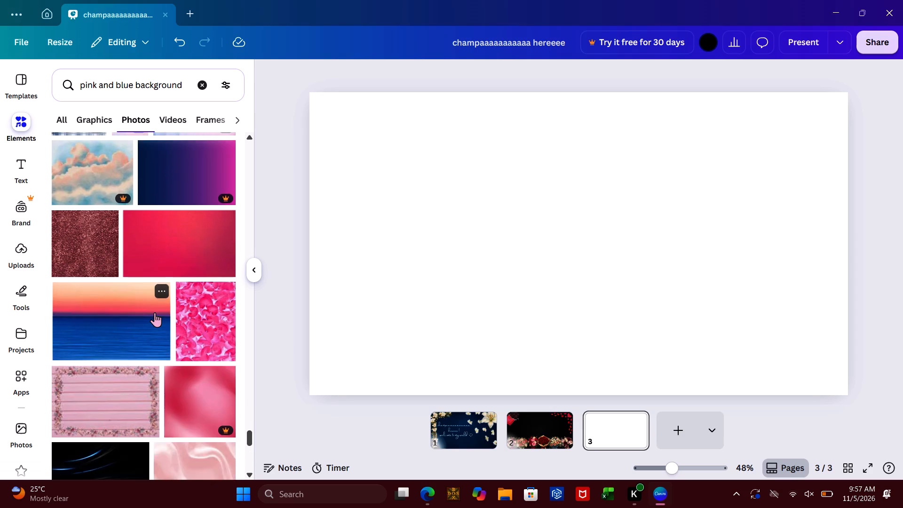
pyautogui.scroll(-5, 155, 312)
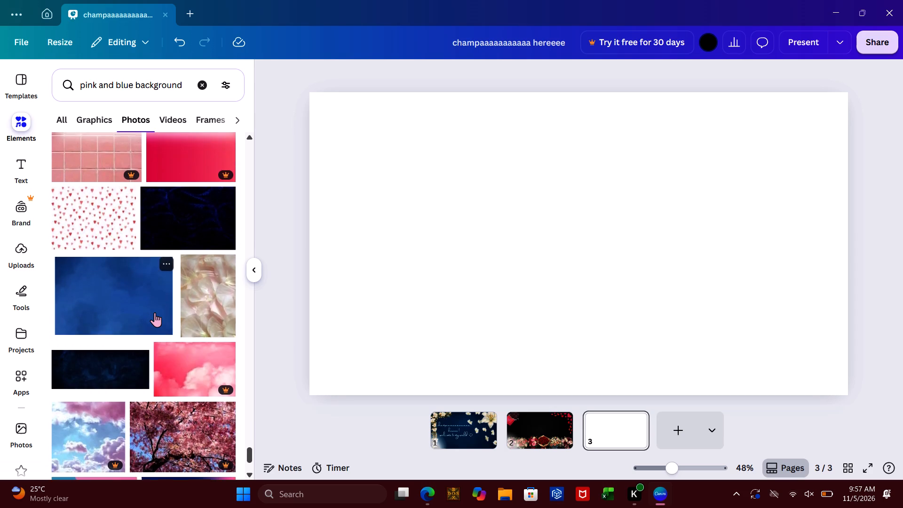
pyautogui.scroll(-6, 155, 312)
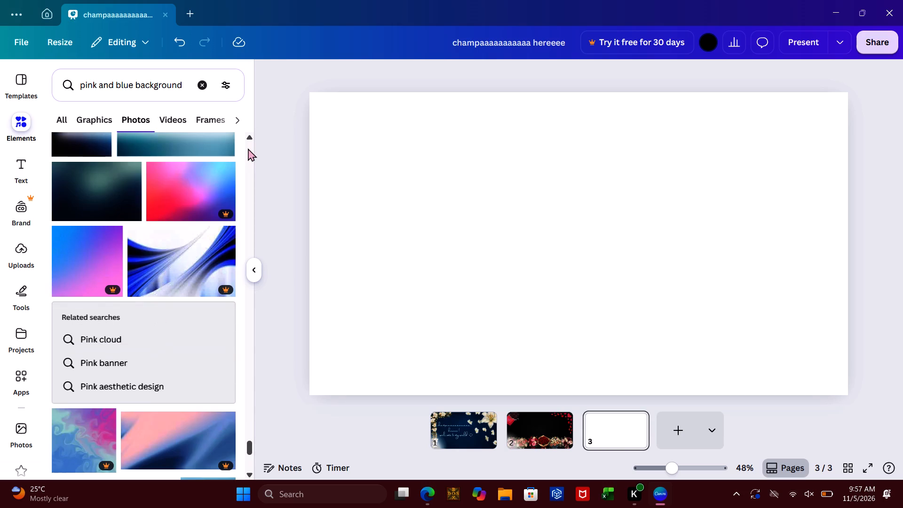
# Look back up through the pink and blue background photos to the first search results.
pyautogui.click(248, 152)
pyautogui.tripleClick(248, 152)
pyautogui.moveTo(248, 152); pyautogui.dragTo(253, 139)
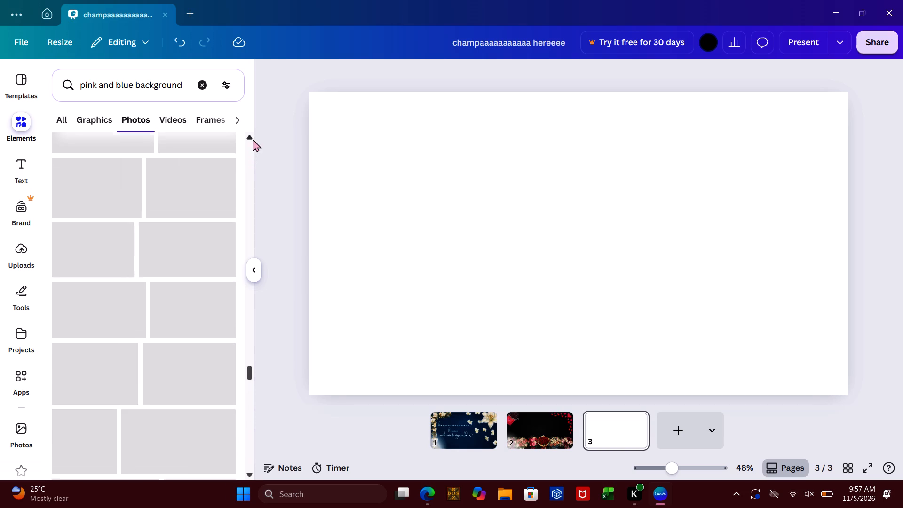
pyautogui.tripleClick(253, 139)
pyautogui.moveTo(253, 139); pyautogui.dragTo(248, 159)
pyautogui.tripleClick(248, 159)
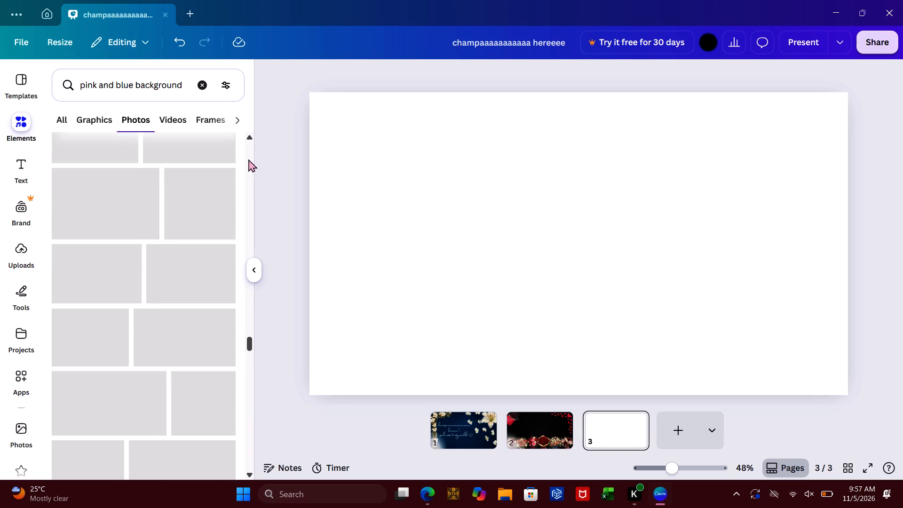
pyautogui.tripleClick(248, 159)
pyautogui.doubleClick(248, 159)
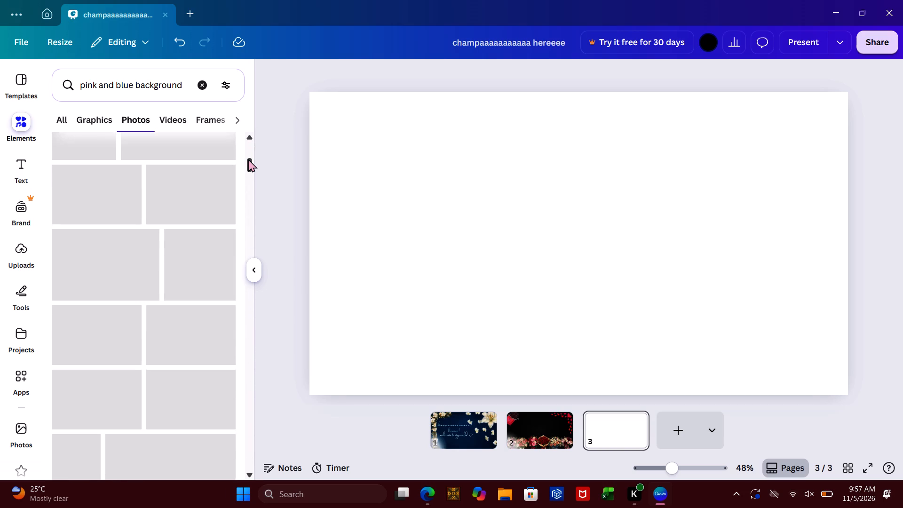
pyautogui.click(251, 149)
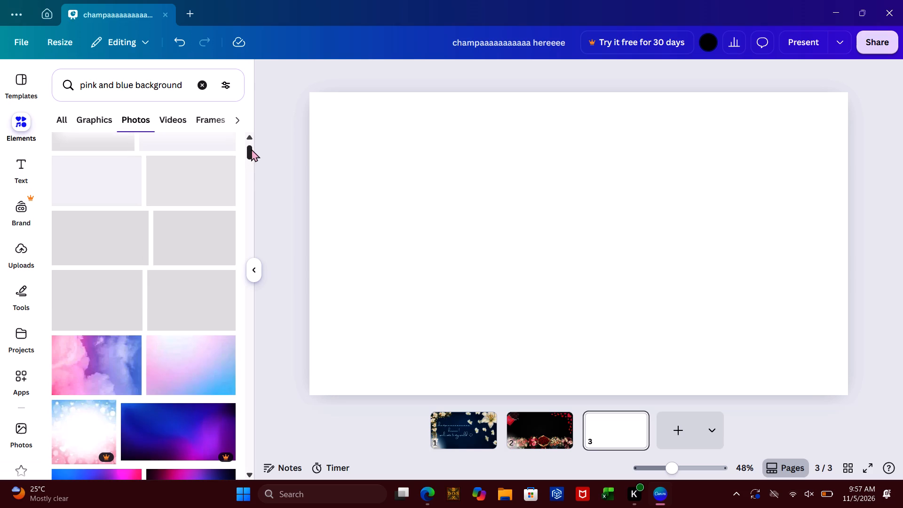
pyautogui.scroll(-1, 131, 385)
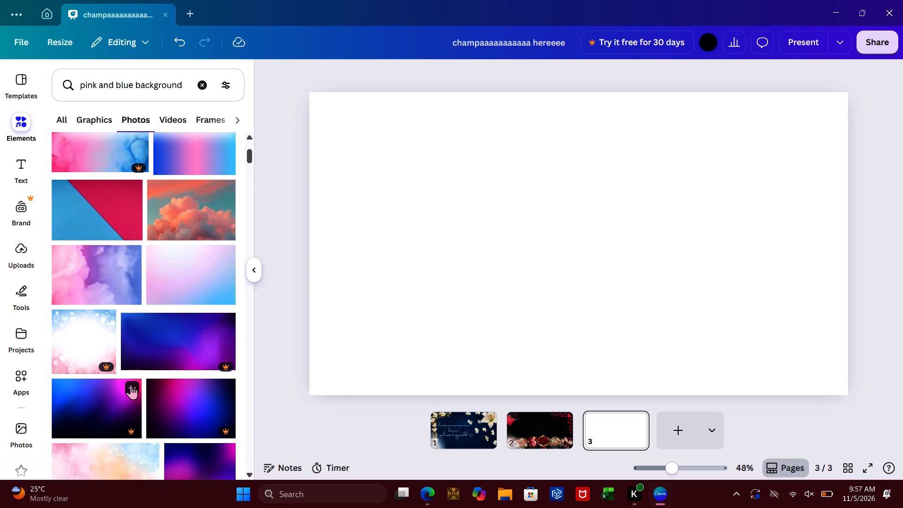
pyautogui.scroll(3, 131, 385)
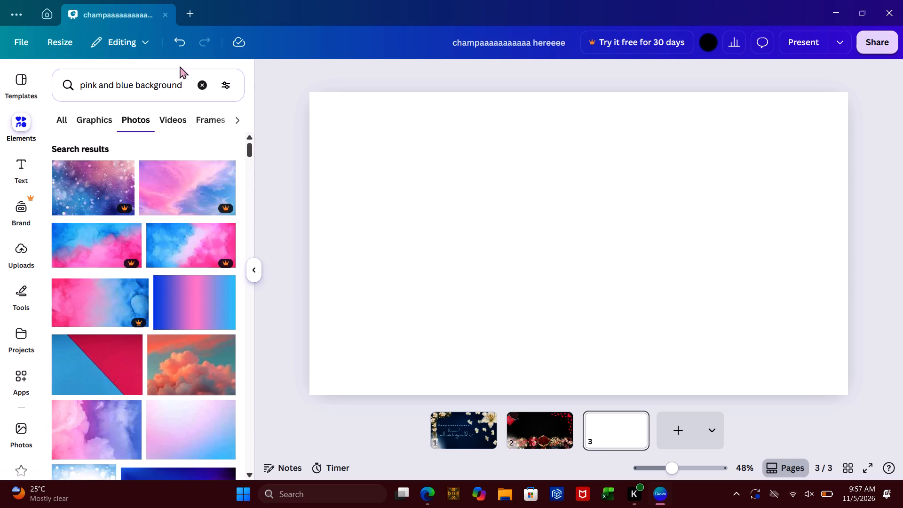
# Browse down again through the pink and blue background photos for one suited to the blank third page.
pyautogui.scroll(-1, 129, 370)
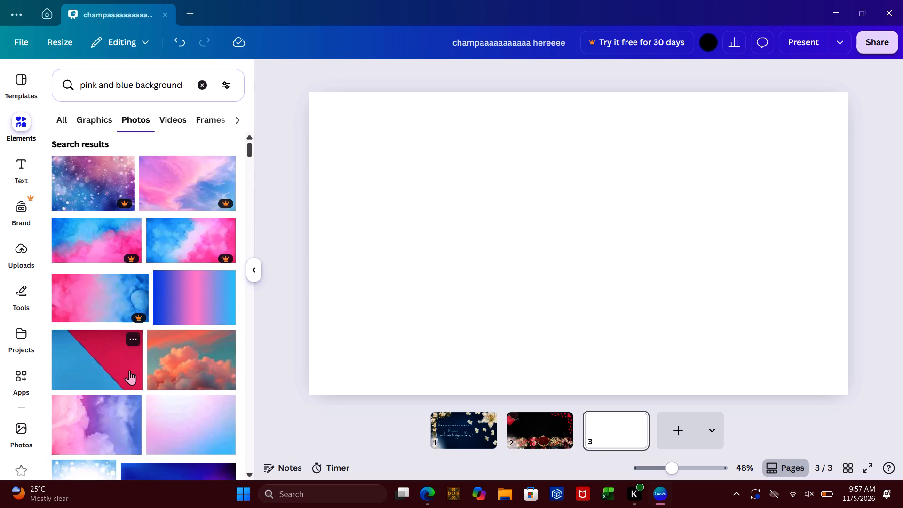
pyautogui.scroll(-4, 129, 370)
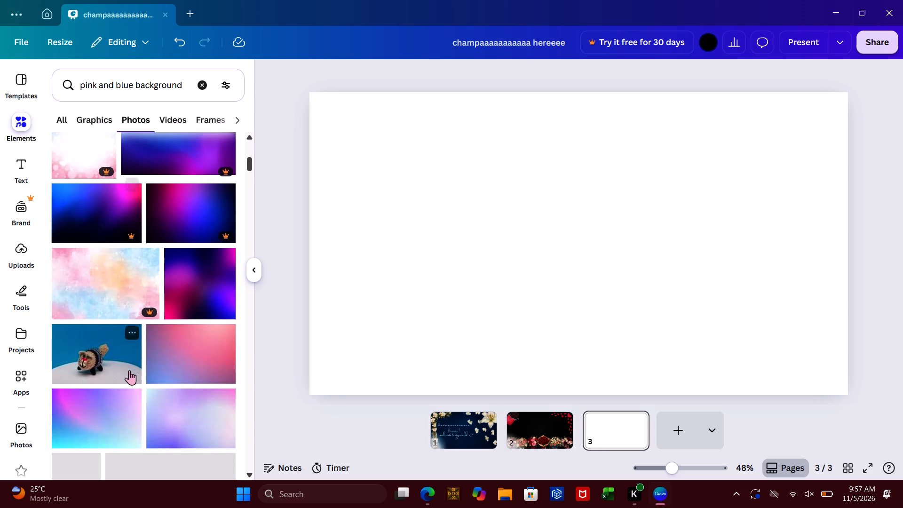
pyautogui.scroll(-4, 129, 370)
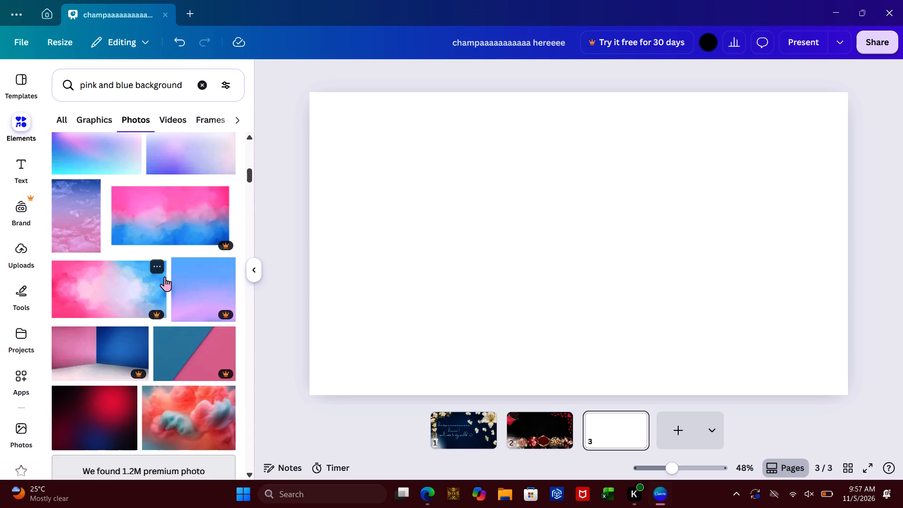
pyautogui.scroll(-2, 165, 277)
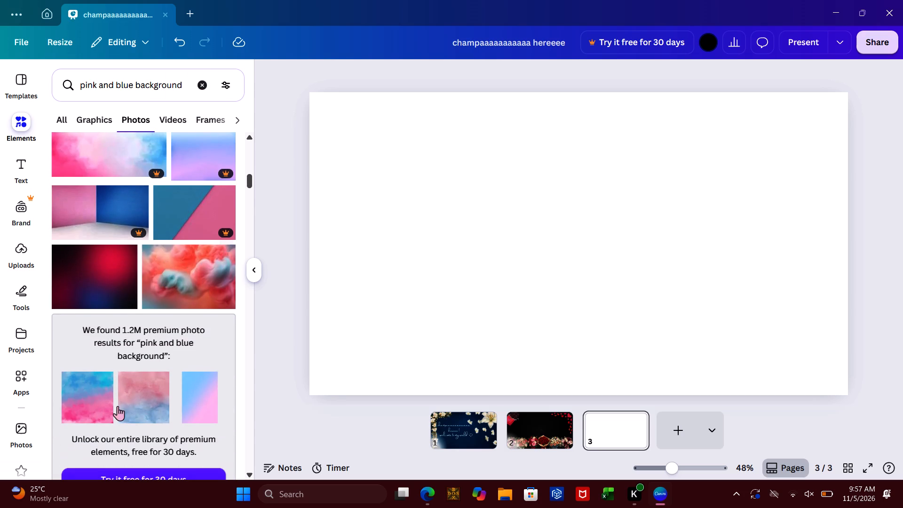
pyautogui.scroll(-3, 131, 309)
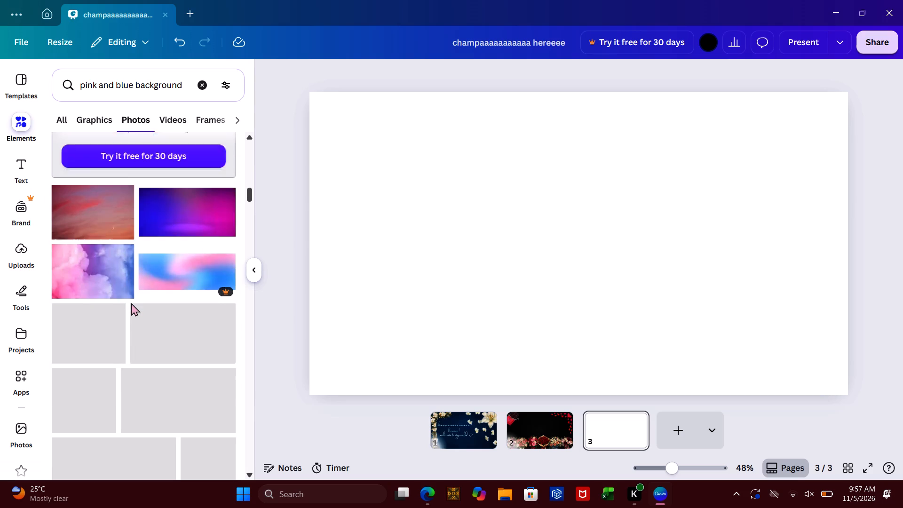
pyautogui.scroll(-4, 131, 303)
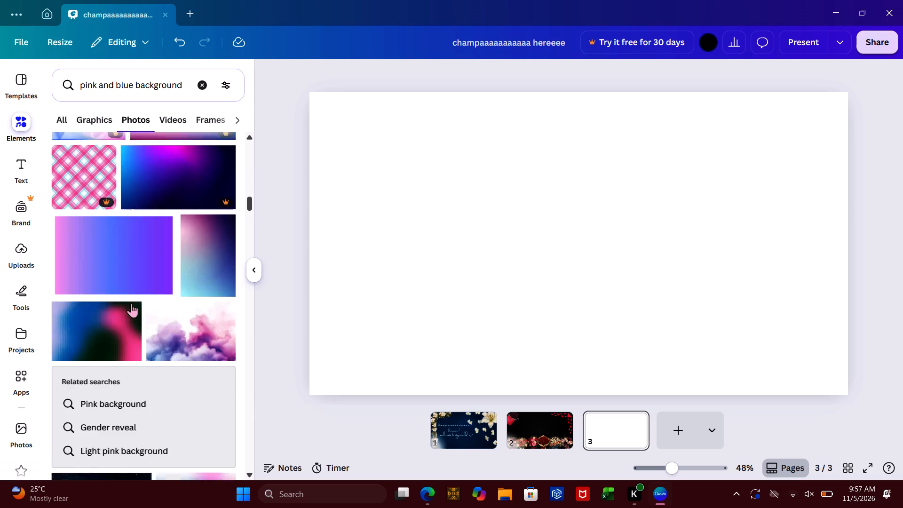
pyautogui.scroll(-1, 131, 303)
# Search the elements library for "blue background" and show all the matching photos.
pyautogui.click(206, 90)
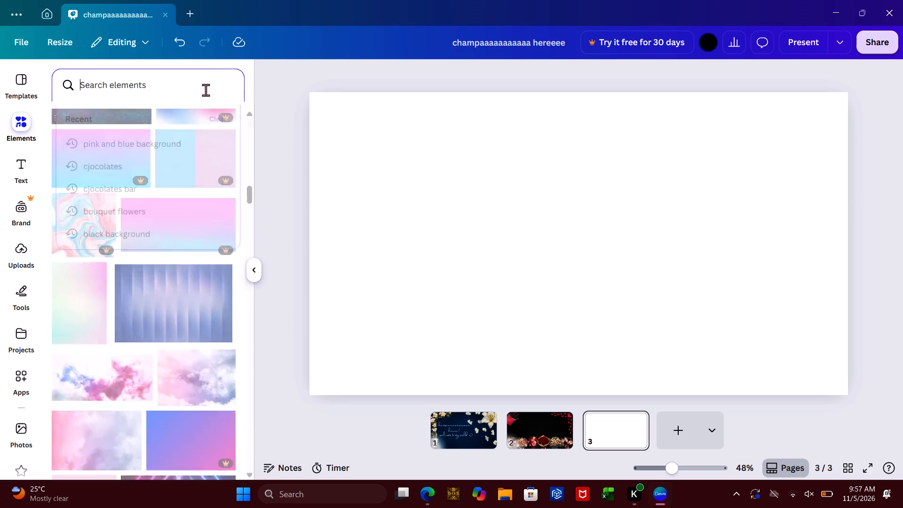
pyautogui.press('b')
pyautogui.write('lue')
pyautogui.press('space')
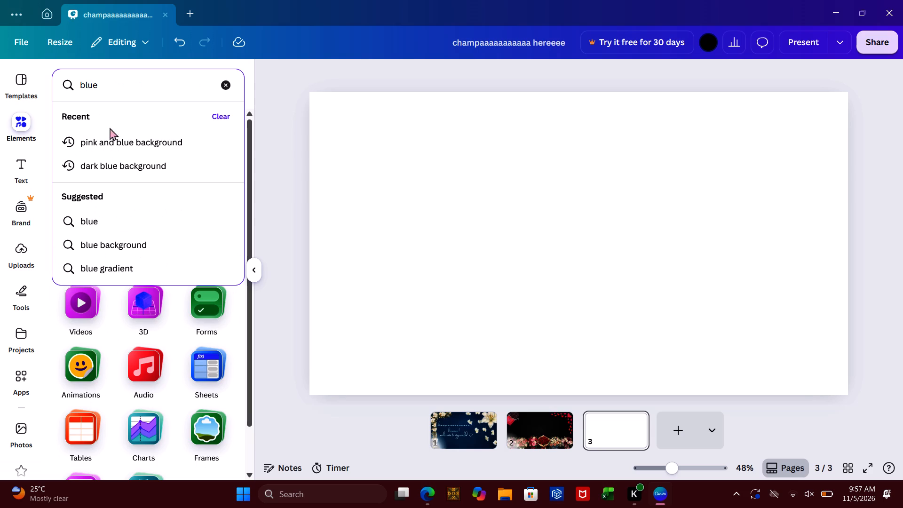
pyautogui.click(154, 239)
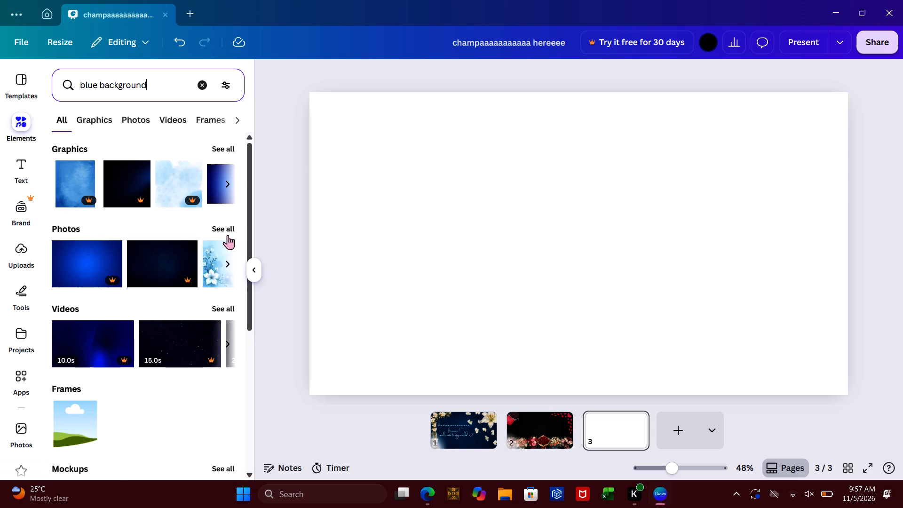
pyautogui.click(228, 235)
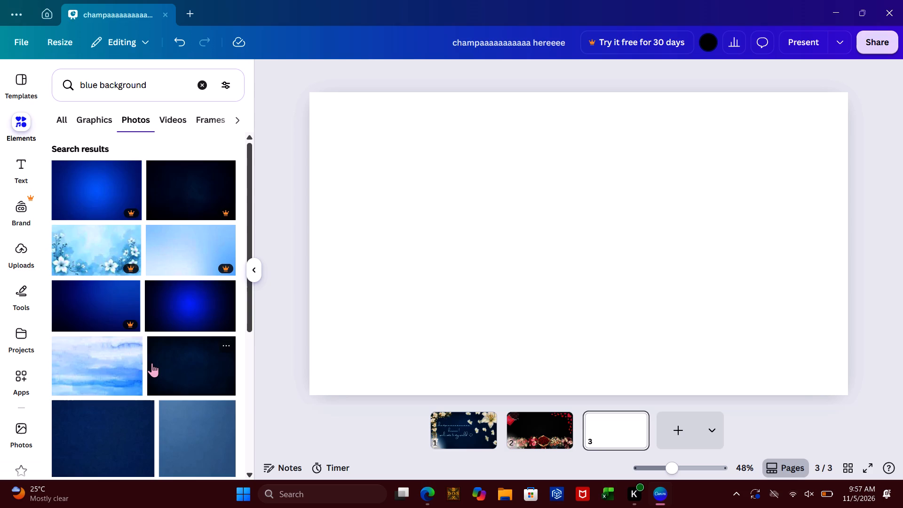
# Find the square textured grey-blue photo among the blue background photos and add it to the blank third page.
pyautogui.scroll(-2, 152, 363)
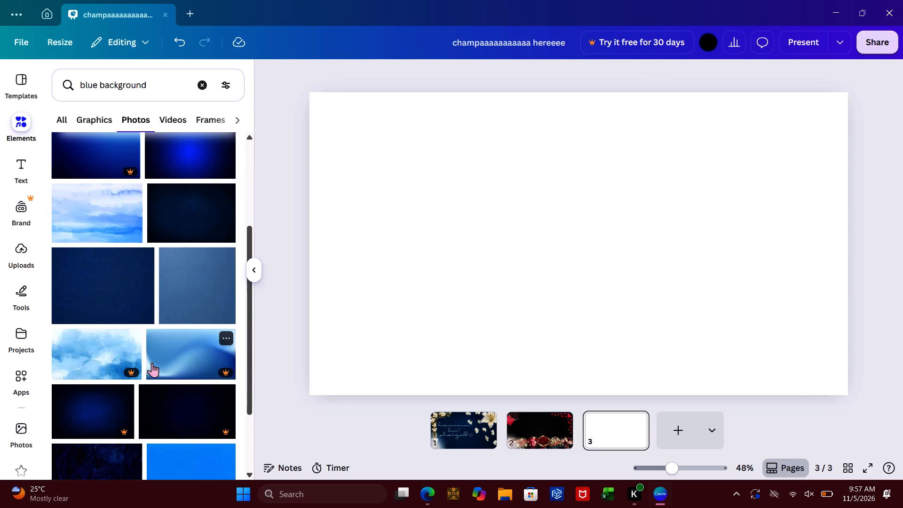
pyautogui.scroll(-2, 152, 363)
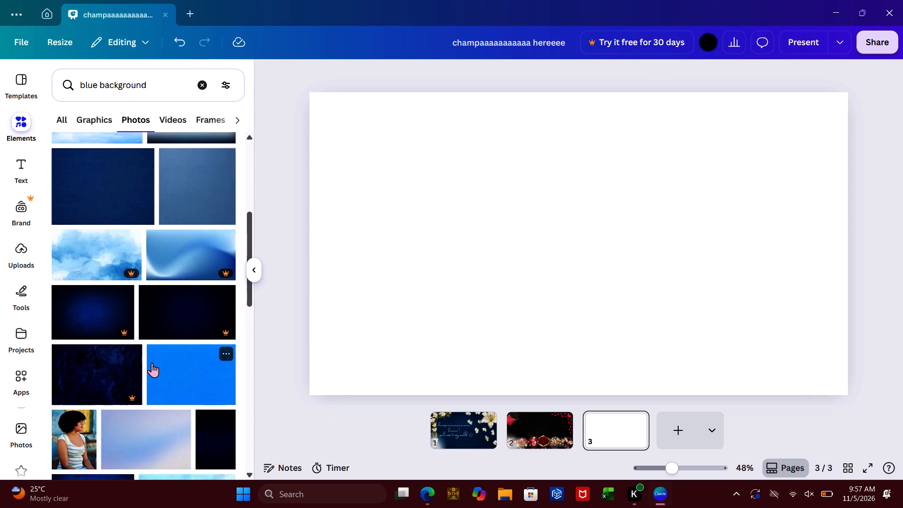
pyautogui.scroll(-3, 152, 363)
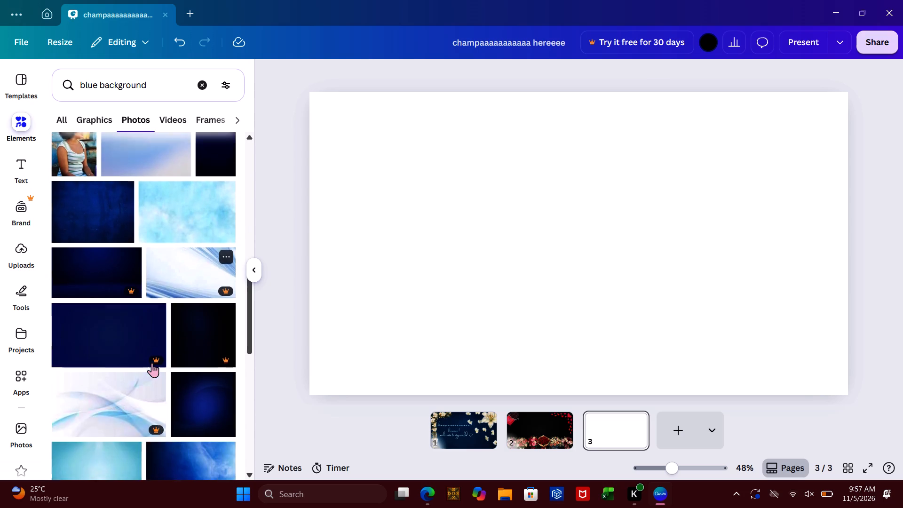
pyautogui.scroll(-4, 152, 363)
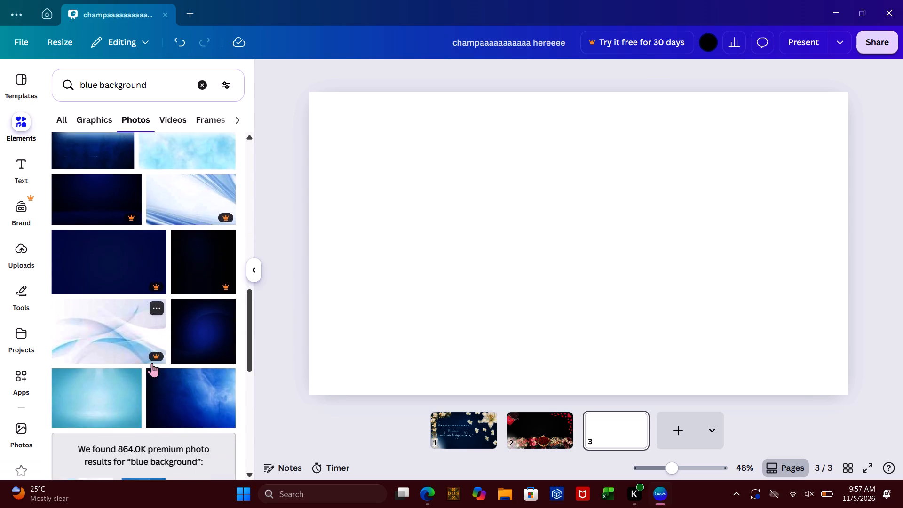
pyautogui.scroll(-8, 152, 363)
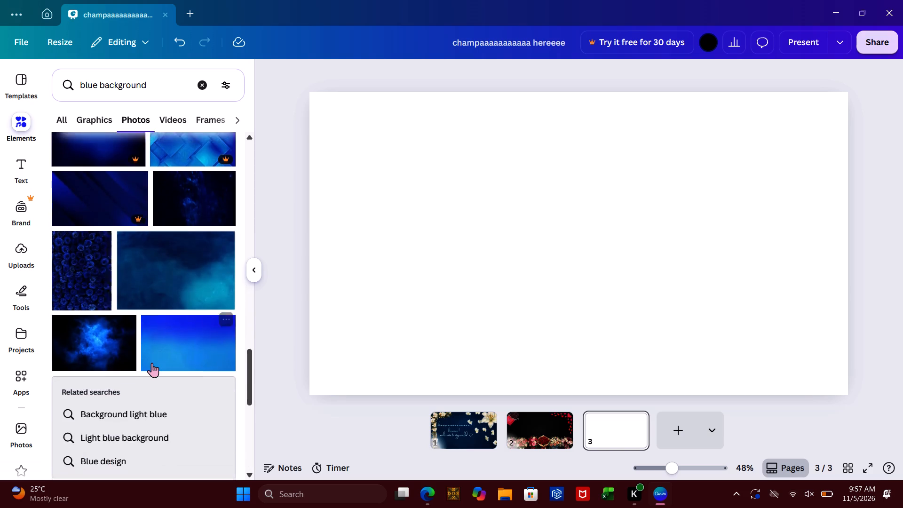
pyautogui.scroll(-6, 152, 363)
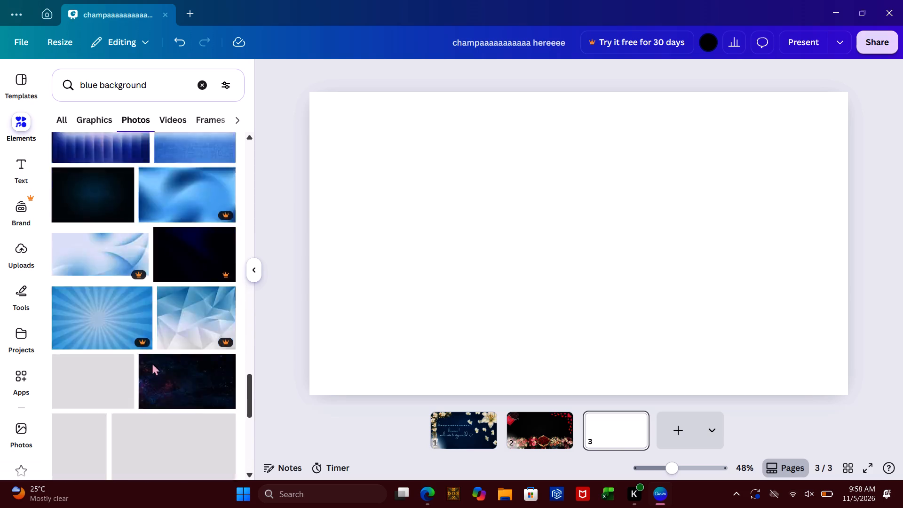
pyautogui.scroll(-2, 152, 363)
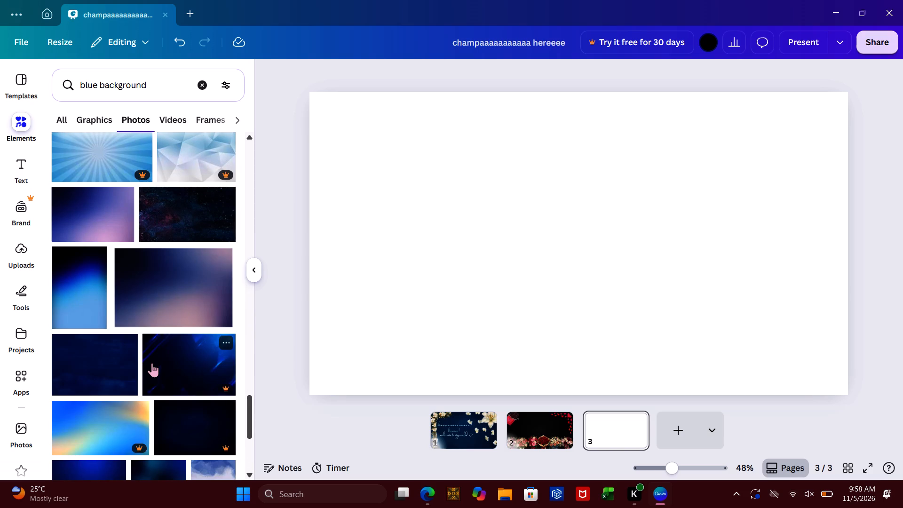
pyautogui.scroll(-7, 152, 363)
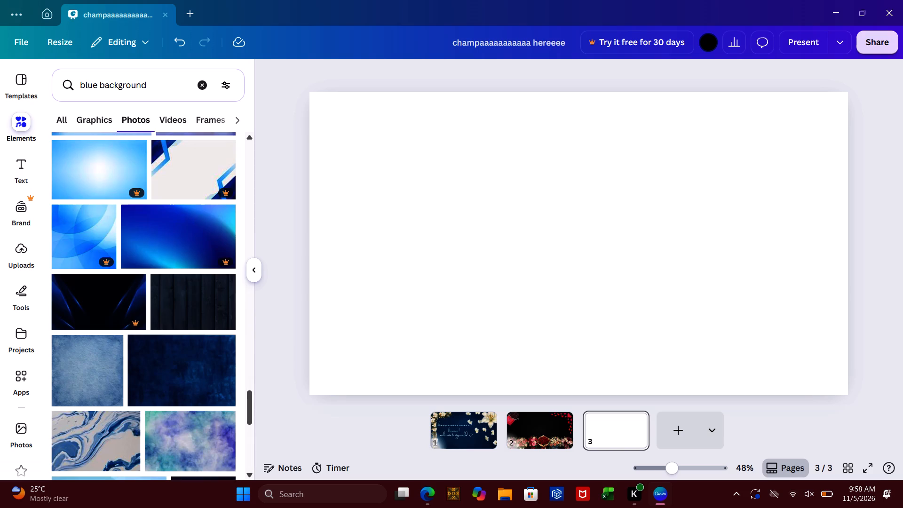
pyautogui.scroll(-2, 116, 507)
pyautogui.click(118, 352)
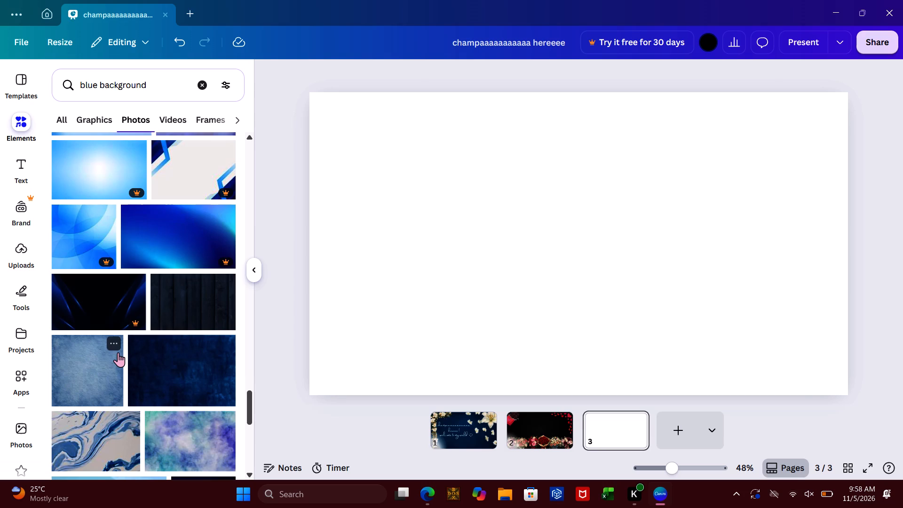
pyautogui.doubleClick(580, 270)
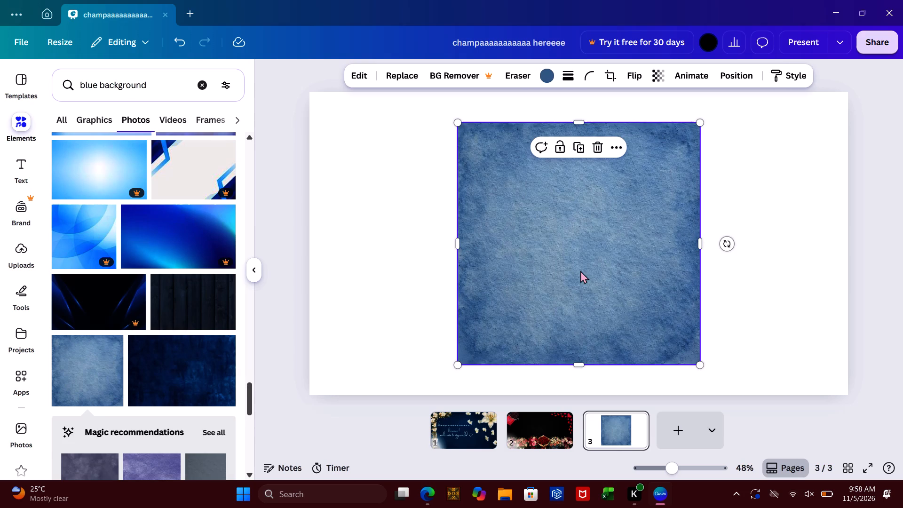
# Move the blue textured photo to the upper-left corner of the third page, slightly overlapping the page edges.
pyautogui.click(562, 266)
pyautogui.moveTo(562, 266); pyautogui.dragTo(369, 265)
pyautogui.click(369, 265)
pyautogui.click(484, 249)
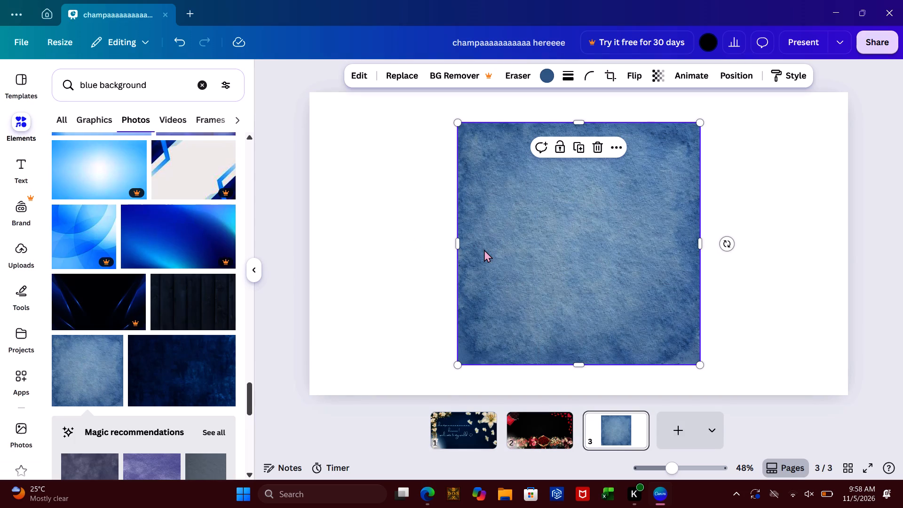
pyautogui.moveTo(479, 248); pyautogui.dragTo(309, 203)
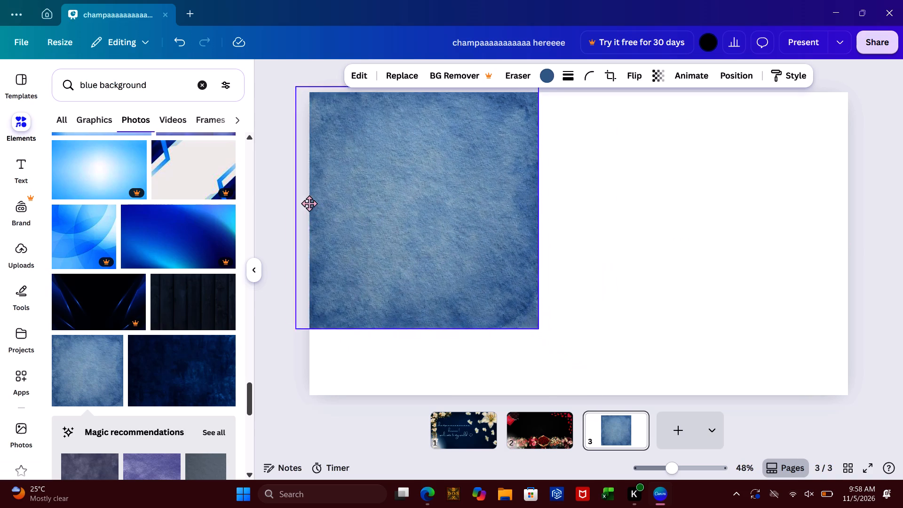
pyautogui.moveTo(309, 203); pyautogui.dragTo(318, 204)
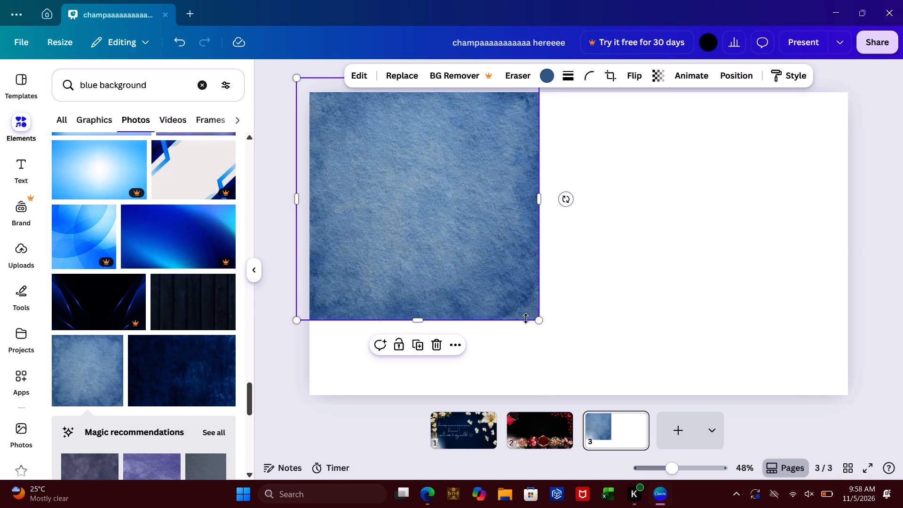
# Widen the blue textured photo to span the full page width and shift it up to cover only the page's upper half.
pyautogui.moveTo(536, 314); pyautogui.dragTo(603, 286)
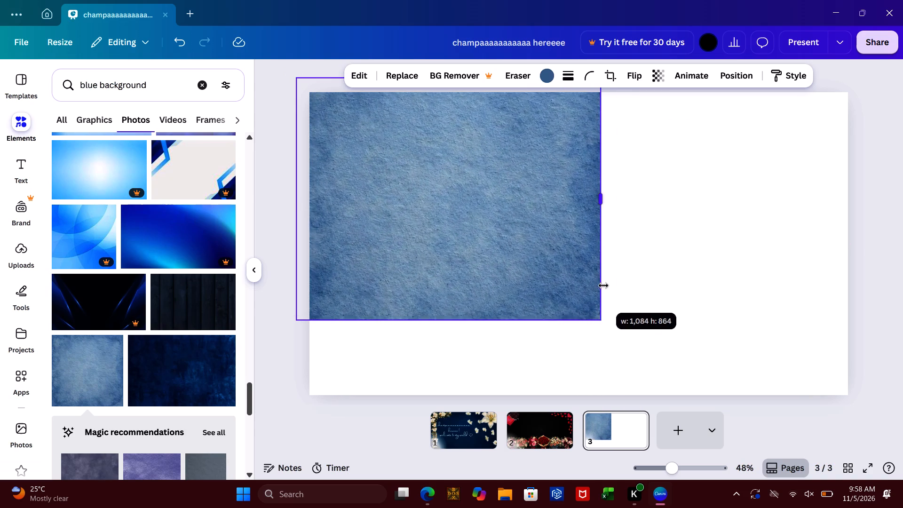
pyautogui.moveTo(603, 286); pyautogui.dragTo(731, 193)
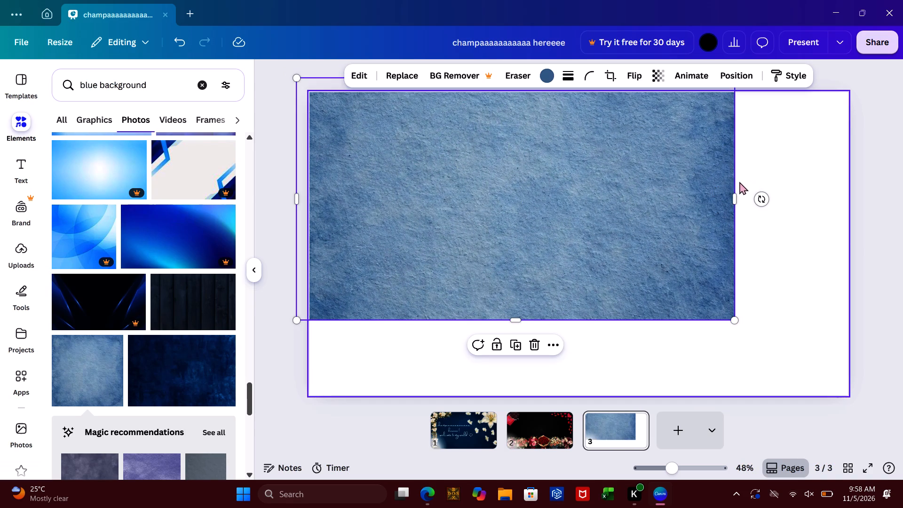
pyautogui.moveTo(735, 191); pyautogui.dragTo(855, 175)
pyautogui.moveTo(703, 187); pyautogui.dragTo(708, 110)
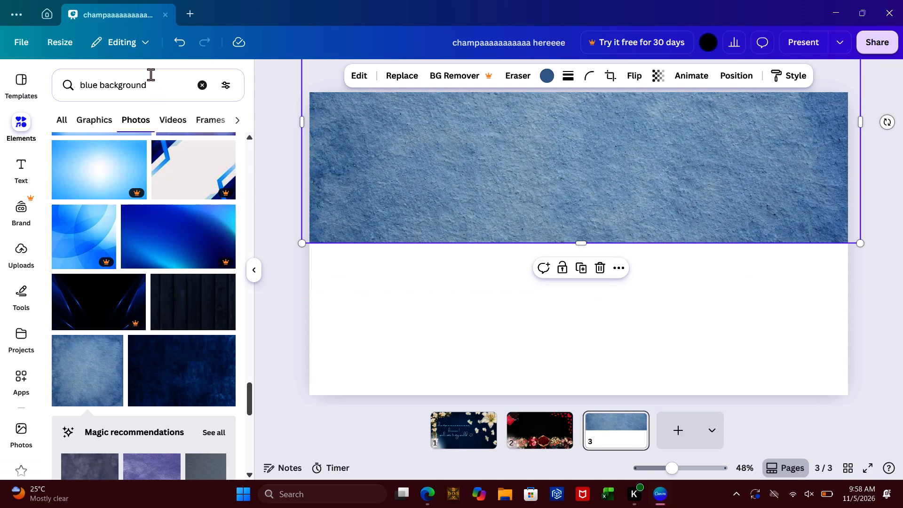
# Change the photo search from "blue background" to "pink background" and run it.
pyautogui.click(100, 82)
pyautogui.press('BackSpace')
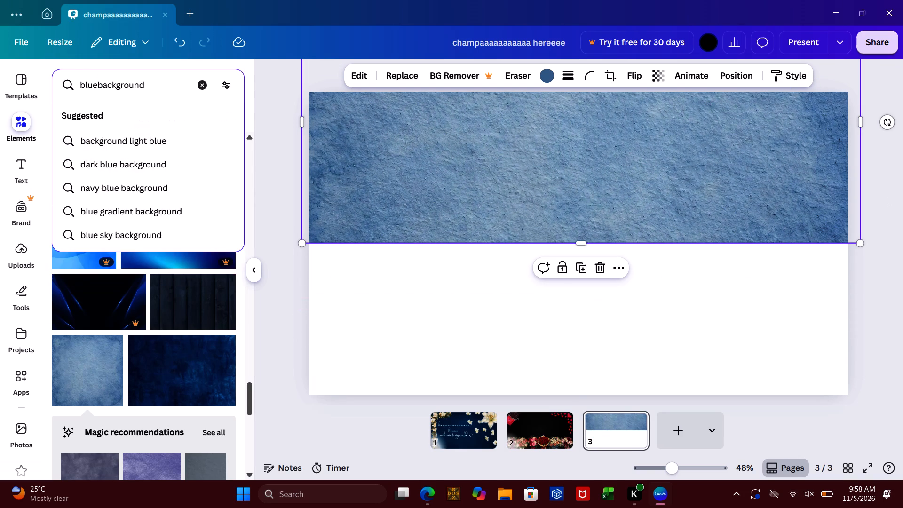
pyautogui.press('BackSpace')
pyautogui.press('BackSpace')
pyautogui.press('BackSpace')
pyautogui.press('BackSpace')
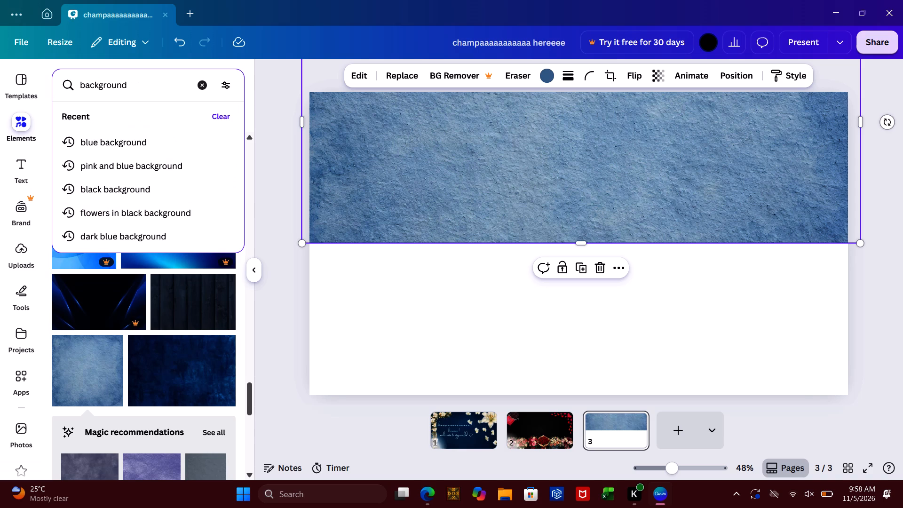
pyautogui.write('pink')
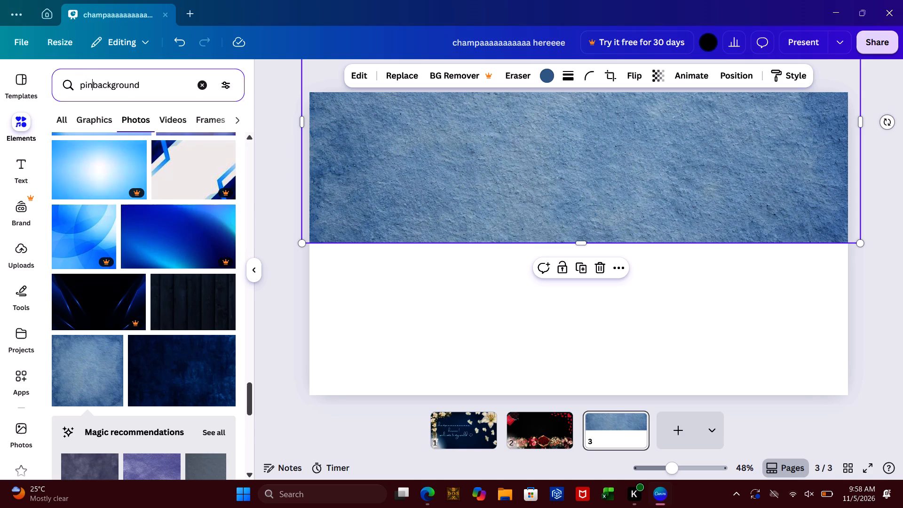
pyautogui.press('space')
pyautogui.press('Return')
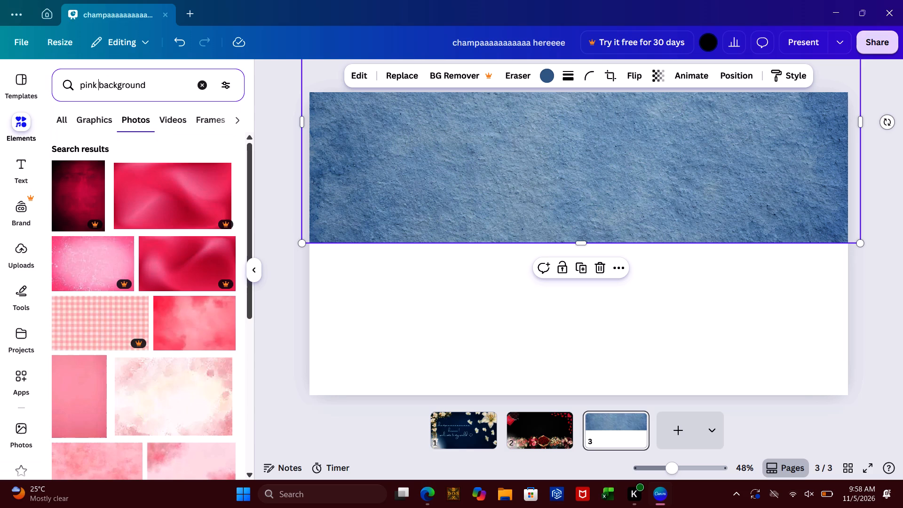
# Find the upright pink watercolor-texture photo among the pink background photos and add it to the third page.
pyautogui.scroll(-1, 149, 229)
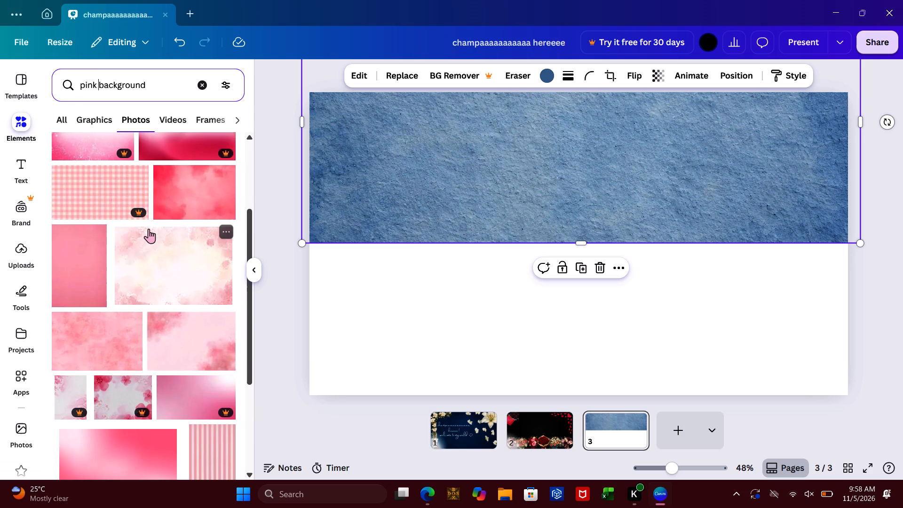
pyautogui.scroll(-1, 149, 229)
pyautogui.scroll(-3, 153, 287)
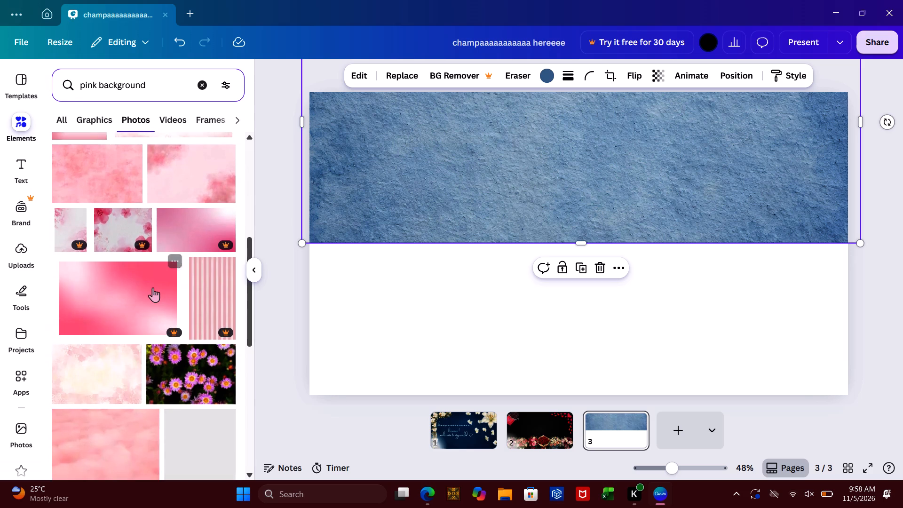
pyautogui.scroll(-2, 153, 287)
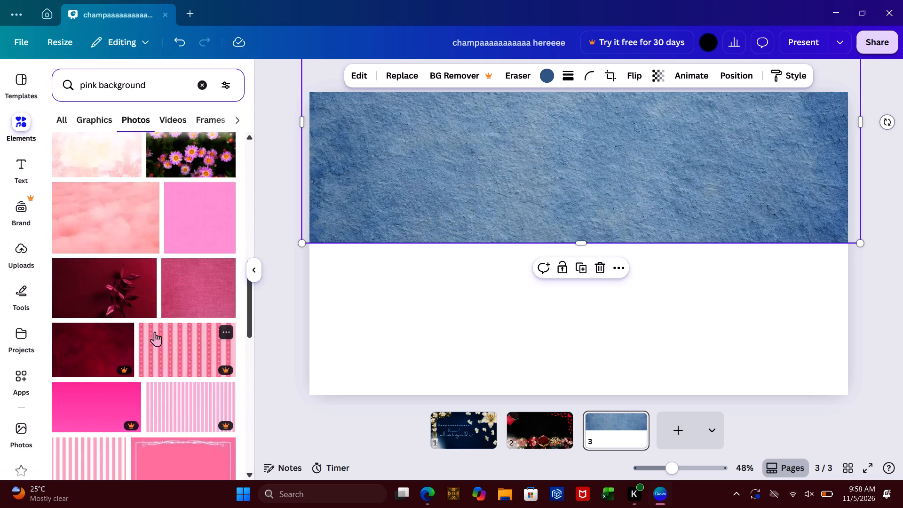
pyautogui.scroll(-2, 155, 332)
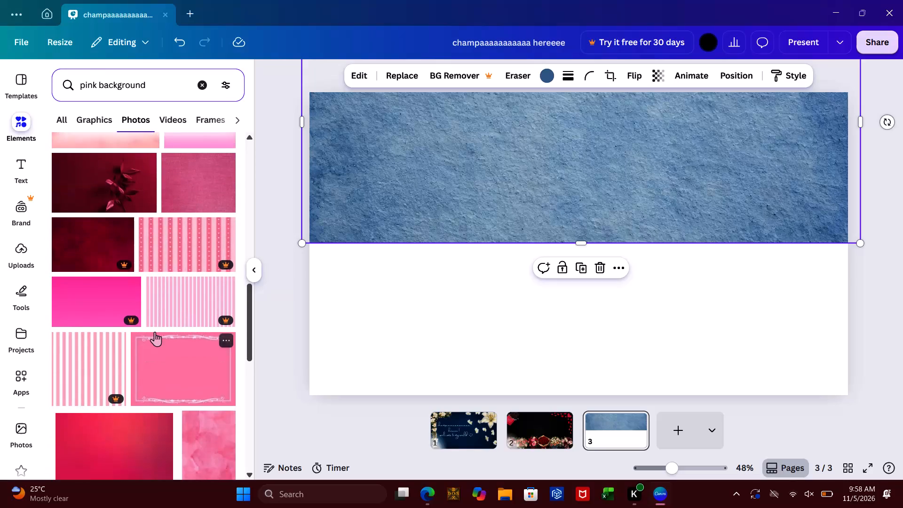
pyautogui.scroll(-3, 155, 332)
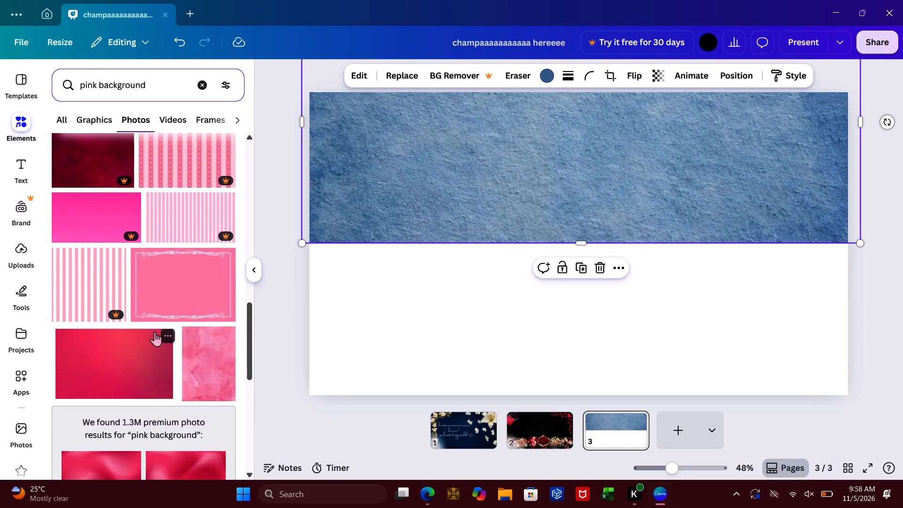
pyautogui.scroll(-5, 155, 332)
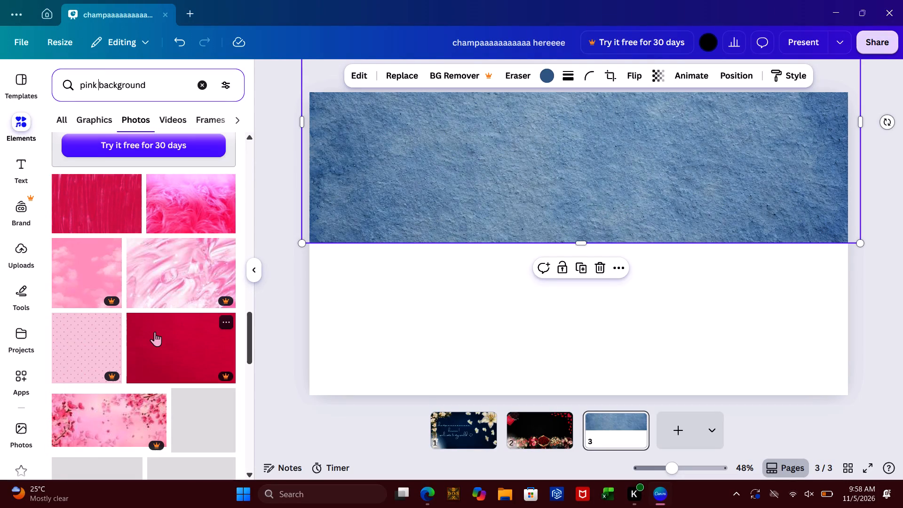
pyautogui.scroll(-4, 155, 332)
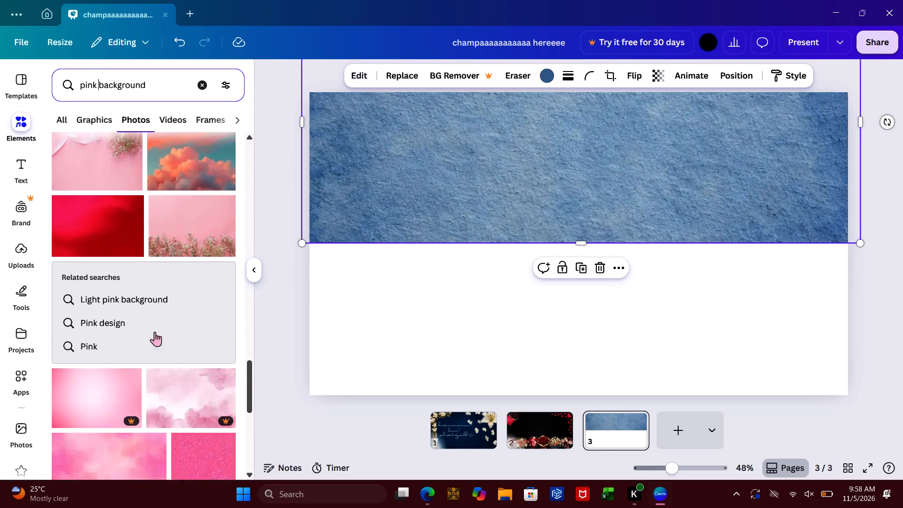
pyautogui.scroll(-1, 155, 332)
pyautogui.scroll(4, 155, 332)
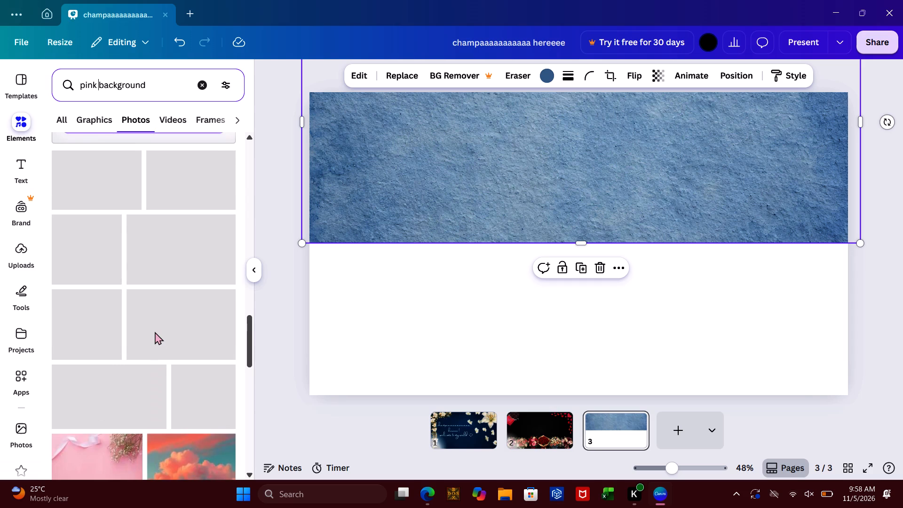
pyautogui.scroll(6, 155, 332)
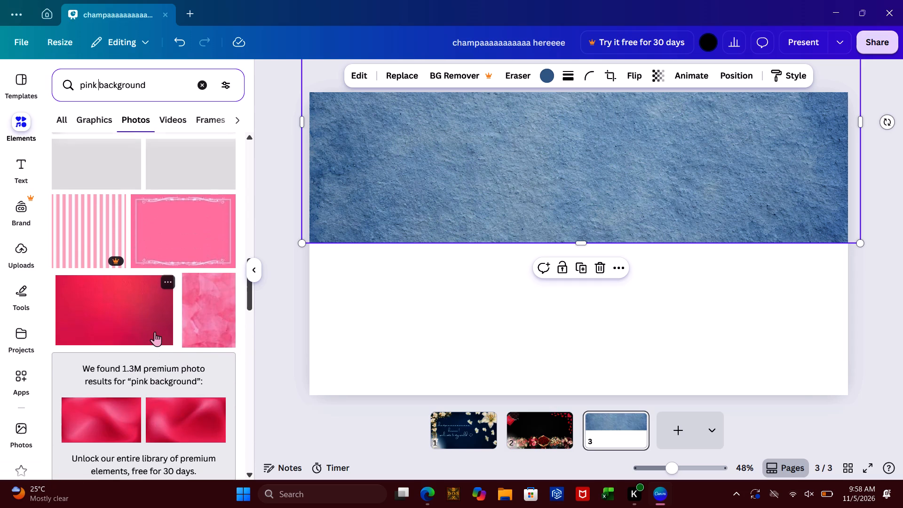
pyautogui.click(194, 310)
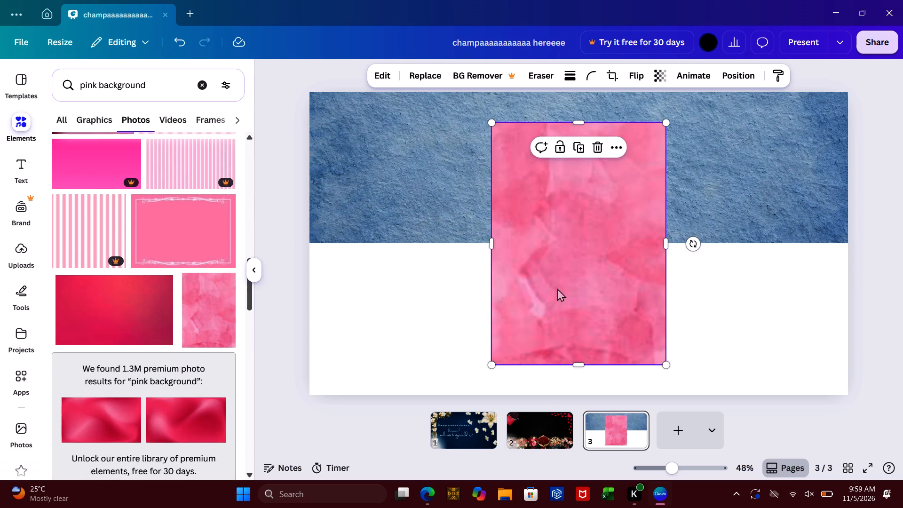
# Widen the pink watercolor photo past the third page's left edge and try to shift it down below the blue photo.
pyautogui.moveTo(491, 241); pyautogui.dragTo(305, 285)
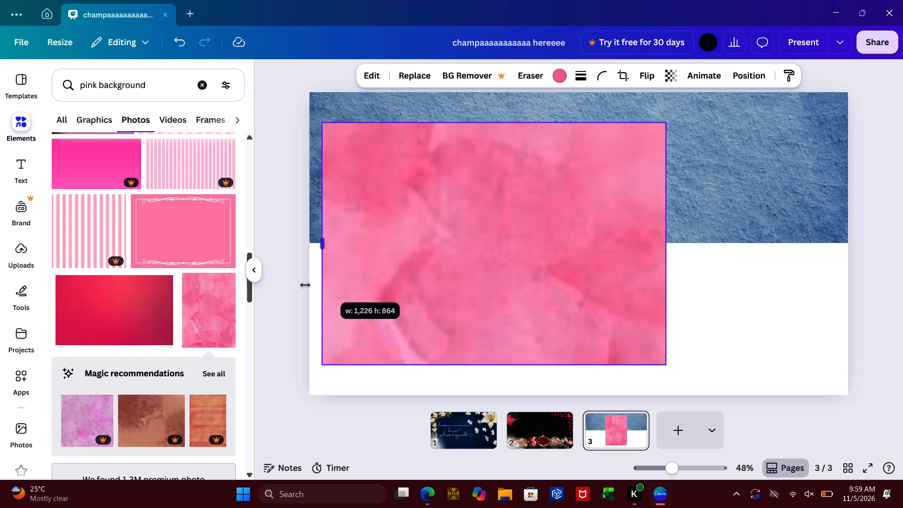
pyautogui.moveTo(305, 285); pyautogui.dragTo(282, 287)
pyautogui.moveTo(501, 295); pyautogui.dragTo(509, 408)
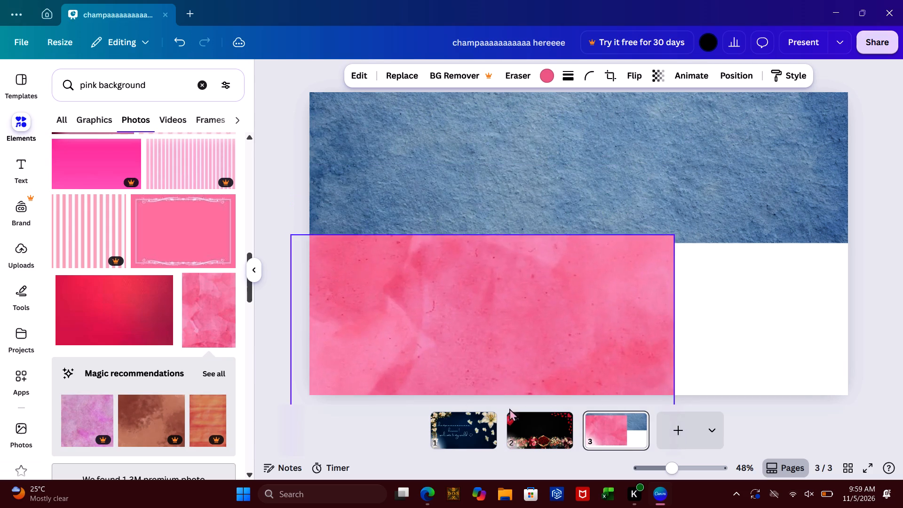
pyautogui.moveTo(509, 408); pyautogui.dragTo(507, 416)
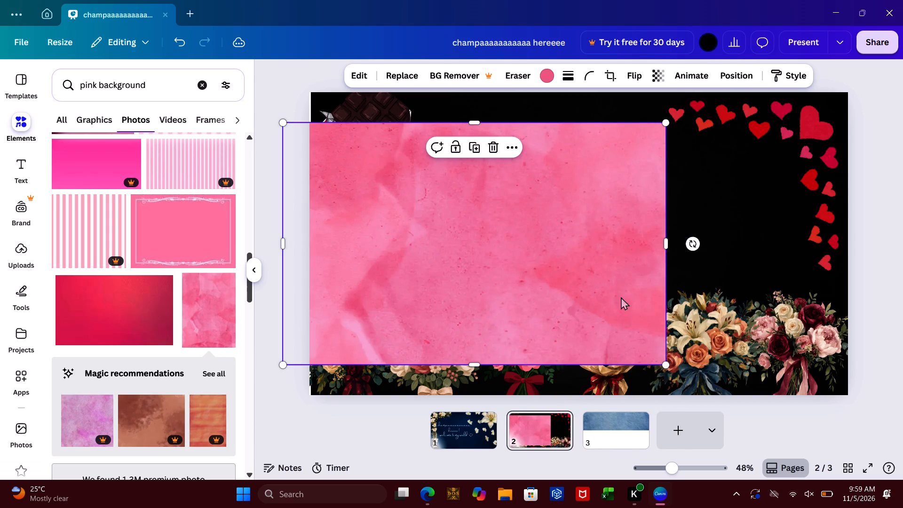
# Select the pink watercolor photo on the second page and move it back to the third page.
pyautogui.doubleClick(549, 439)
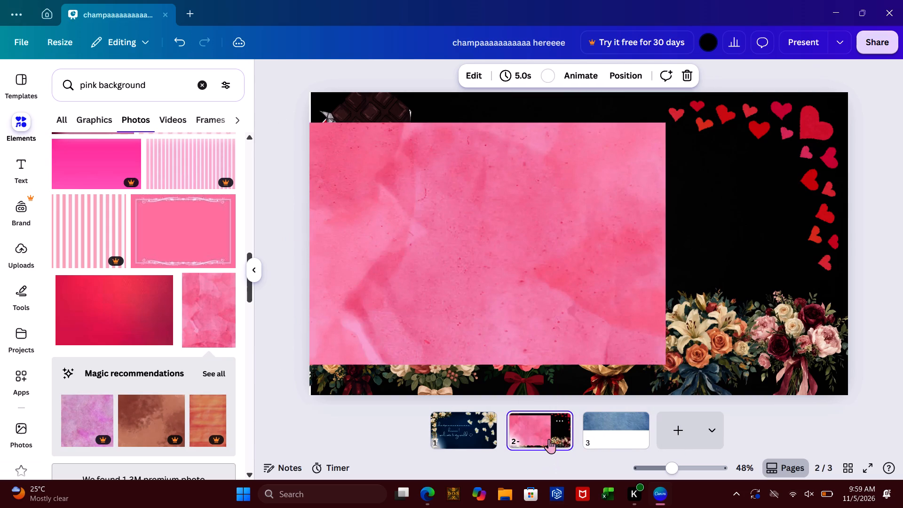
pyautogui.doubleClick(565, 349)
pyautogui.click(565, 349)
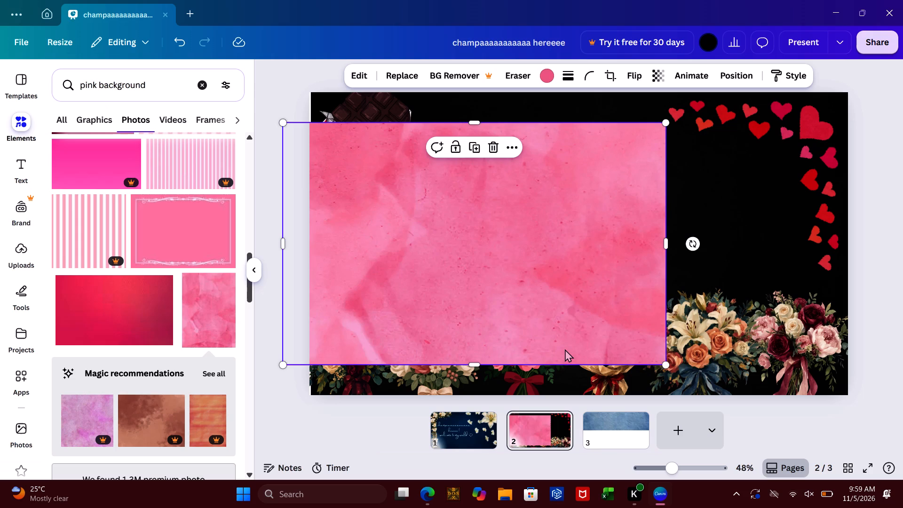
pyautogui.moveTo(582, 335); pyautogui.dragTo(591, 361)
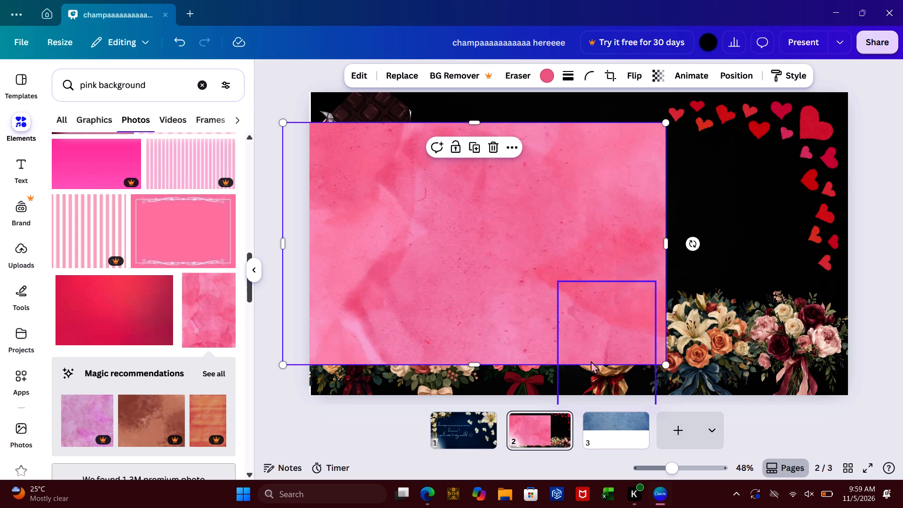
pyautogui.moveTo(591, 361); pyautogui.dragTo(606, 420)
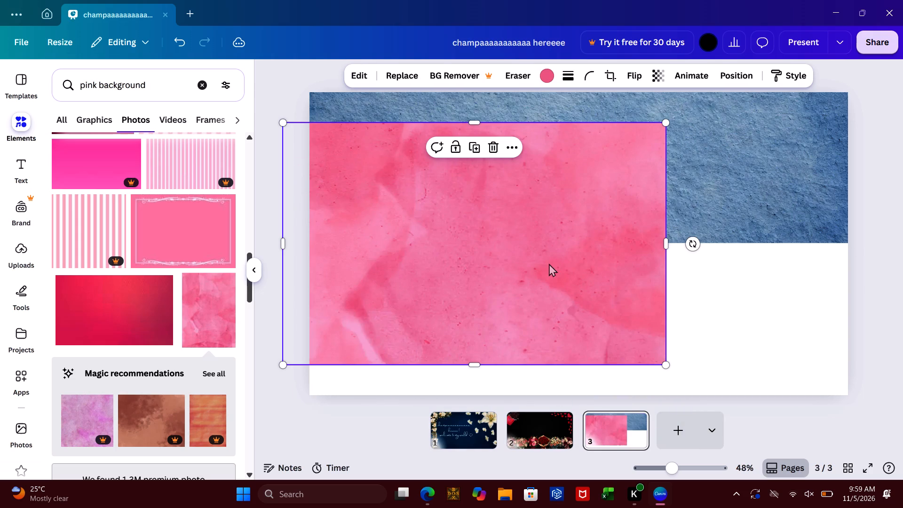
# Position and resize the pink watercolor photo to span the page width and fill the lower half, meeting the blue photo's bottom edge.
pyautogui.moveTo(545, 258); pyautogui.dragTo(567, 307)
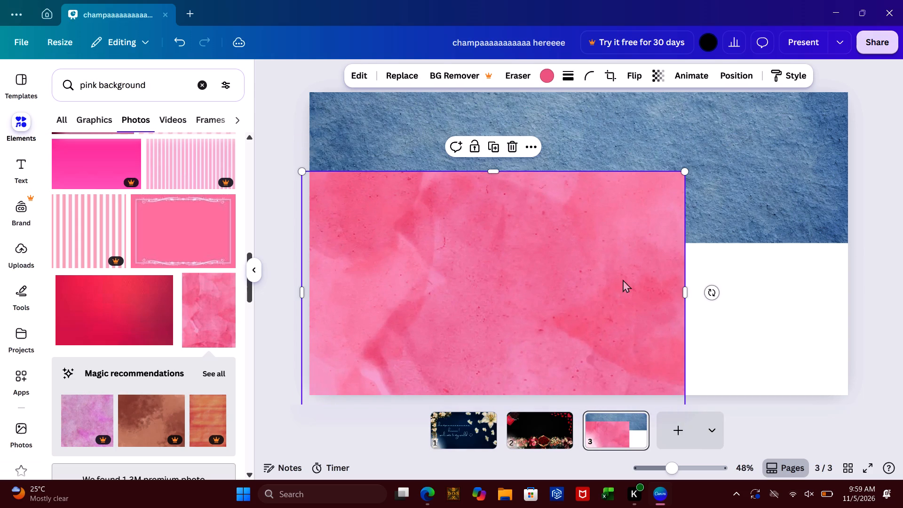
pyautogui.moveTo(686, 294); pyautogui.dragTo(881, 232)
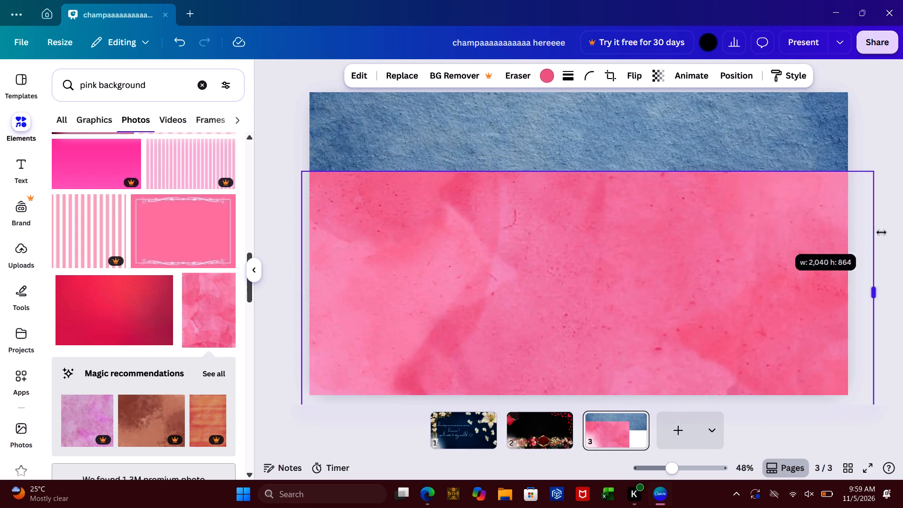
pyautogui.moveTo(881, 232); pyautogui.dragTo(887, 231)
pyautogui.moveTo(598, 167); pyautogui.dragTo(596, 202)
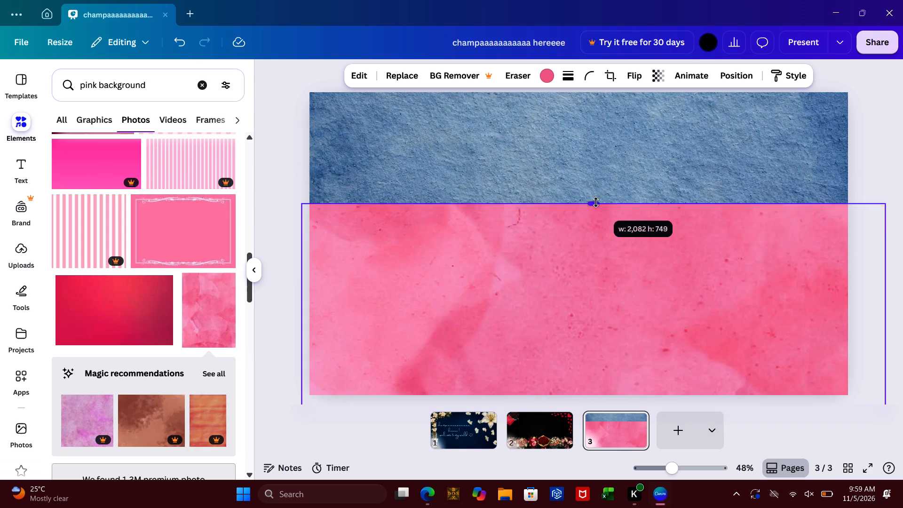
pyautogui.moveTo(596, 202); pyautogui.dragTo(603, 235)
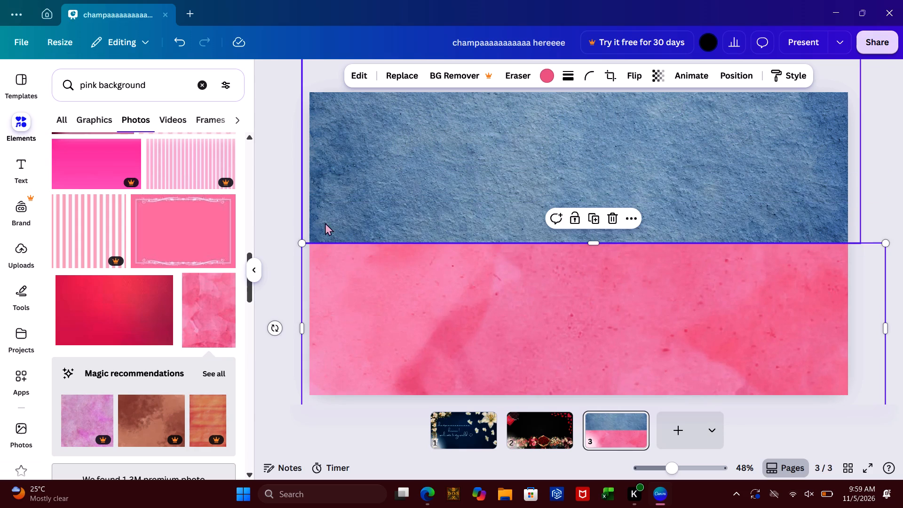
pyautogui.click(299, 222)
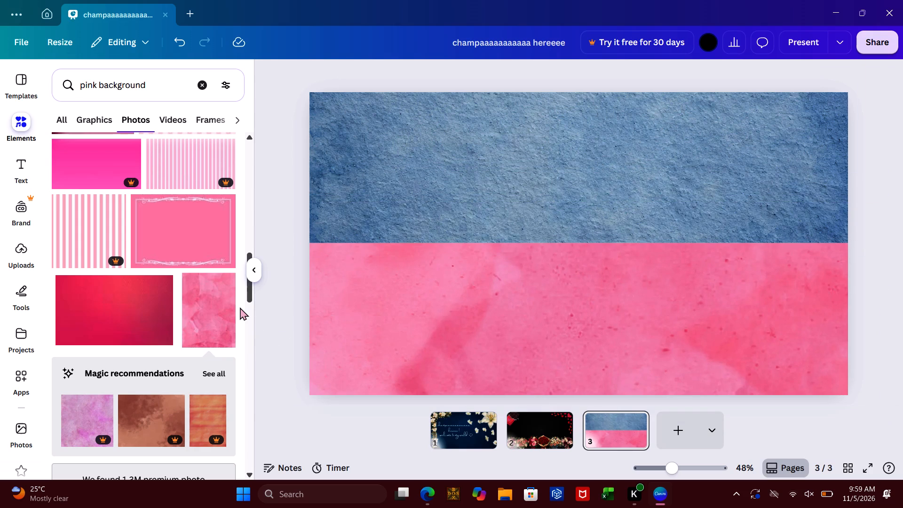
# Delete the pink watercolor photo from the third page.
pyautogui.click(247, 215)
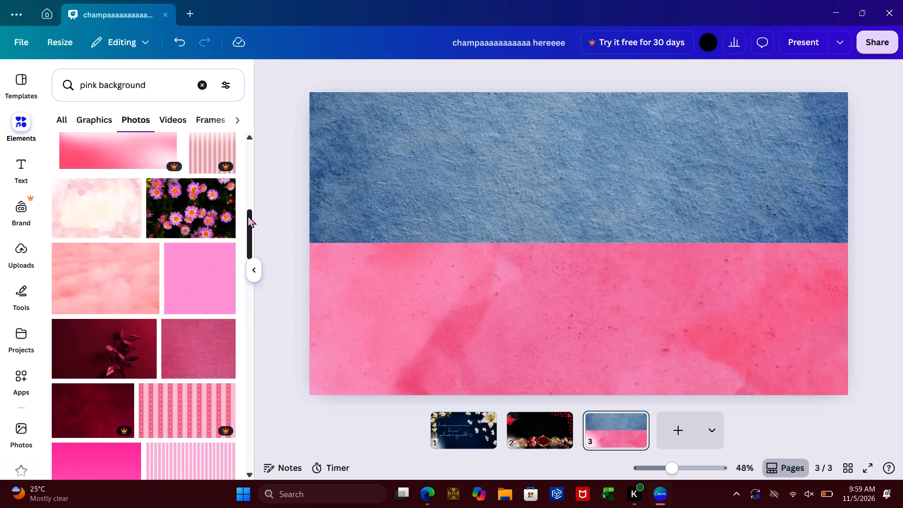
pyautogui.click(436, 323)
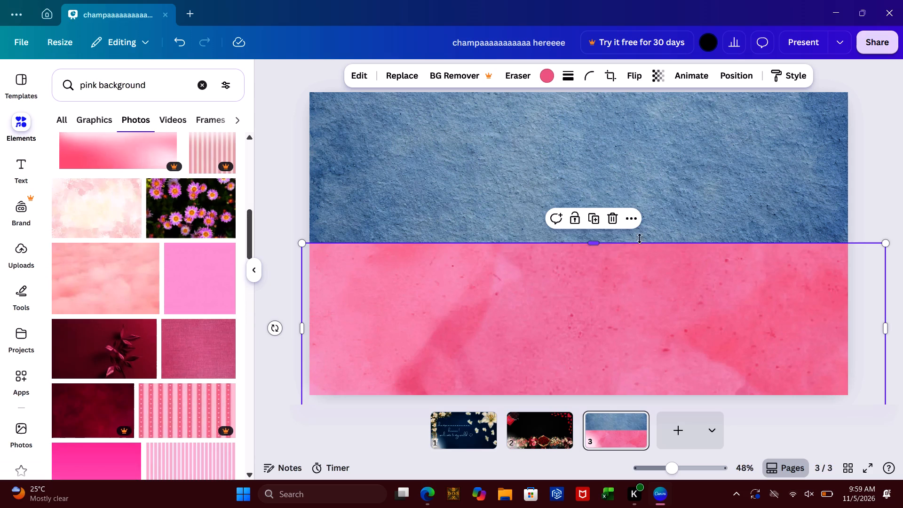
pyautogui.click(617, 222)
# Add the dark pink fabric-texture photo and place it in the page's lower-left area, aligned to the blue photo's bottom edge.
pyautogui.click(208, 347)
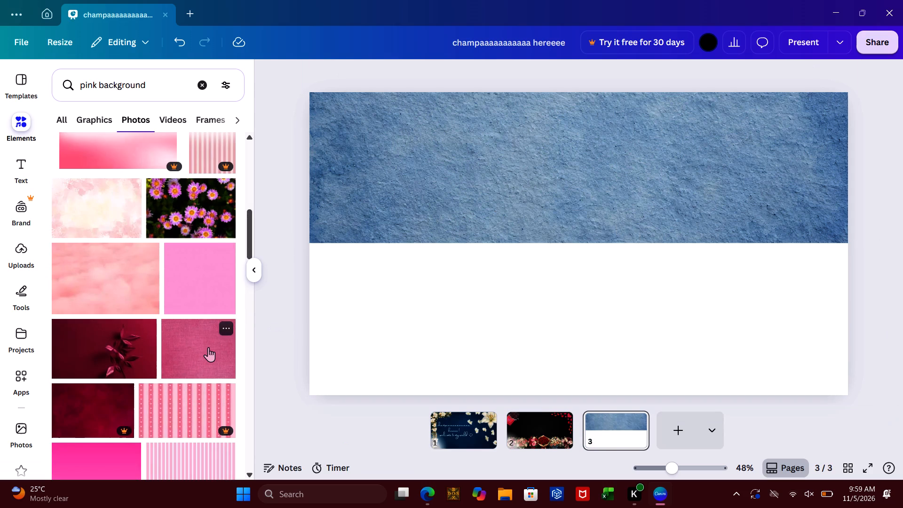
pyautogui.moveTo(515, 259); pyautogui.dragTo(363, 392)
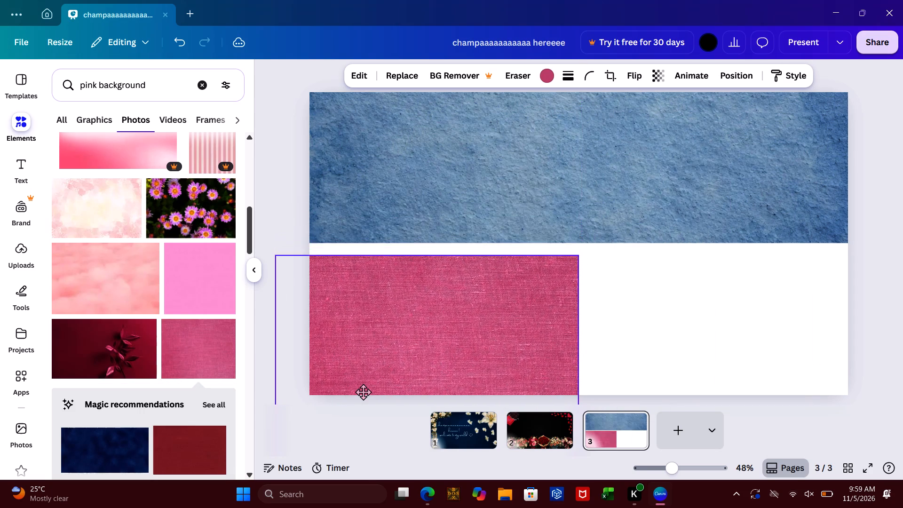
pyautogui.moveTo(363, 392); pyautogui.dragTo(365, 379)
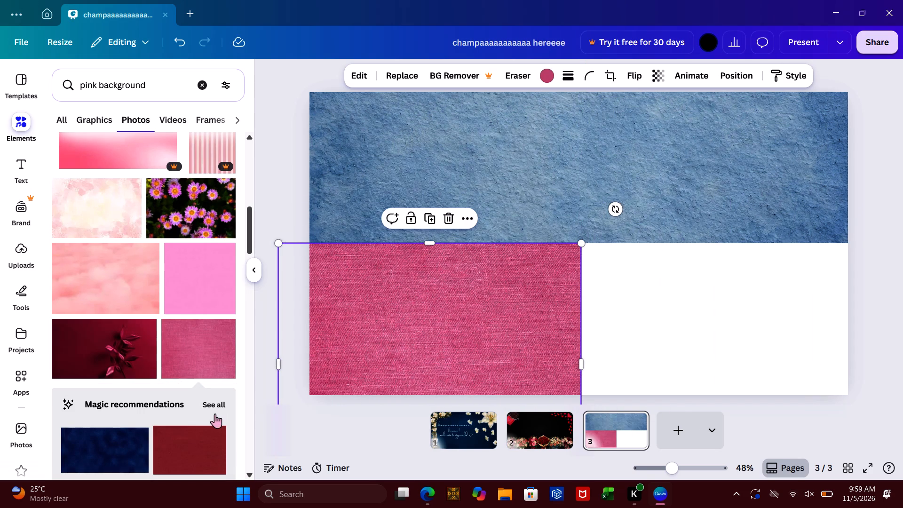
# Delete the dark pink fabric photo and the blue textured photo from the third page.
pyautogui.scroll(-4, 181, 400)
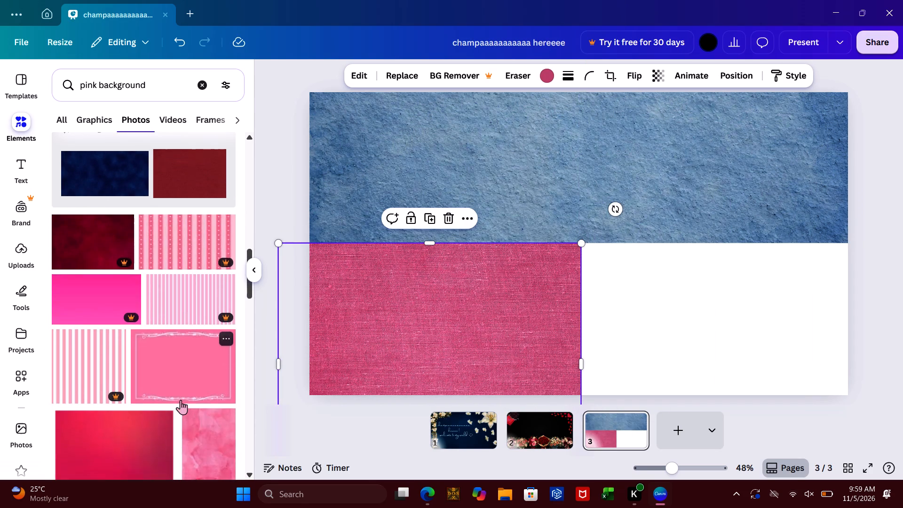
pyautogui.scroll(-6, 181, 400)
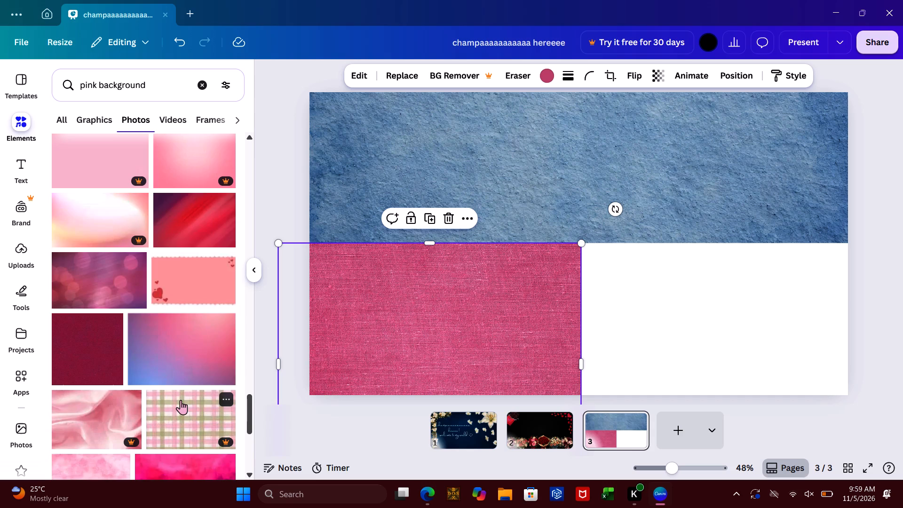
pyautogui.scroll(4, 181, 400)
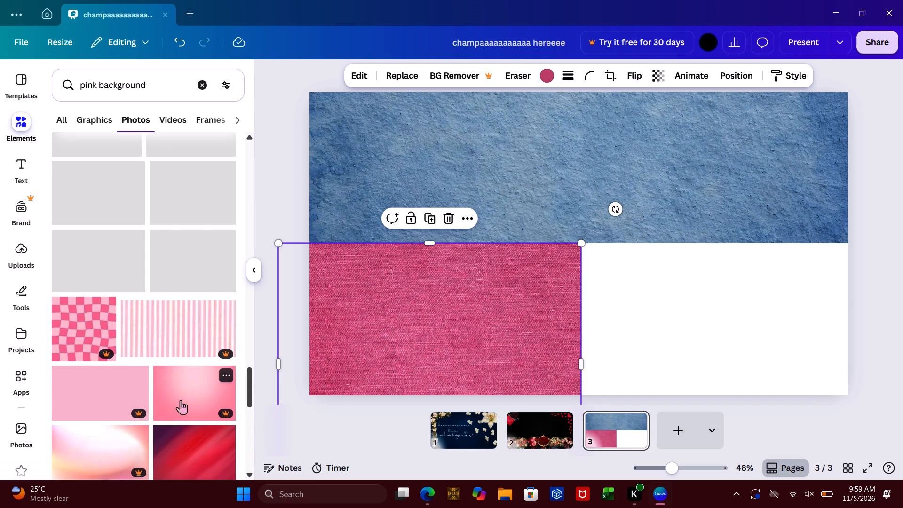
pyautogui.scroll(2, 181, 400)
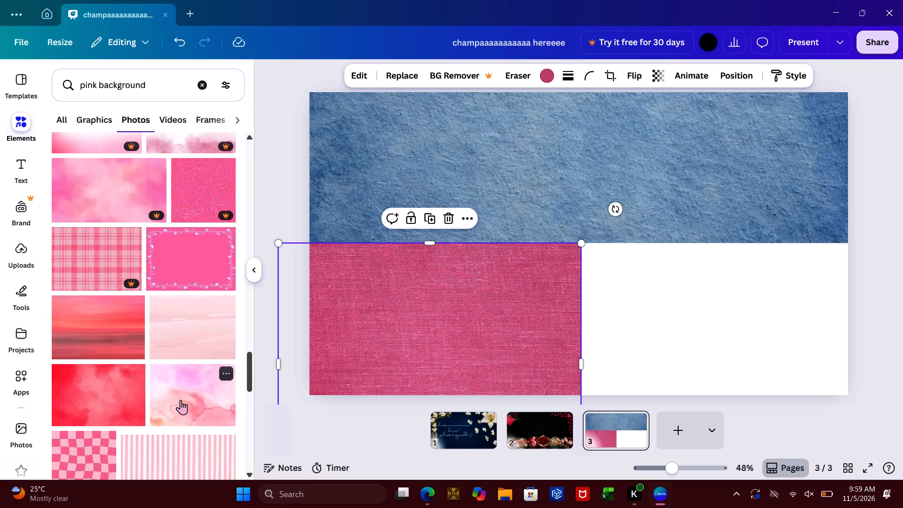
pyautogui.click(445, 211)
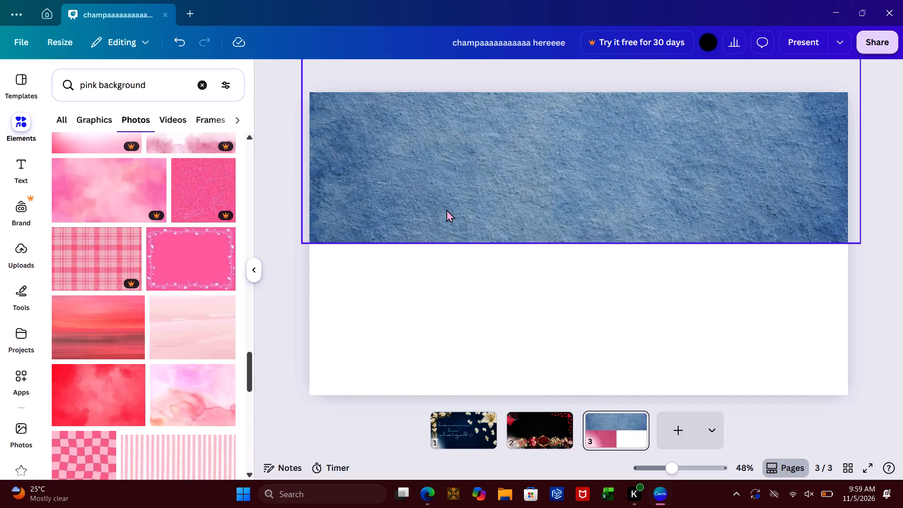
pyautogui.click(480, 190)
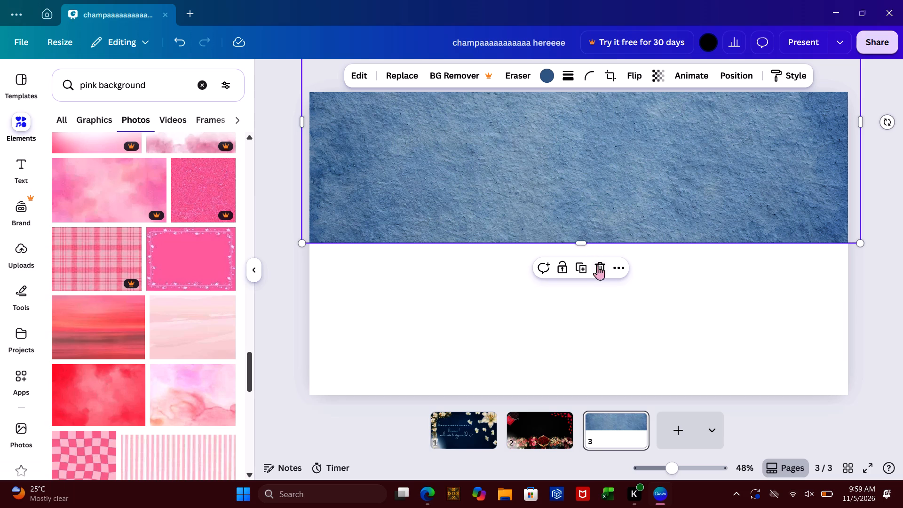
pyautogui.click(598, 266)
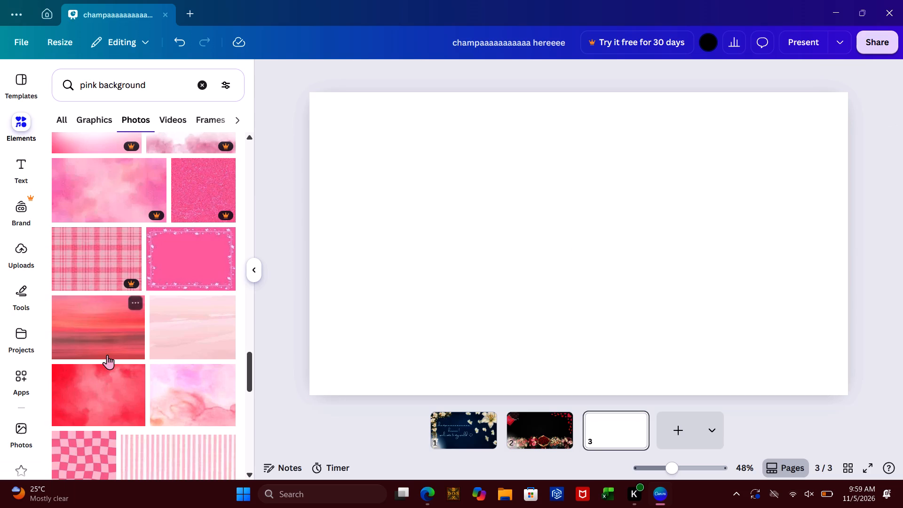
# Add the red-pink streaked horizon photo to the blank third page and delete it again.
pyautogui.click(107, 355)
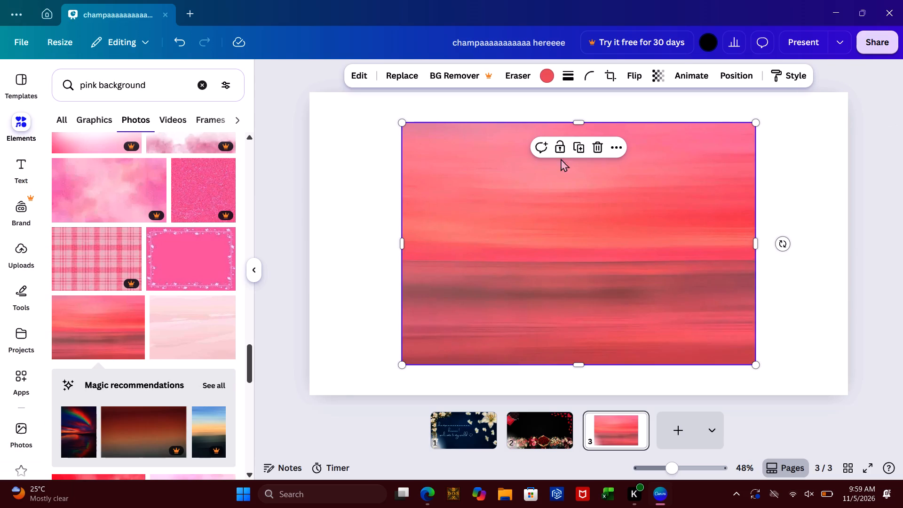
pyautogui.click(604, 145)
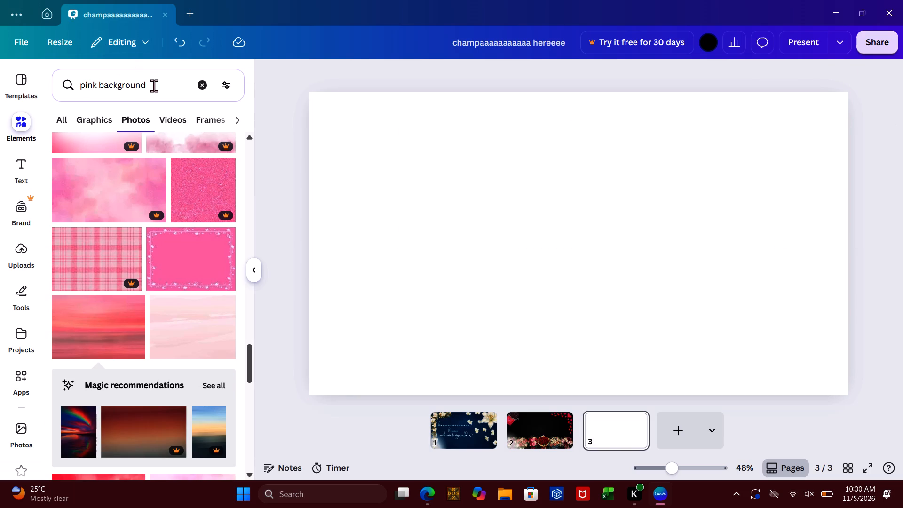
# Search the photo library for "pink sky".
pyautogui.click(158, 89)
pyautogui.press('BackSpace')
pyautogui.press('BackSpace')
pyautogui.press('BackSpace')
pyautogui.press('BackSpace')
pyautogui.press('BackSpace')
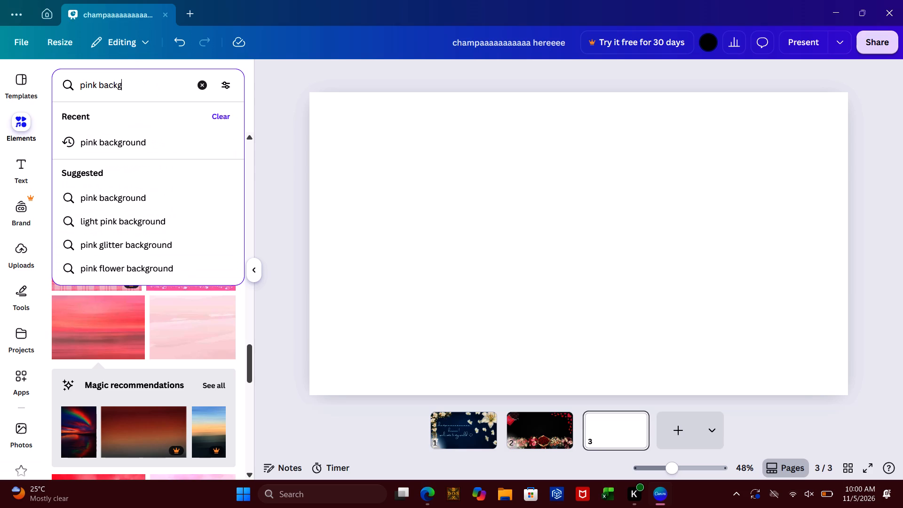
pyautogui.press('BackSpace')
pyautogui.press('BackSpace')
pyautogui.press('BackSpace')
pyautogui.press('BackSpace')
pyautogui.press('BackSpace')
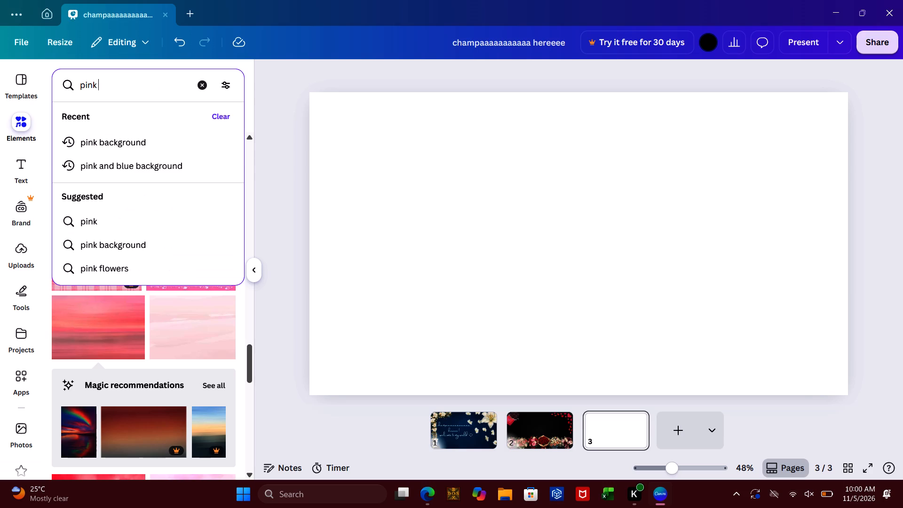
pyautogui.press('s')
pyautogui.write('ky')
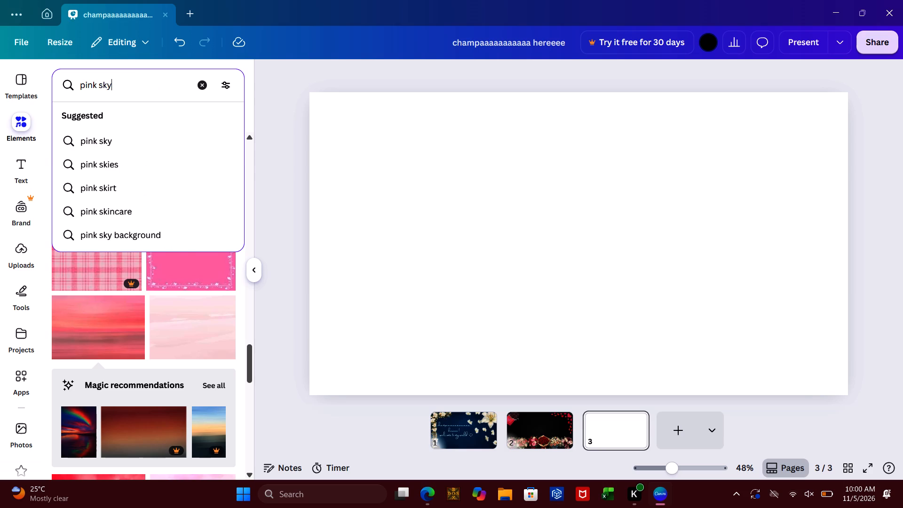
pyautogui.press('Return')
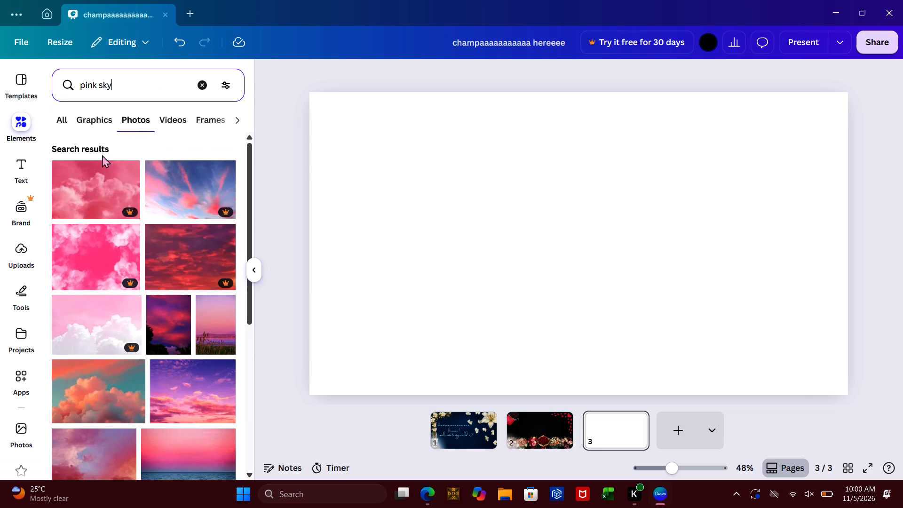
# Find the portrait photo of a red sunset sky over a dark sea and add it to the third page.
pyautogui.scroll(-2, 127, 281)
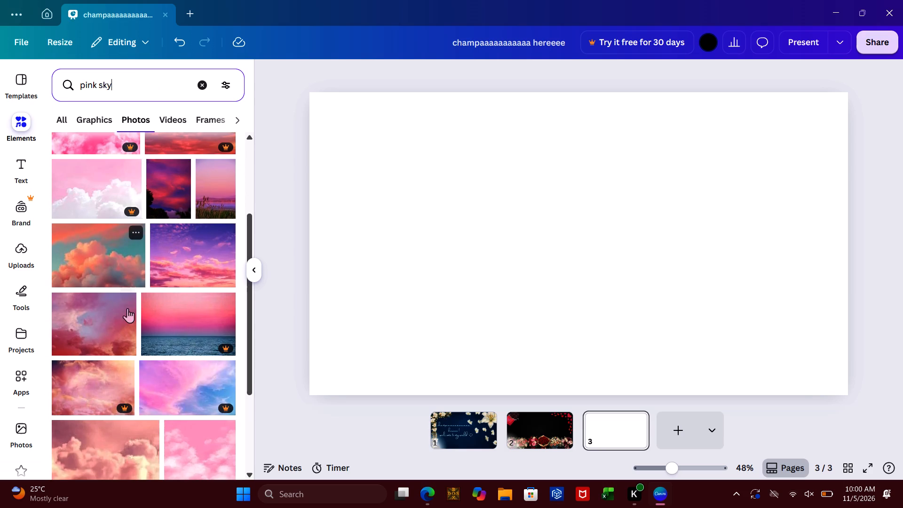
pyautogui.scroll(-2, 127, 308)
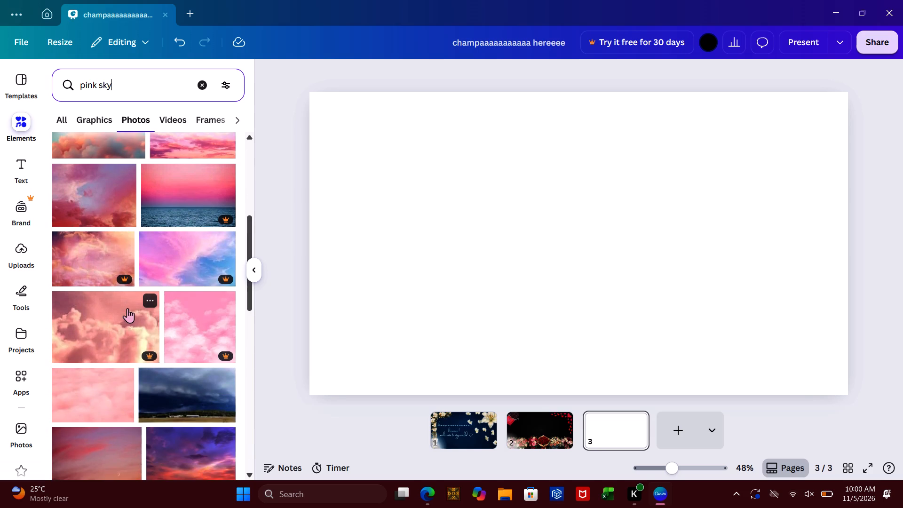
pyautogui.scroll(-5, 127, 308)
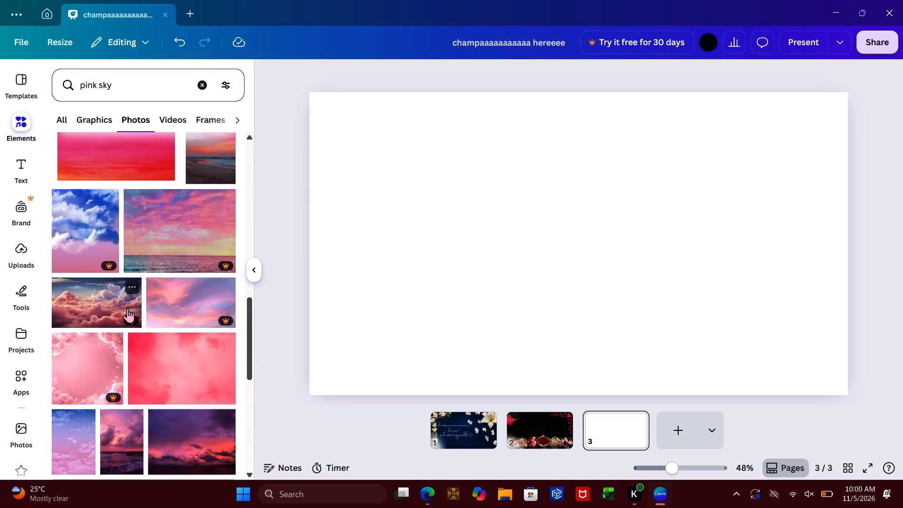
pyautogui.scroll(-2, 127, 308)
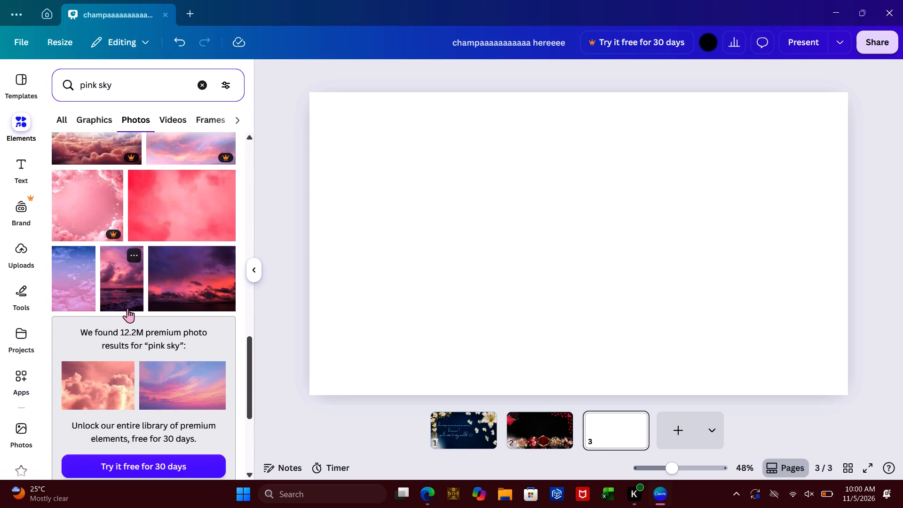
pyautogui.scroll(-3, 127, 308)
pyautogui.scroll(-1, 149, 351)
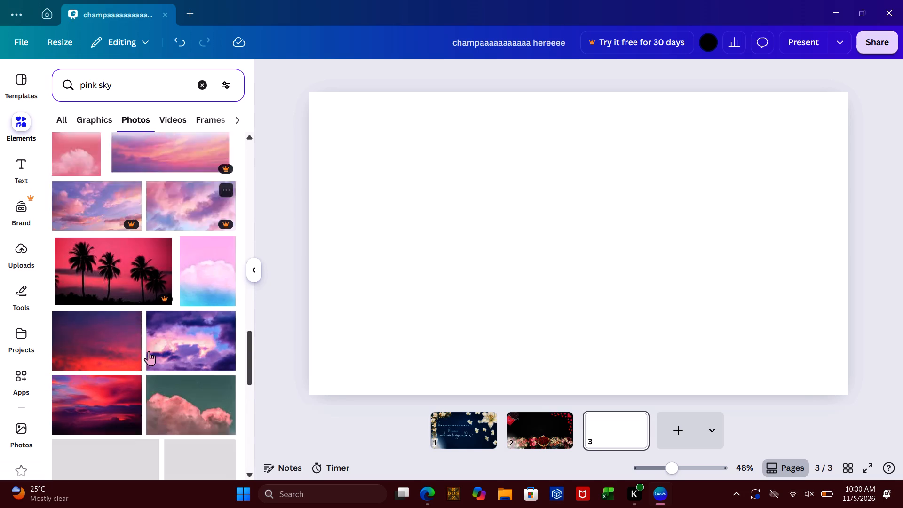
pyautogui.scroll(-5, 149, 351)
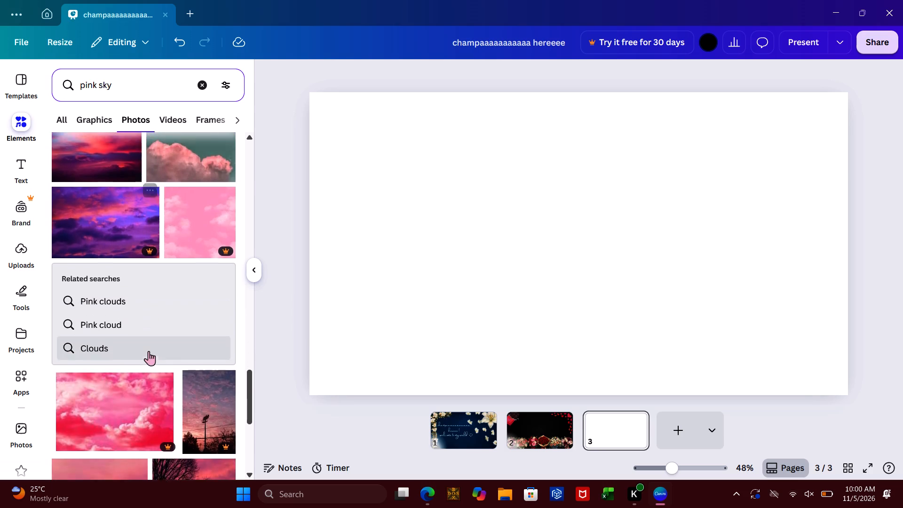
pyautogui.scroll(-5, 149, 351)
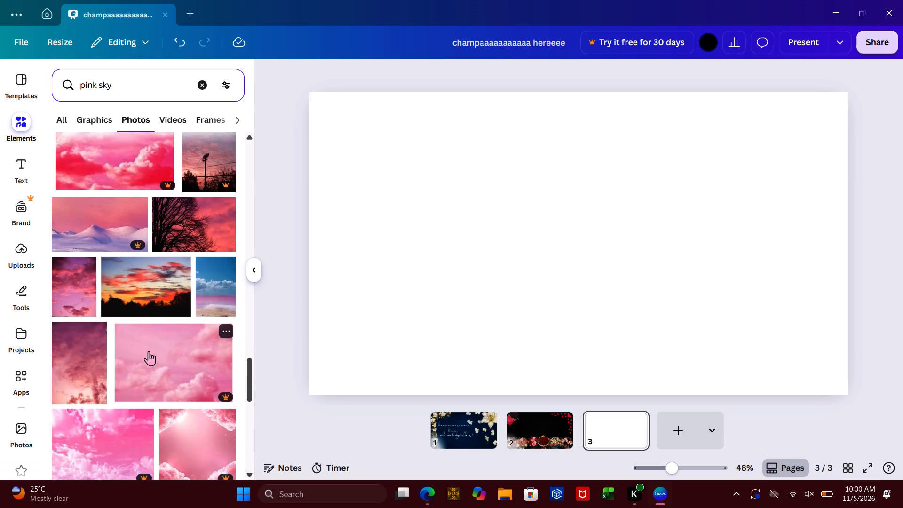
pyautogui.scroll(-4, 149, 351)
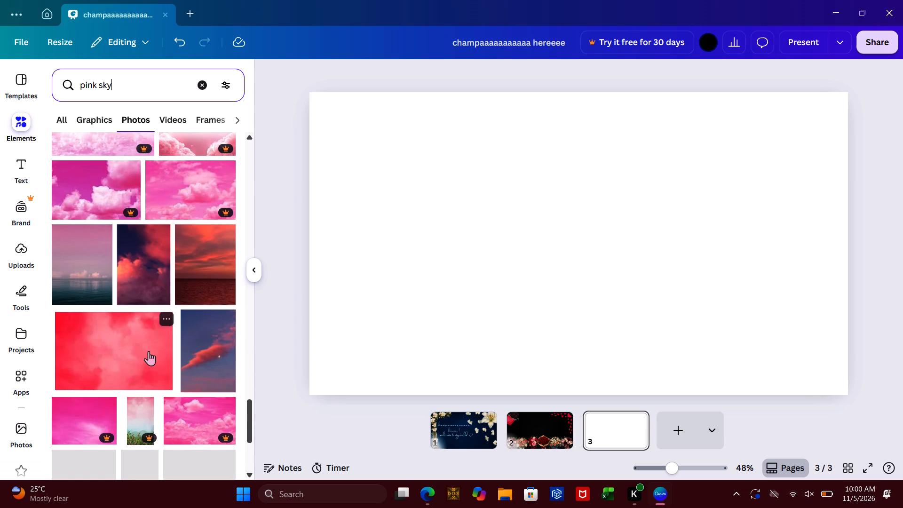
pyautogui.click(214, 289)
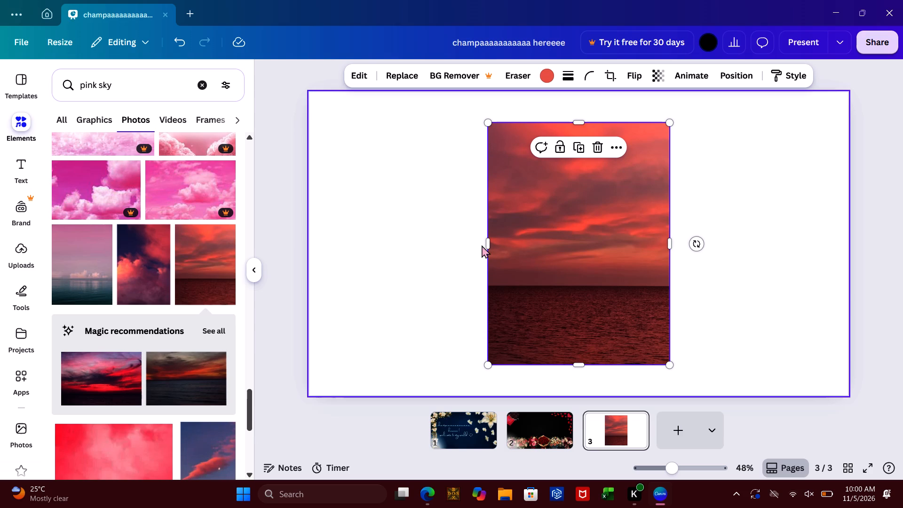
# Widen the red sunset photo past both page edges and place it over the lower part of the third page.
pyautogui.moveTo(487, 243); pyautogui.dragTo(274, 267)
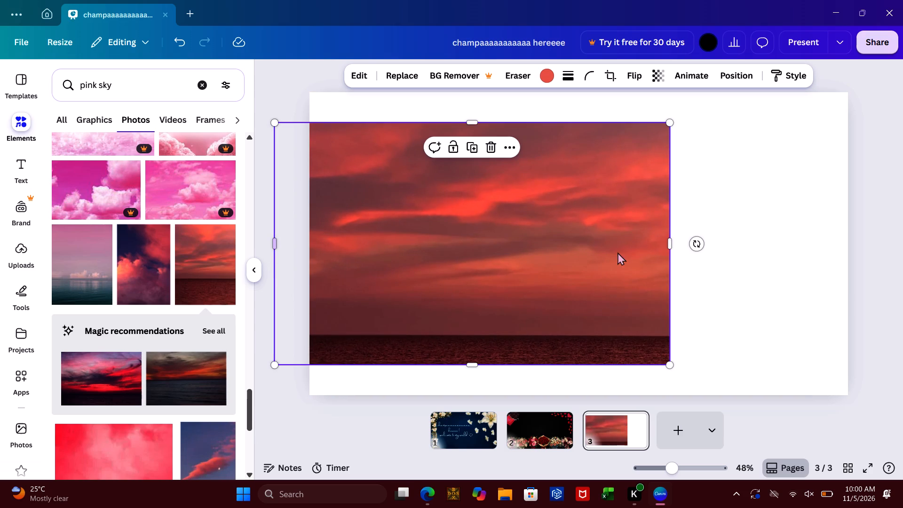
pyautogui.moveTo(674, 252); pyautogui.dragTo(826, 238)
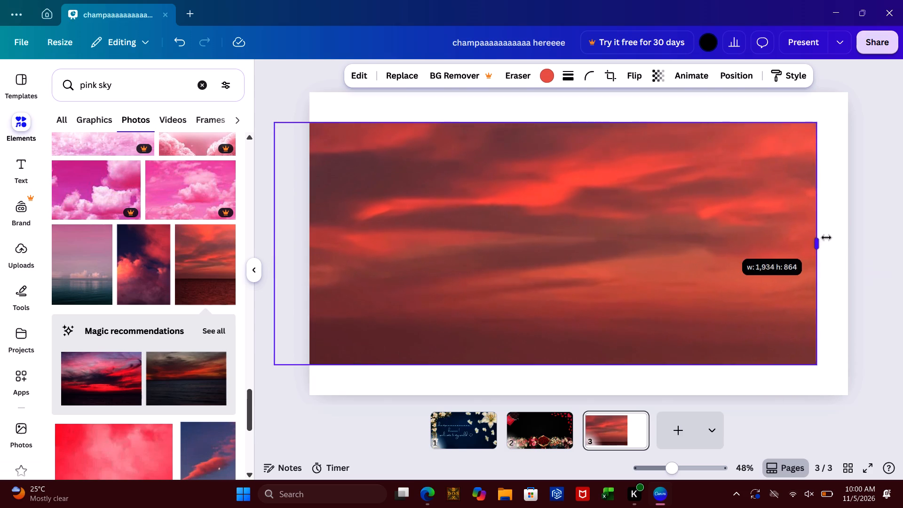
pyautogui.moveTo(826, 238); pyautogui.dragTo(879, 239)
pyautogui.moveTo(710, 230); pyautogui.dragTo(706, 141)
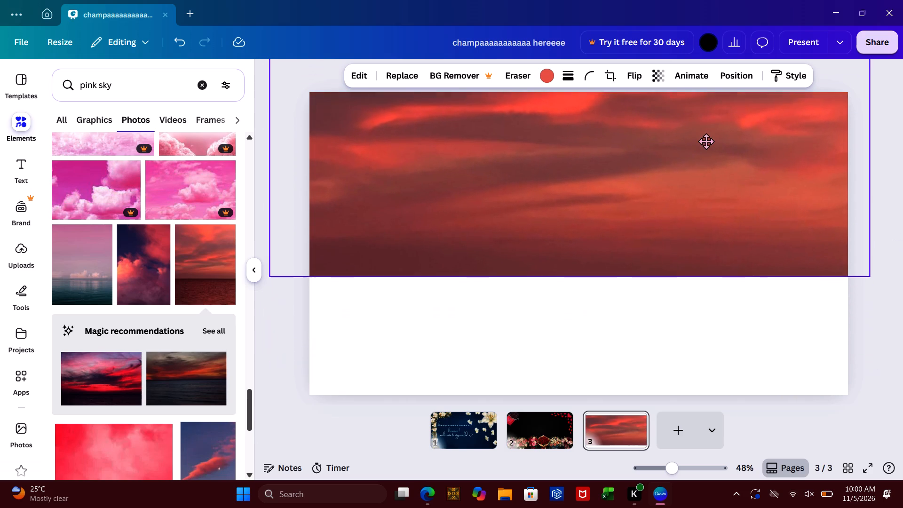
pyautogui.moveTo(706, 141); pyautogui.dragTo(702, 333)
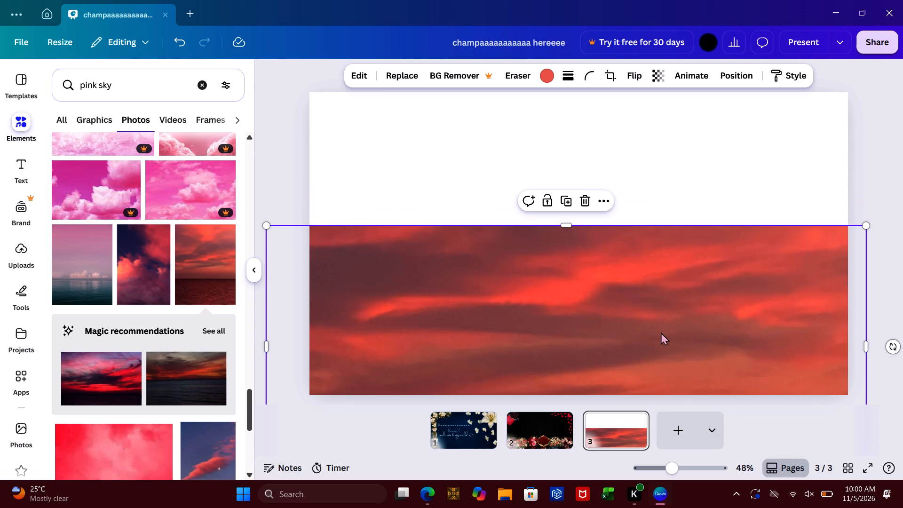
# Crop the red sunset photo on the third page, shifting the image inside its frame so the bright cloud streaks sit slightly lower.
pyautogui.click(661, 332)
pyautogui.click(661, 332)
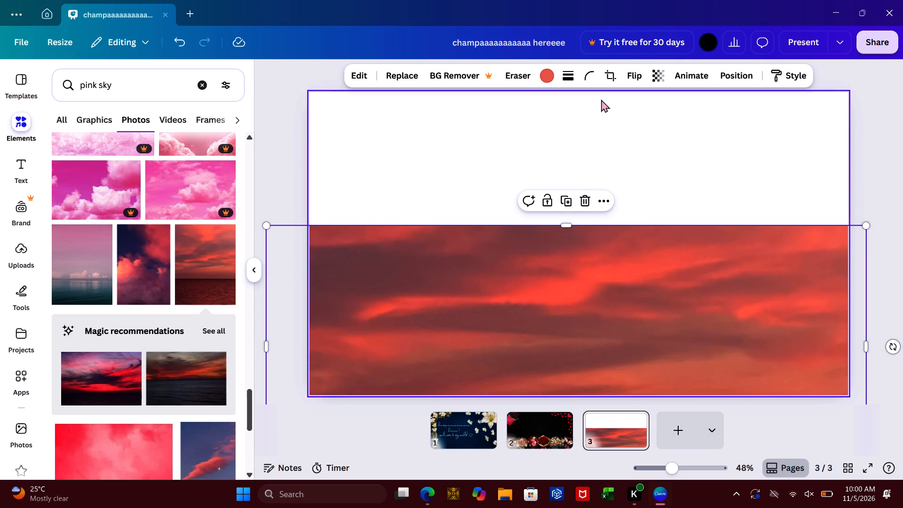
pyautogui.click(613, 80)
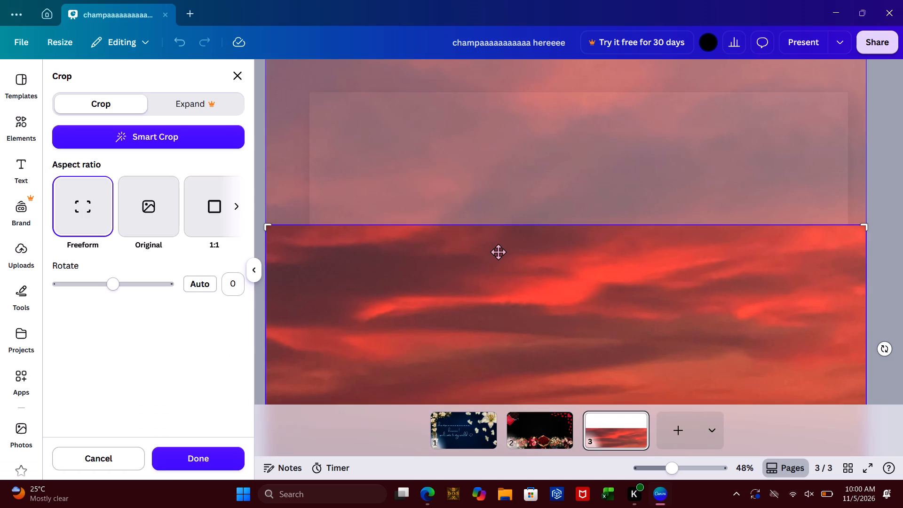
pyautogui.moveTo(498, 252); pyautogui.dragTo(529, 87)
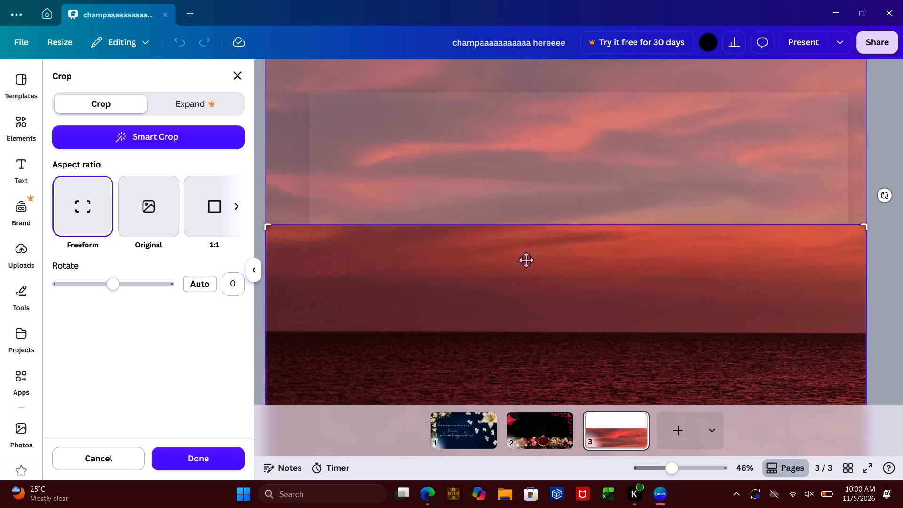
pyautogui.moveTo(525, 260); pyautogui.dragTo(531, 123)
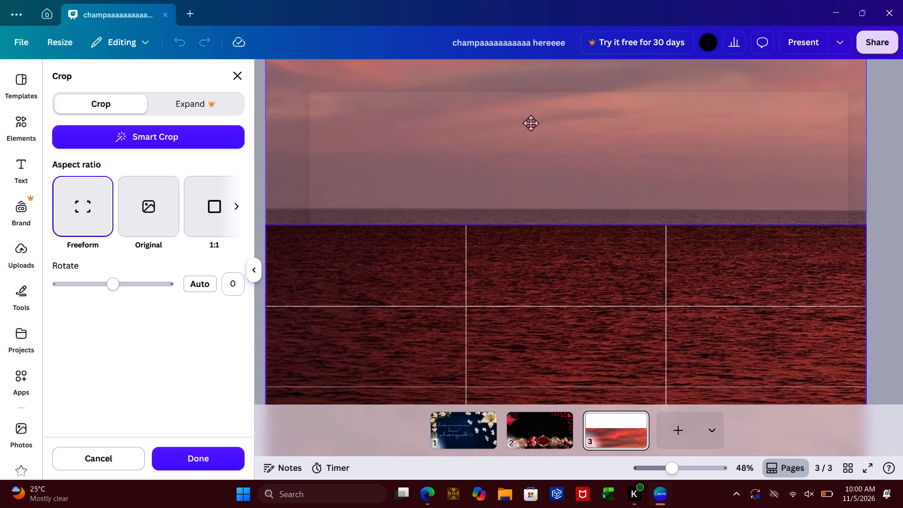
pyautogui.moveTo(531, 123); pyautogui.dragTo(529, 126)
pyautogui.moveTo(532, 337); pyautogui.dragTo(531, 224)
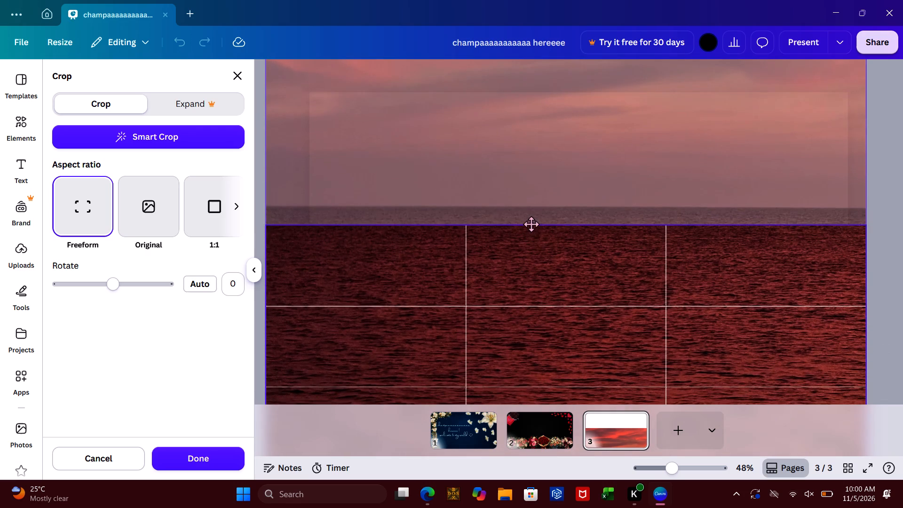
pyautogui.moveTo(531, 224); pyautogui.dragTo(527, 320)
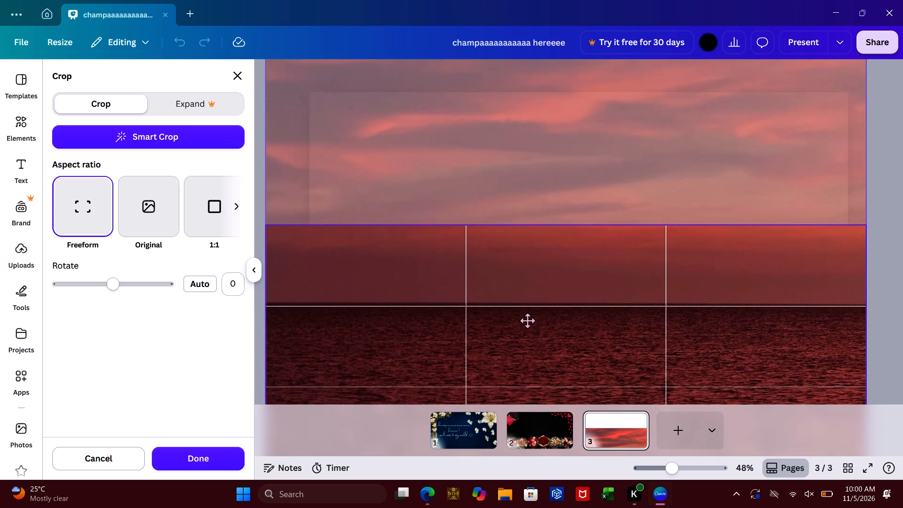
pyautogui.moveTo(527, 320); pyautogui.dragTo(497, 436)
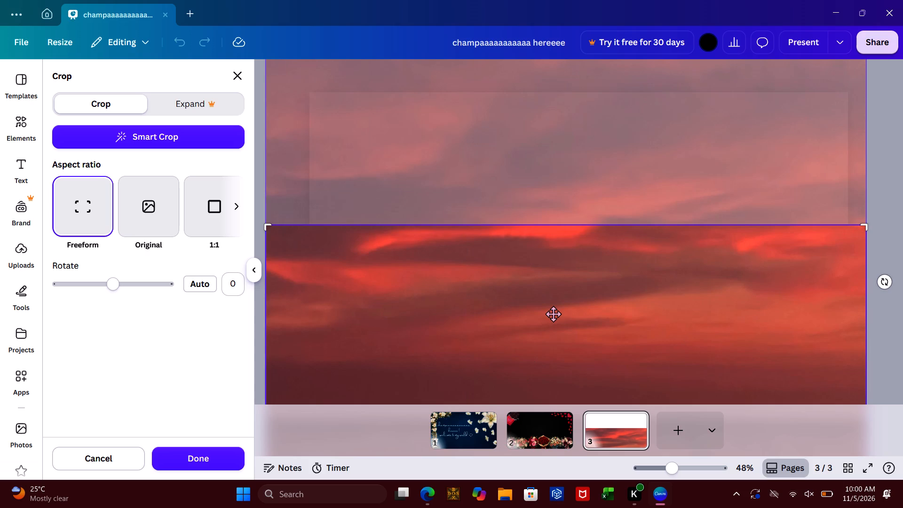
pyautogui.moveTo(553, 314); pyautogui.dragTo(541, 419)
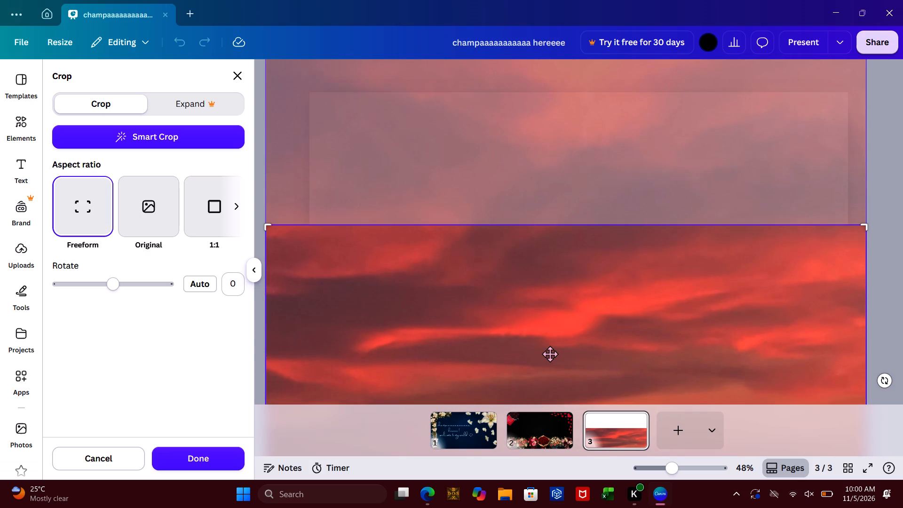
pyautogui.click(614, 195)
pyautogui.click(348, 433)
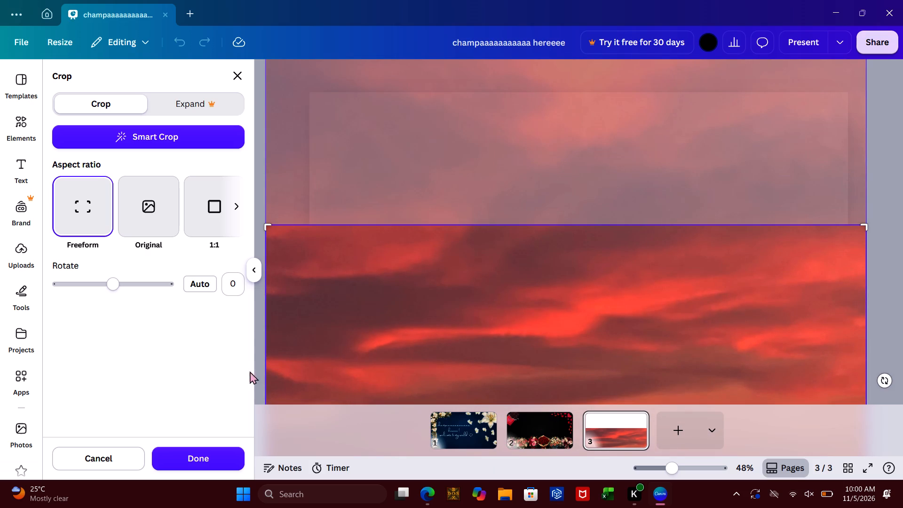
pyautogui.click(259, 365)
pyautogui.click(259, 365)
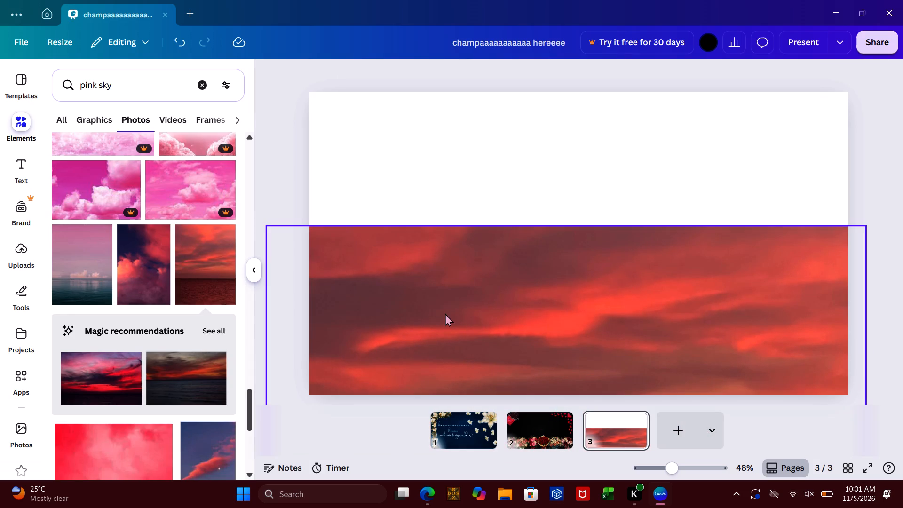
# Move the red sunset photo up so its lower edge sits about halfway down the third page.
pyautogui.moveTo(445, 313); pyautogui.dragTo(440, 105)
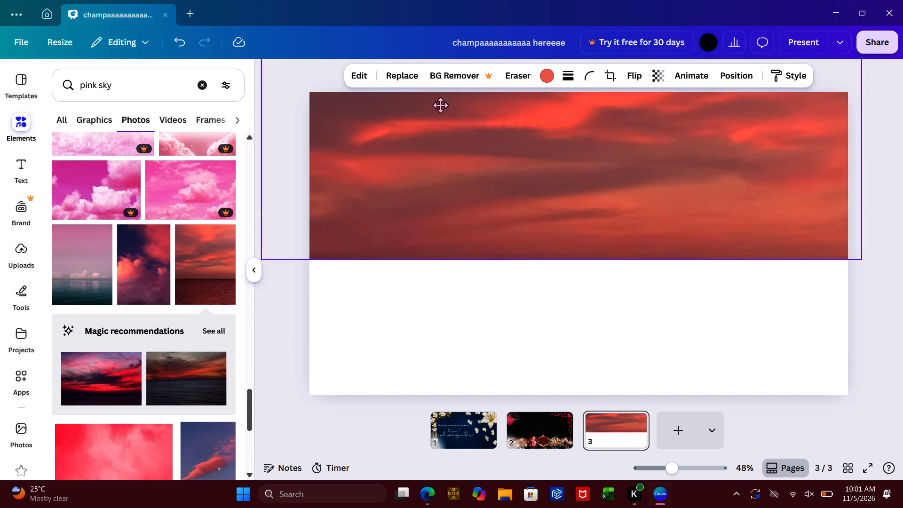
pyautogui.moveTo(440, 105); pyautogui.dragTo(450, 95)
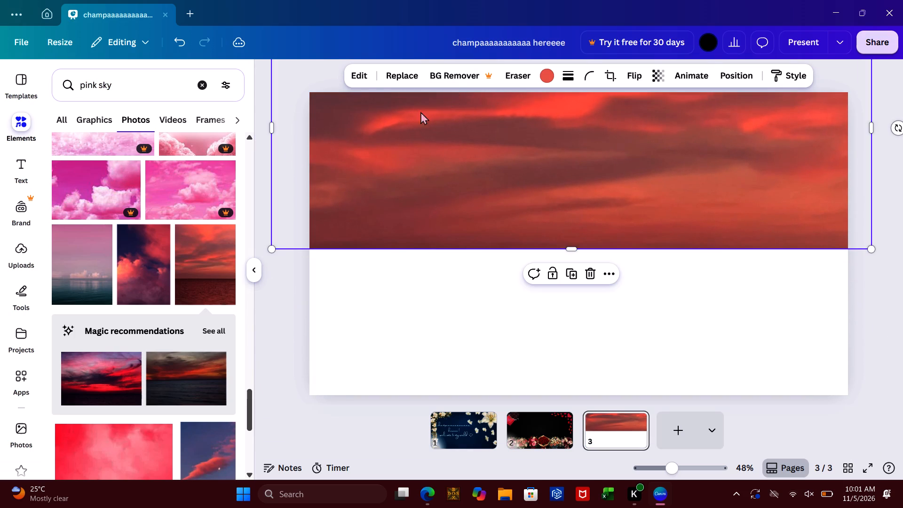
pyautogui.click(292, 310)
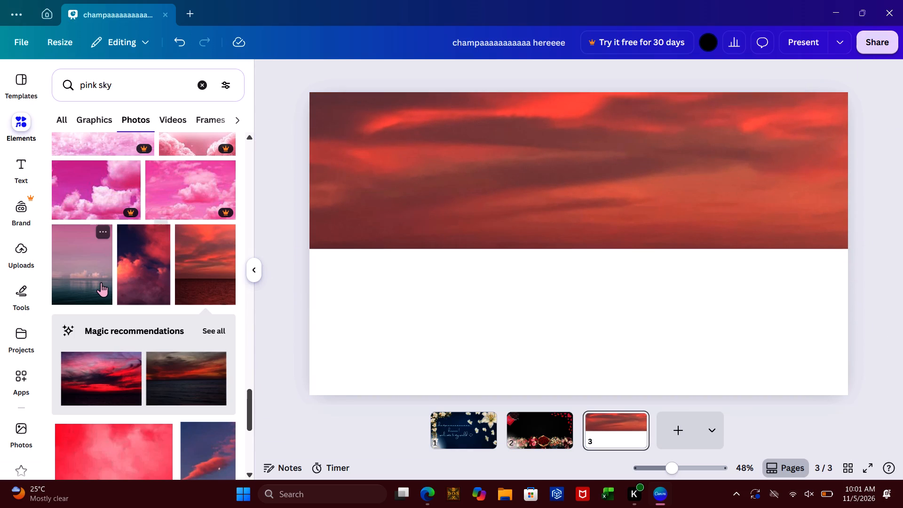
# Add the photo of a pink sky over calm teal sea, widened past both page edges, over the third page's lower half.
pyautogui.click(101, 282)
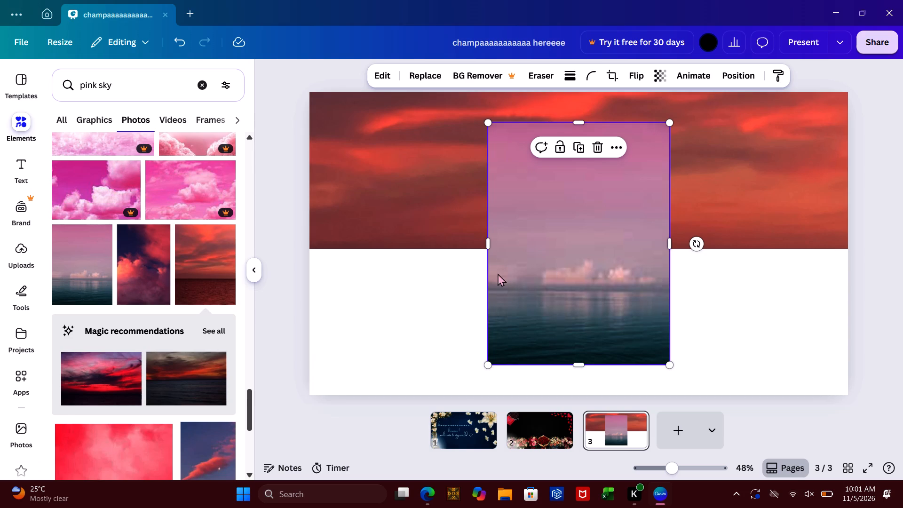
pyautogui.moveTo(487, 239); pyautogui.dragTo(436, 238)
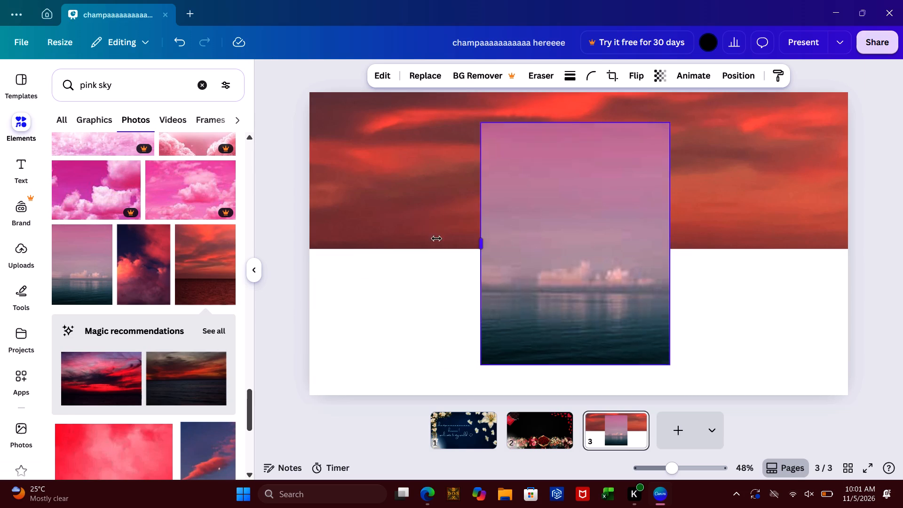
pyautogui.moveTo(436, 238); pyautogui.dragTo(304, 278)
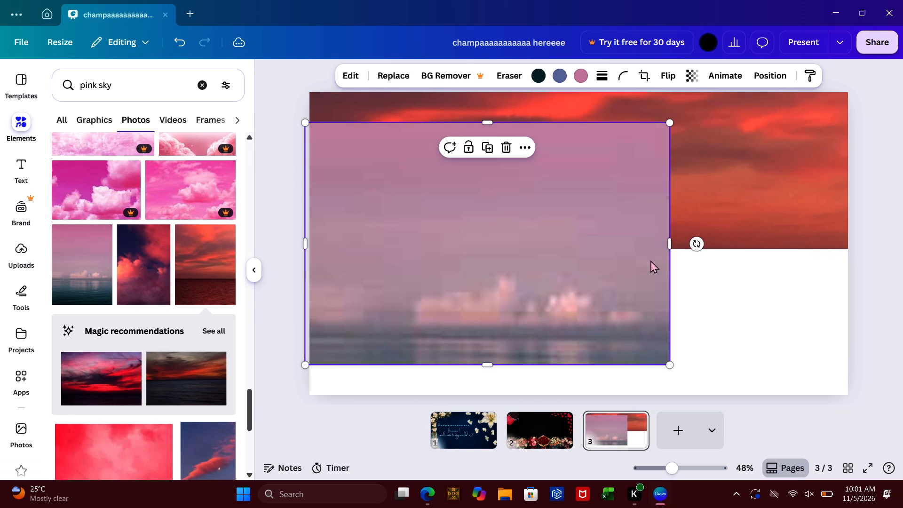
pyautogui.moveTo(668, 241); pyautogui.dragTo(902, 231)
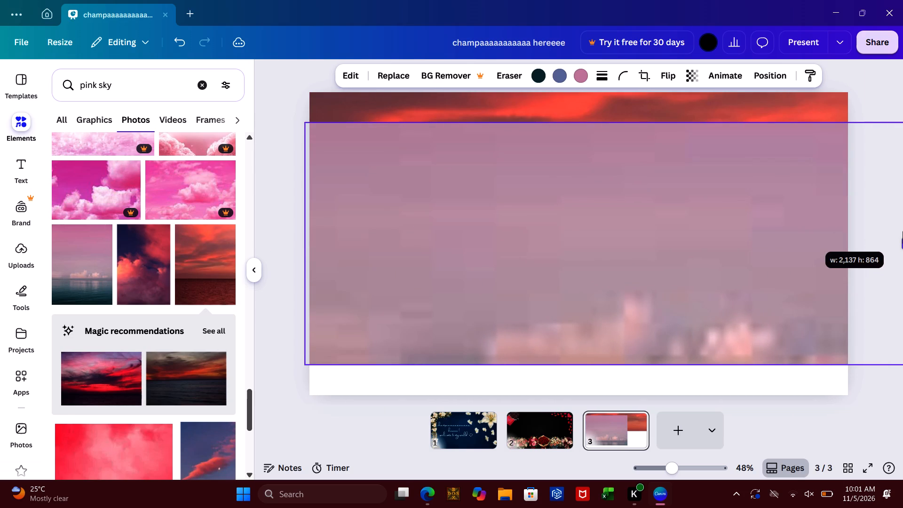
pyautogui.moveTo(902, 231); pyautogui.dragTo(902, 230)
pyautogui.moveTo(696, 233); pyautogui.dragTo(669, 189)
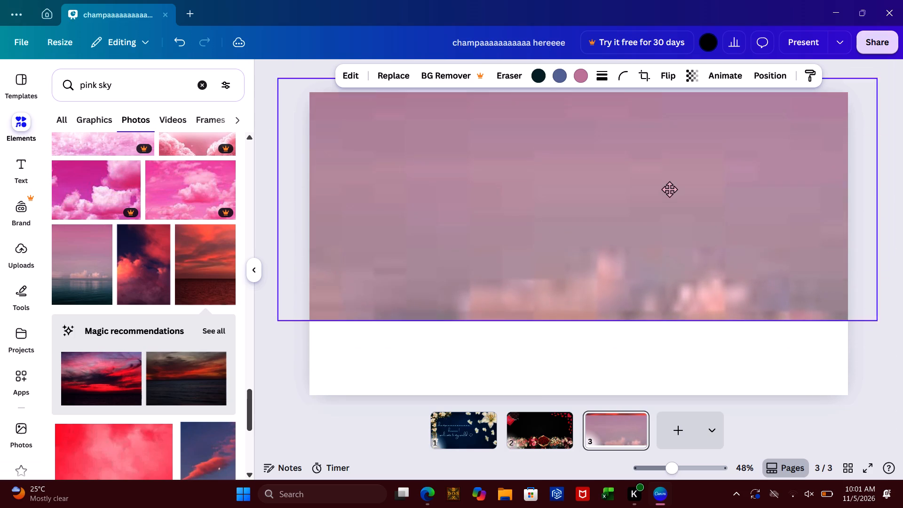
pyautogui.moveTo(669, 189); pyautogui.dragTo(673, 350)
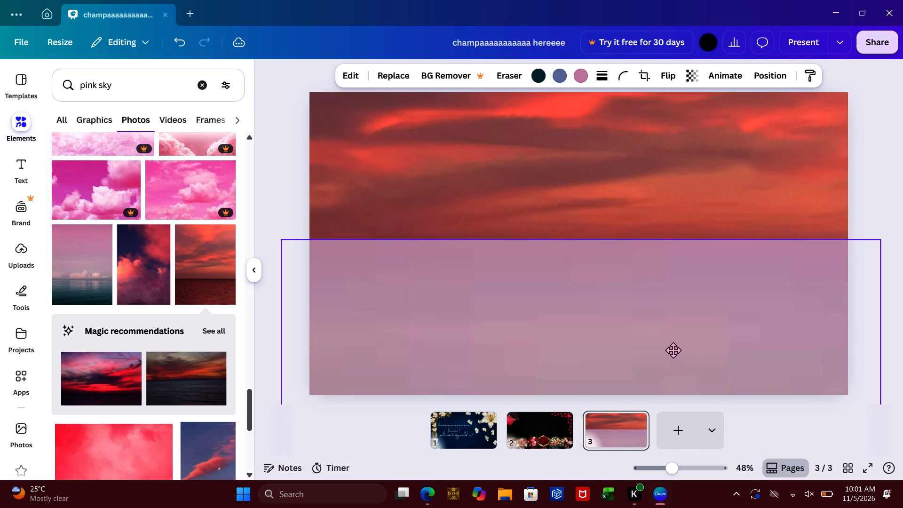
pyautogui.moveTo(673, 350); pyautogui.dragTo(672, 356)
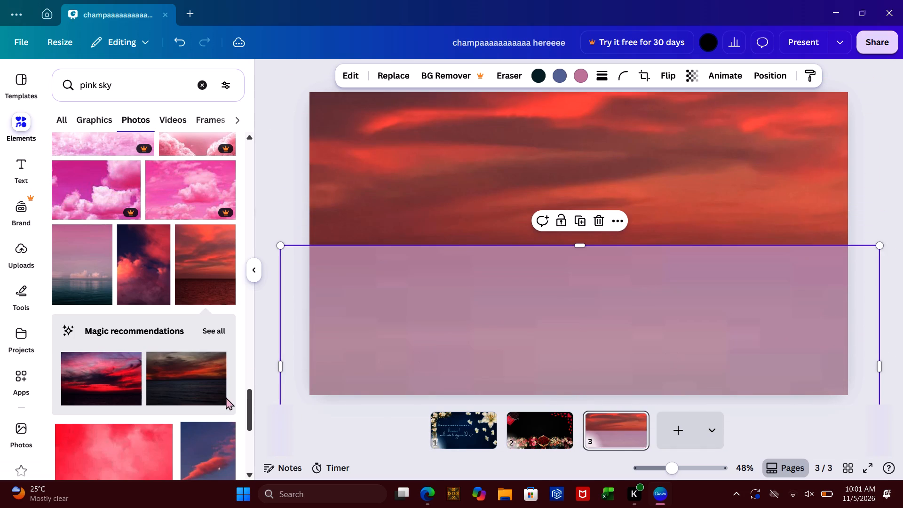
# Browse the full set of Magic recommendations for the red sunset photo.
pyautogui.scroll(-1, 183, 369)
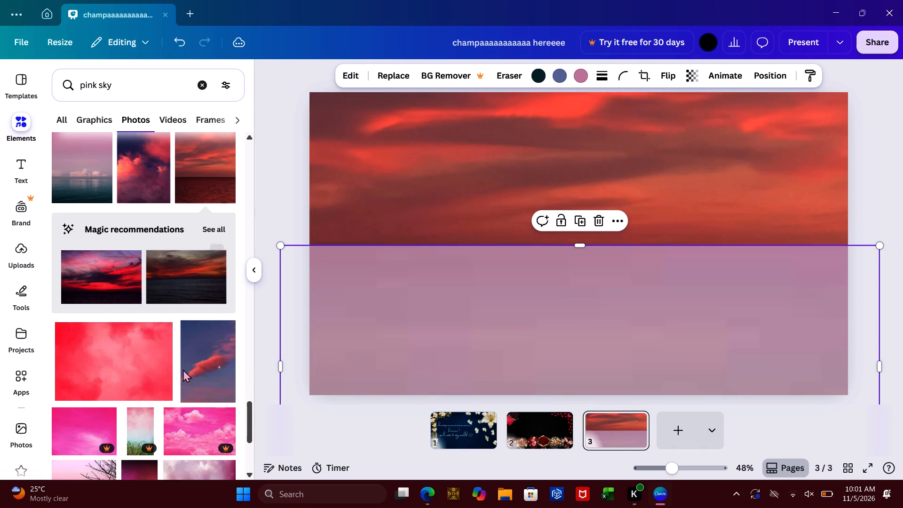
pyautogui.scroll(-1, 183, 369)
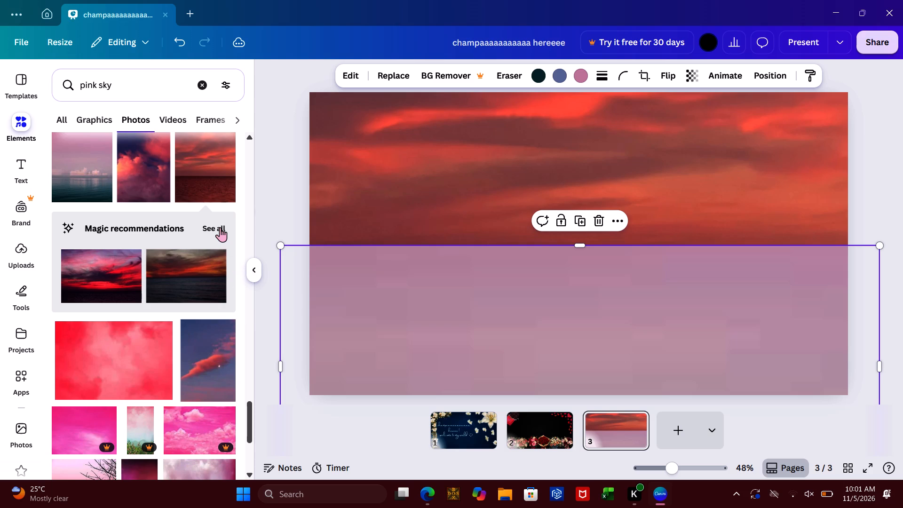
pyautogui.click(219, 227)
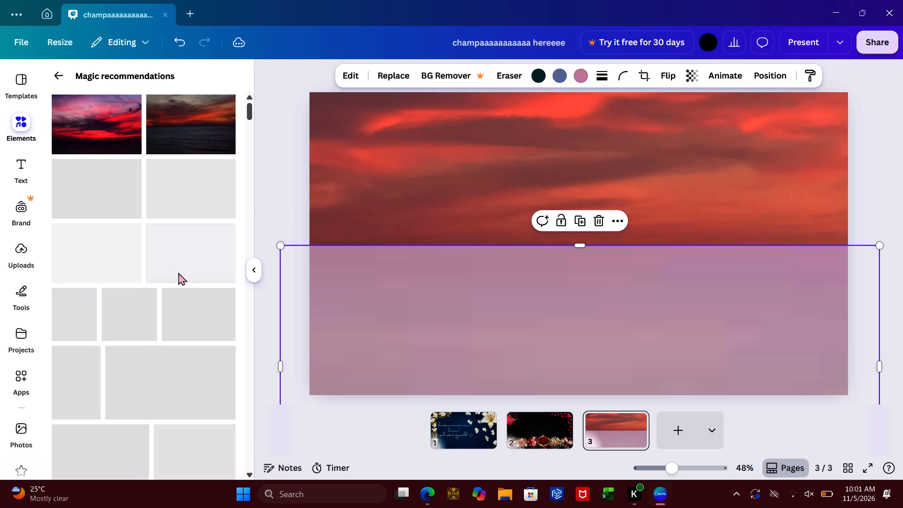
pyautogui.scroll(-6, 178, 272)
pyautogui.scroll(6, 178, 272)
pyautogui.scroll(-10, 178, 272)
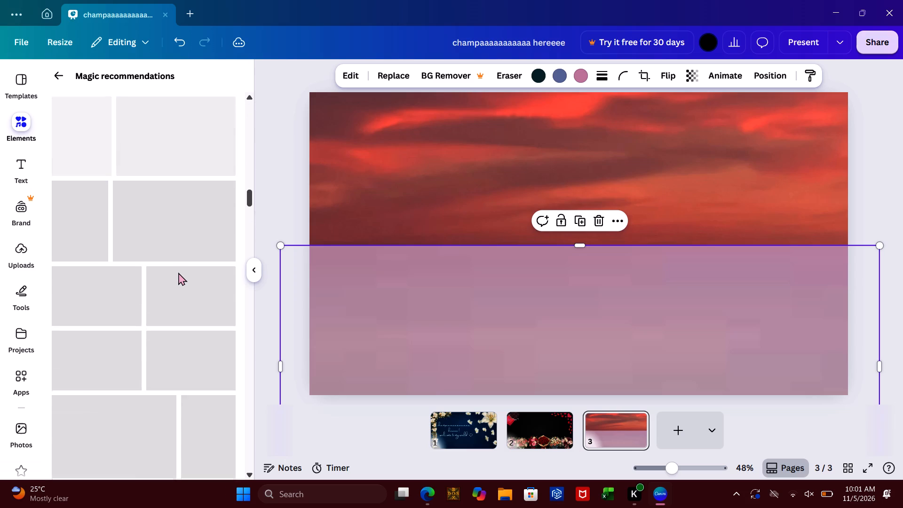
# Move the pink sky photo up over the upper part of the third page.
pyautogui.click(558, 274)
pyautogui.moveTo(596, 280); pyautogui.dragTo(643, 83)
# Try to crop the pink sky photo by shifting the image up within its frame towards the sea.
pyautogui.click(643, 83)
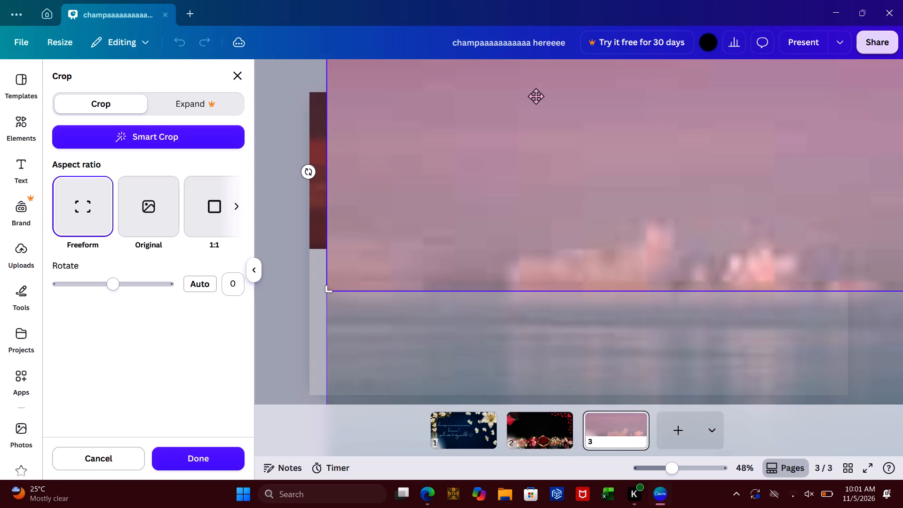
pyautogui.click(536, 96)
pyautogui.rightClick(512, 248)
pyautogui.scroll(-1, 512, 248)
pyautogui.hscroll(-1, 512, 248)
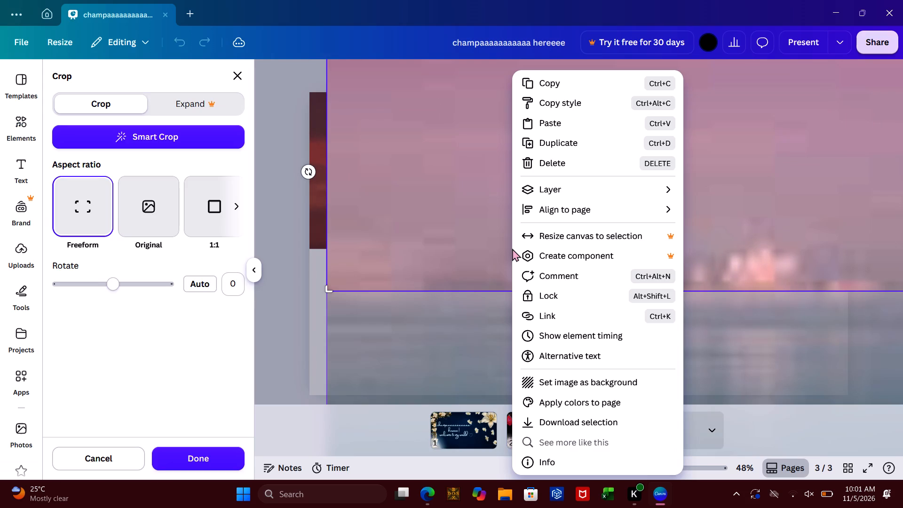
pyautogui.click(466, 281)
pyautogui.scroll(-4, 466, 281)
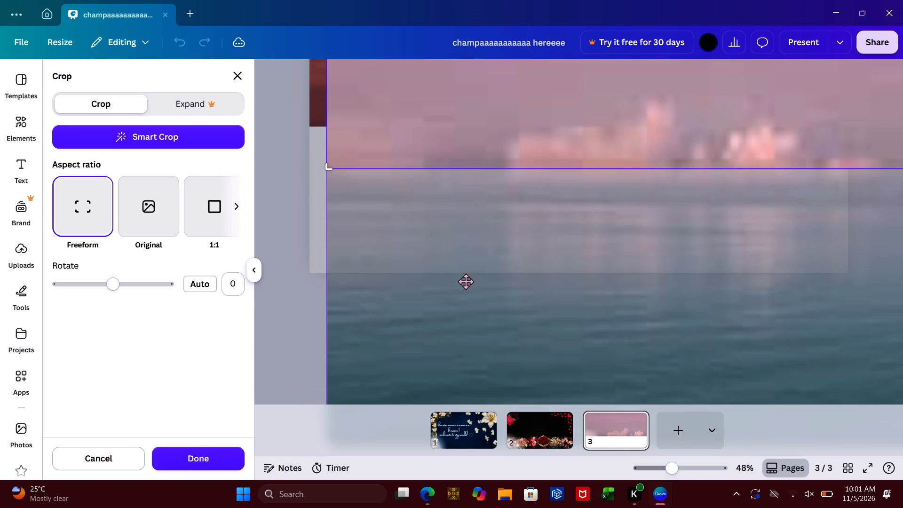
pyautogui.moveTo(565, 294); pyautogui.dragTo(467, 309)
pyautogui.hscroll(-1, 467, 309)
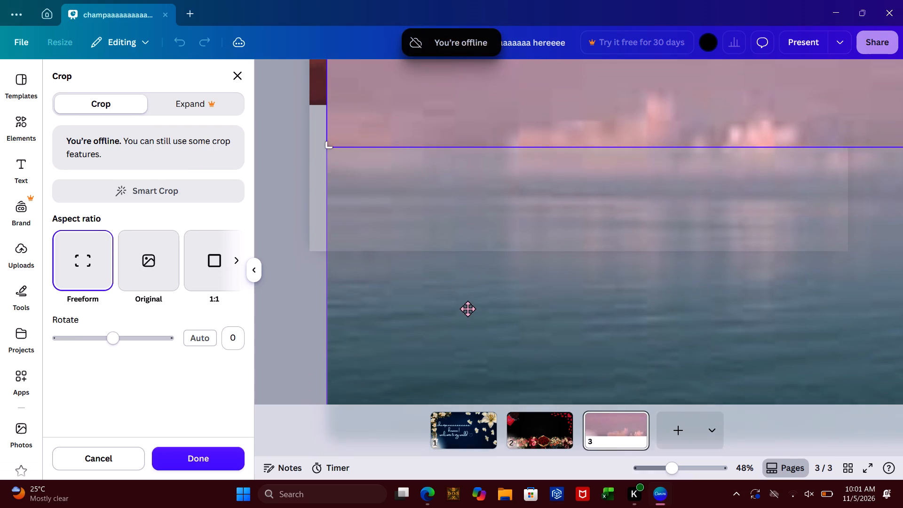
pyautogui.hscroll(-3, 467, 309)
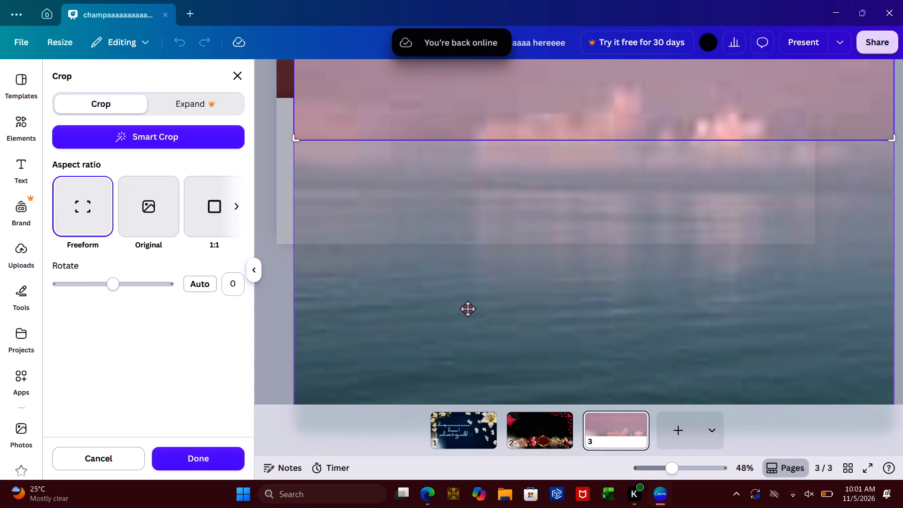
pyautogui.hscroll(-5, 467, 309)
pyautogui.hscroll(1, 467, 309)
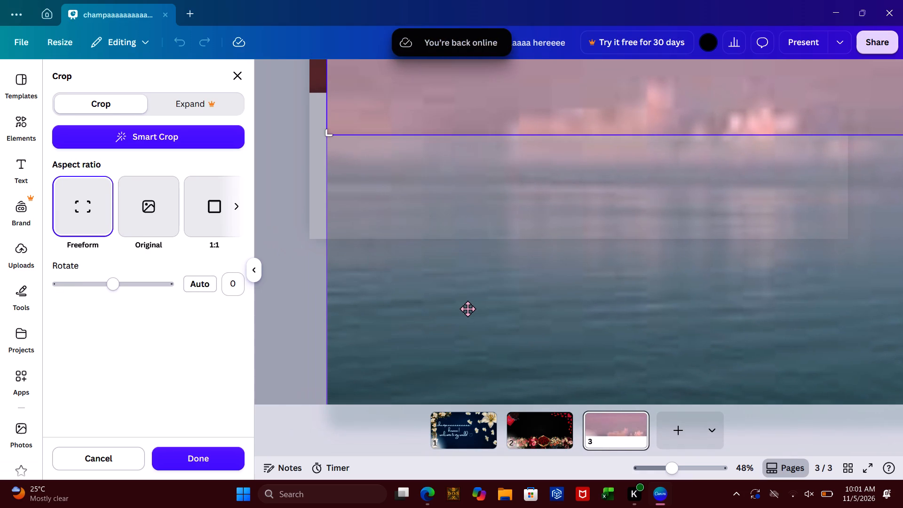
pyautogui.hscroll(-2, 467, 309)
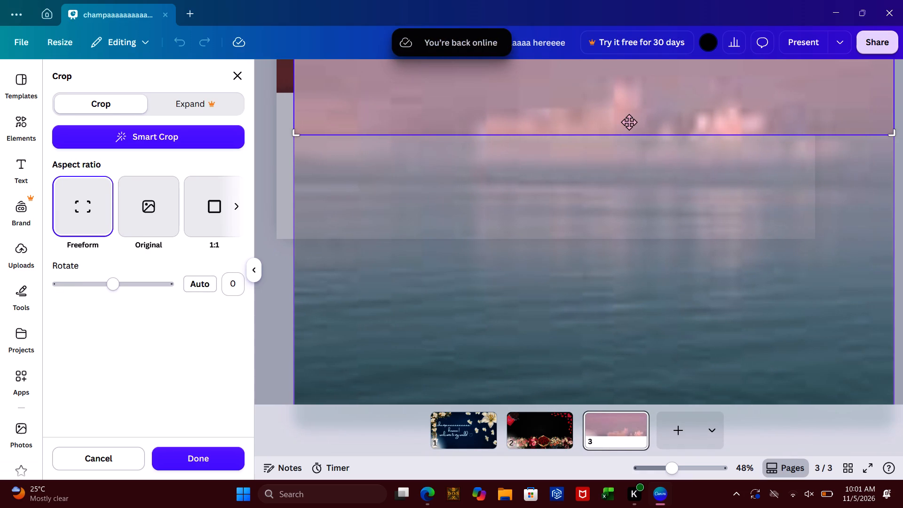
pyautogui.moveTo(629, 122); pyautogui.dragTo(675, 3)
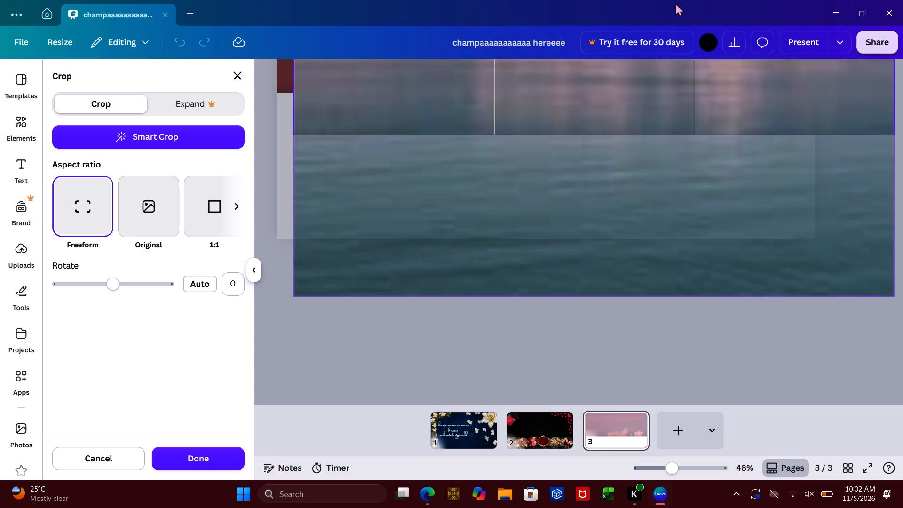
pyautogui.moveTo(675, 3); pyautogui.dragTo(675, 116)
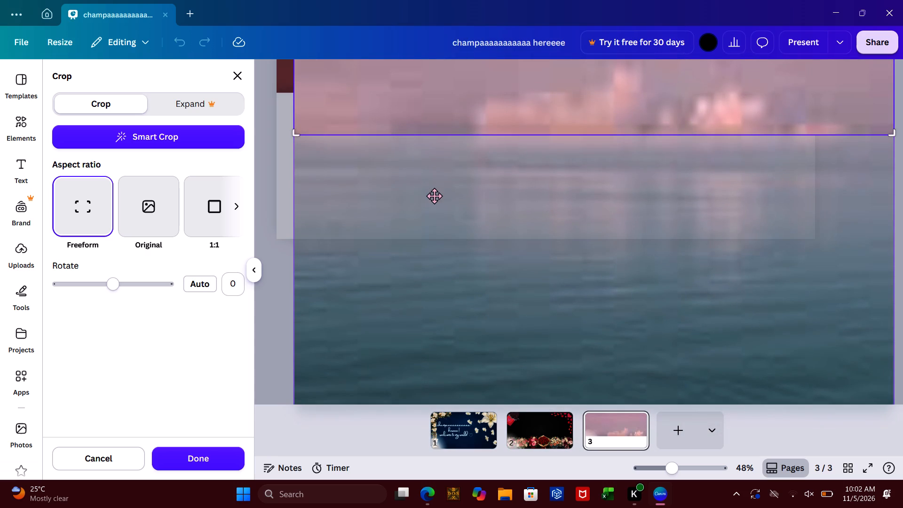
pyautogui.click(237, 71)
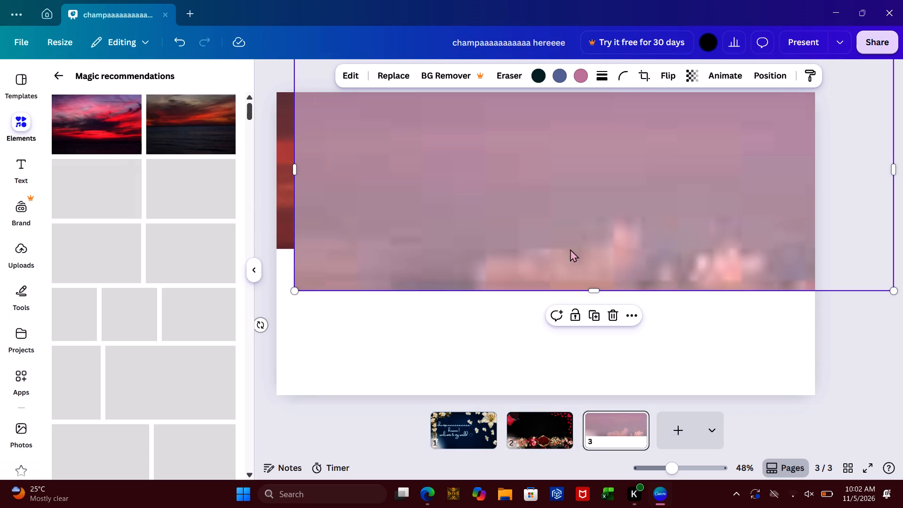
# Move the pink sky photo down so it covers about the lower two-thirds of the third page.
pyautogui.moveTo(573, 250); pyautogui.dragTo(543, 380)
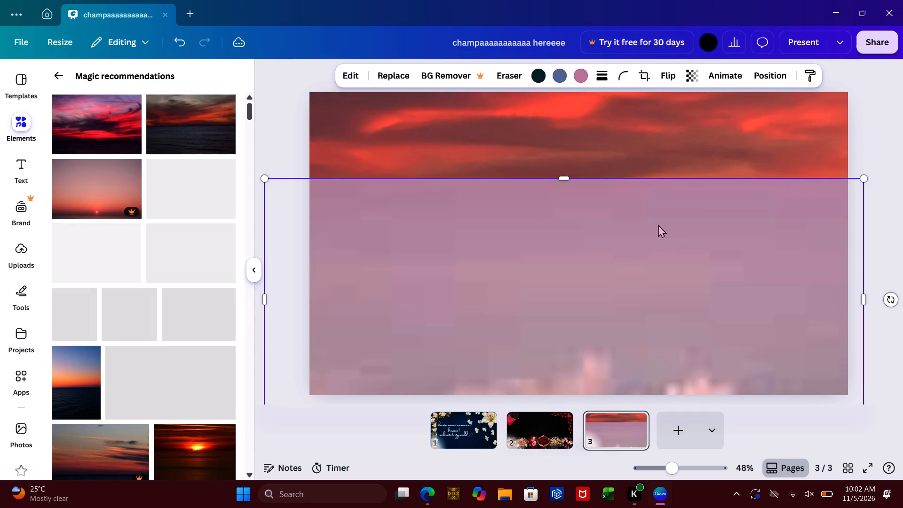
# Delete the pink sky photo from the third page.
pyautogui.click(657, 225)
pyautogui.click(657, 225)
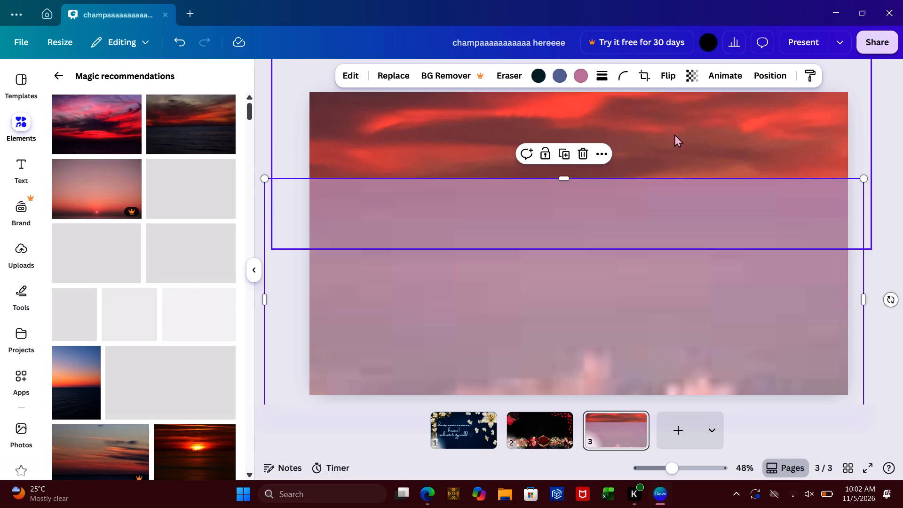
pyautogui.click(645, 243)
pyautogui.click(645, 243)
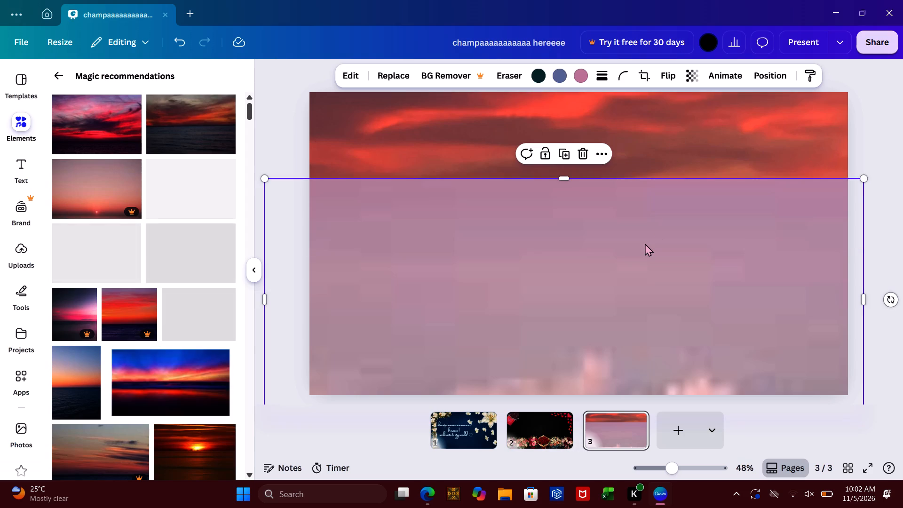
pyautogui.click(587, 158)
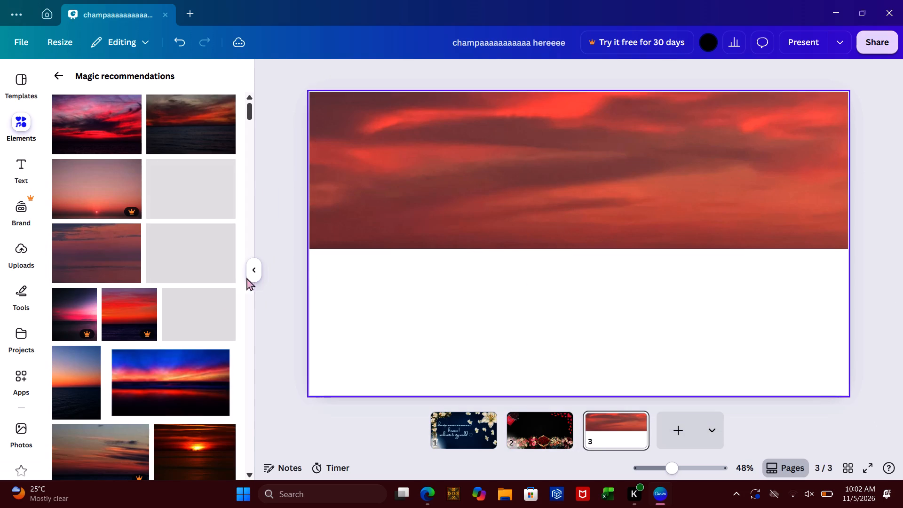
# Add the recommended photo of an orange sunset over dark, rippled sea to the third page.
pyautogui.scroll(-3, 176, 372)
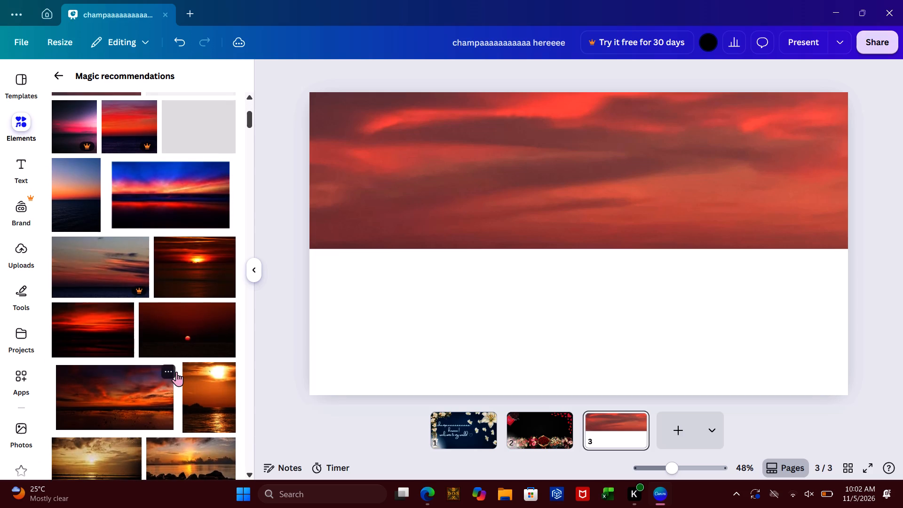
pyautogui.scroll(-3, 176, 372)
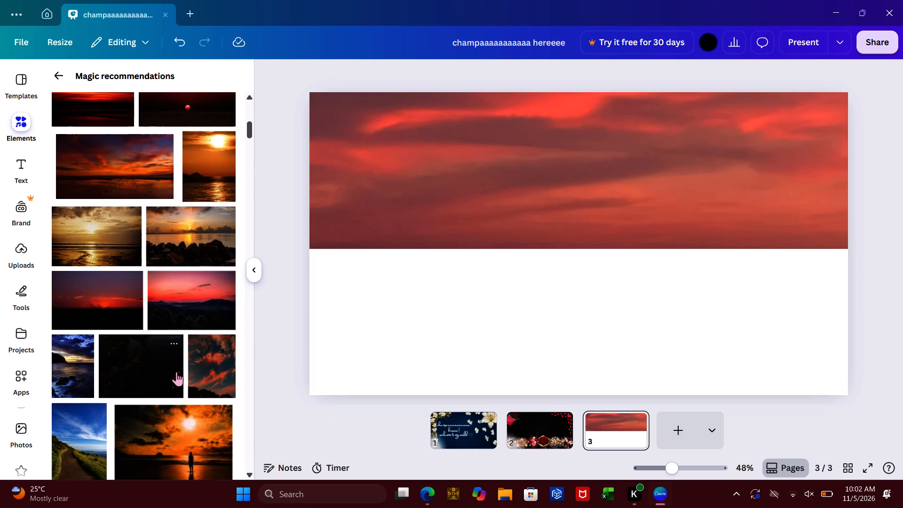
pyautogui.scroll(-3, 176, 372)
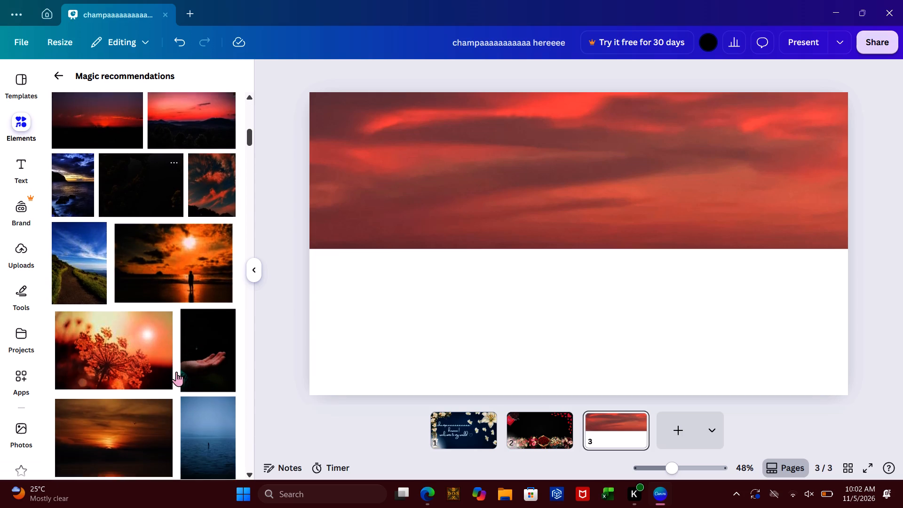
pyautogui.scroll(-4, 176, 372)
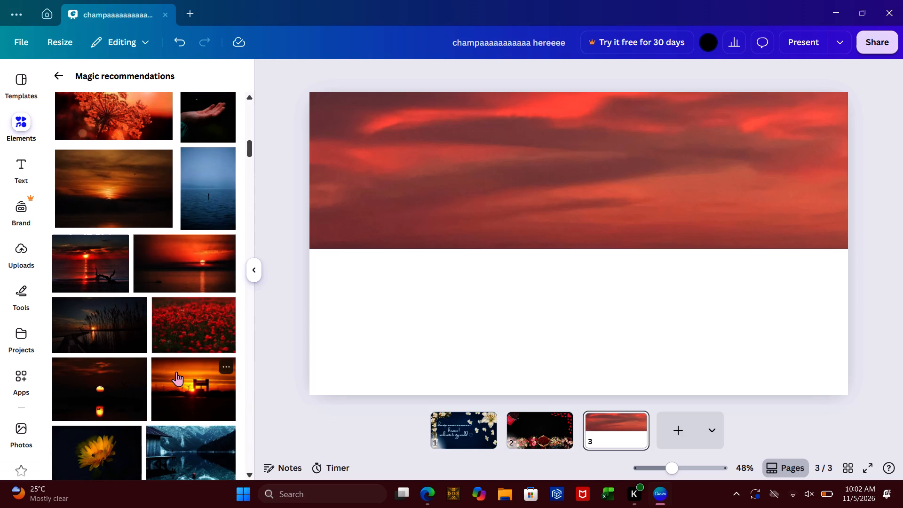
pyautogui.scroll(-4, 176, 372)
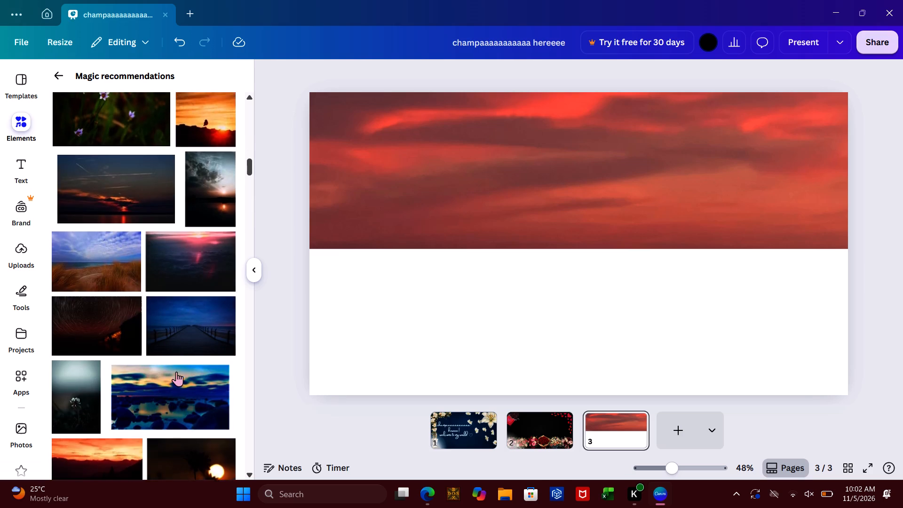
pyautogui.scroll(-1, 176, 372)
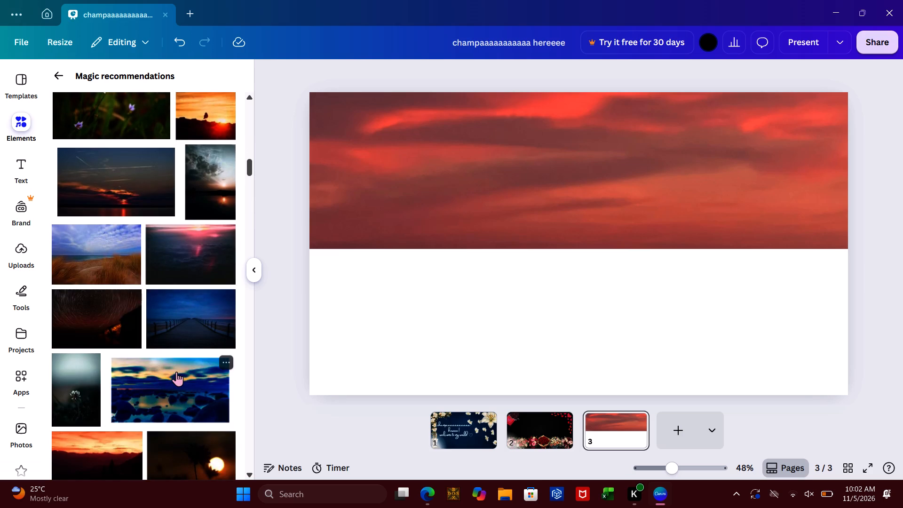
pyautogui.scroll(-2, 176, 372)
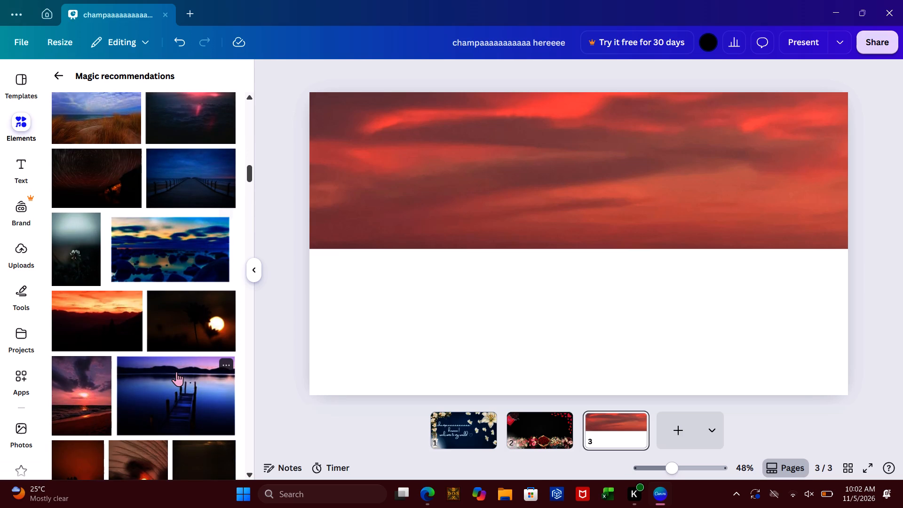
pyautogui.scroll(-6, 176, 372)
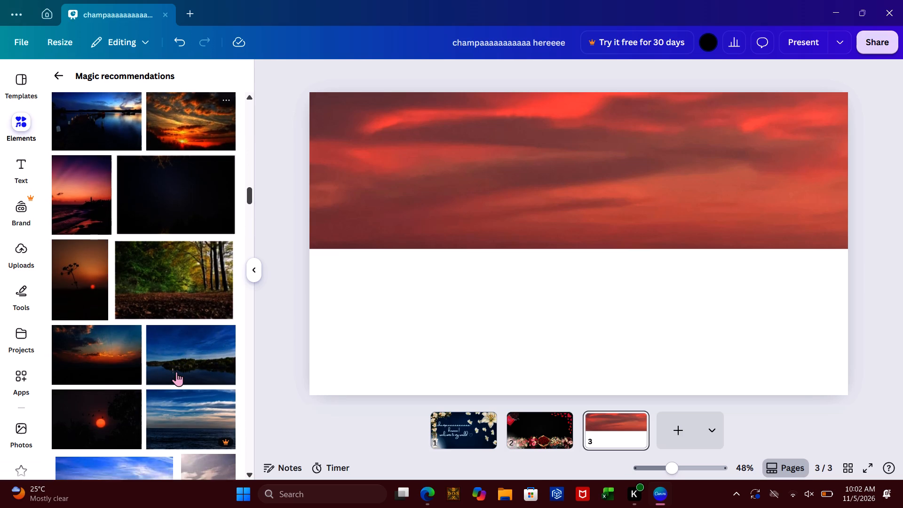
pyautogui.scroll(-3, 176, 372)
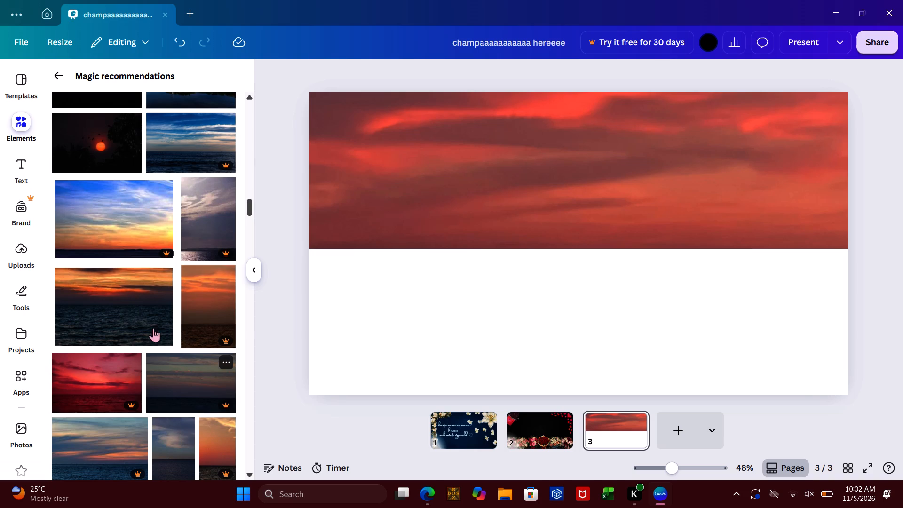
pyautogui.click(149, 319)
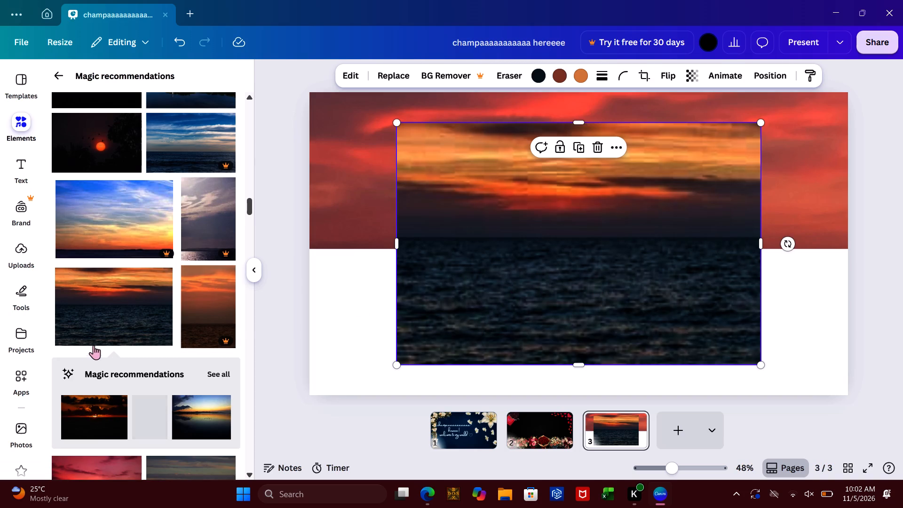
# Browse further down the Magic recommendations for other sea and sunset photos.
pyautogui.scroll(-3, 90, 348)
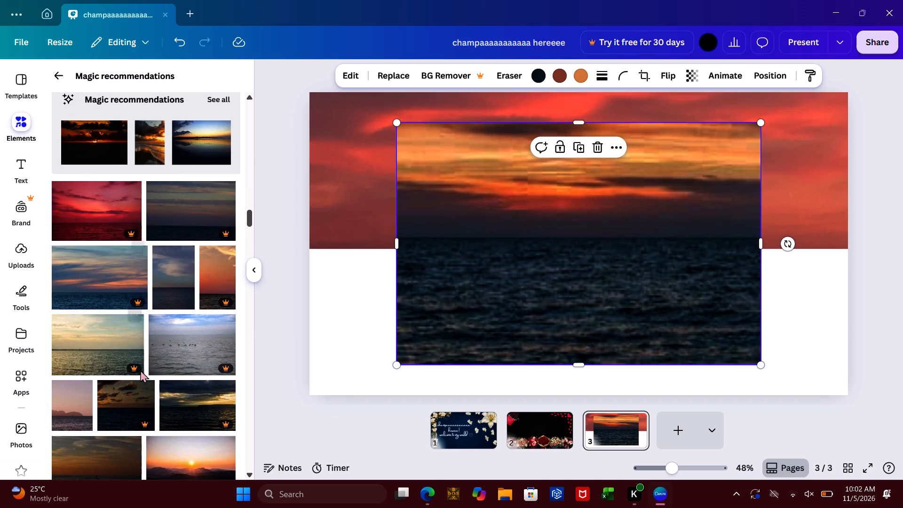
pyautogui.scroll(-7, 140, 370)
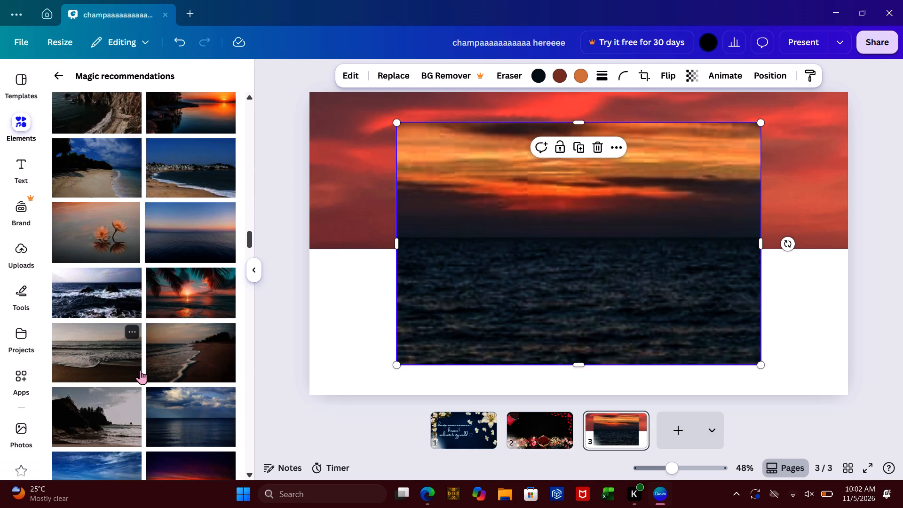
pyautogui.scroll(-1, 140, 370)
pyautogui.scroll(-3, 150, 427)
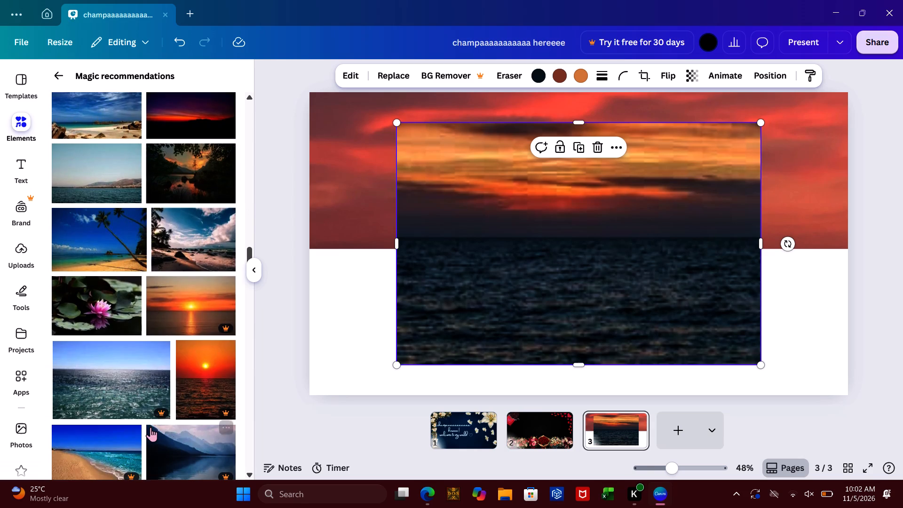
pyautogui.scroll(-3, 172, 372)
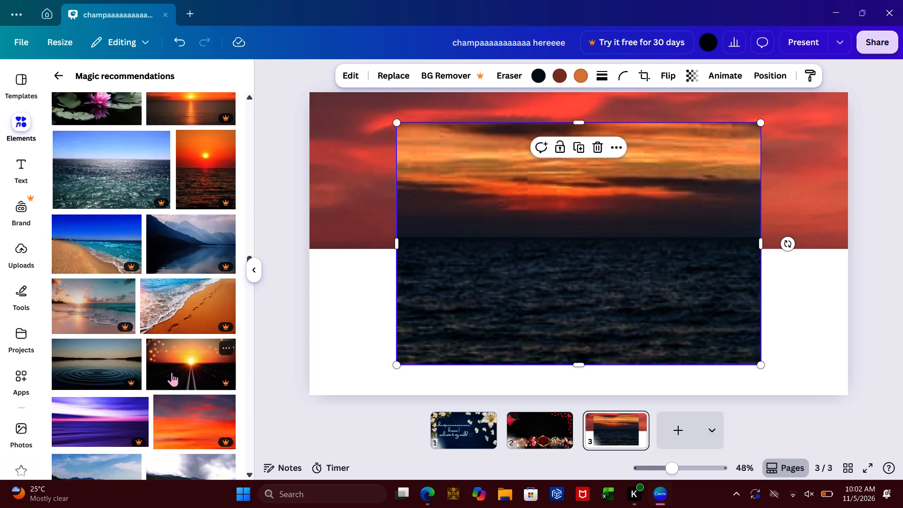
pyautogui.scroll(-6, 143, 409)
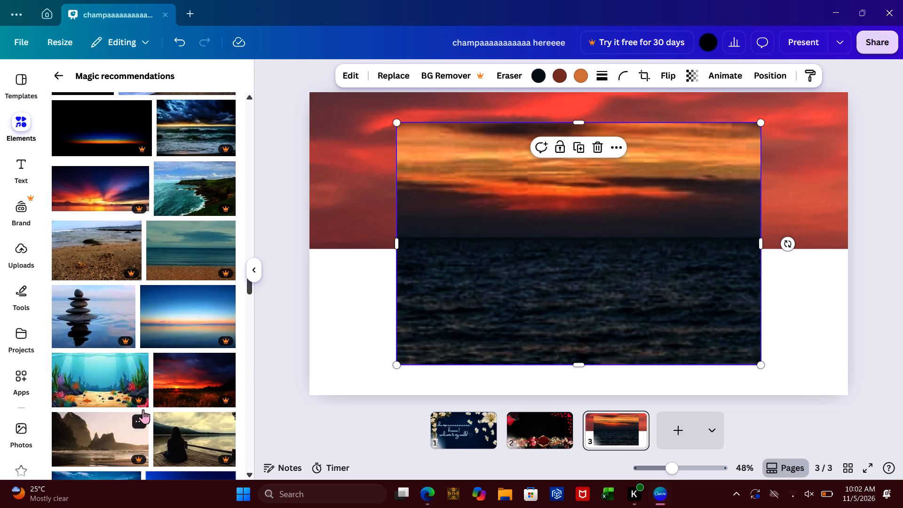
pyautogui.scroll(-3, 143, 409)
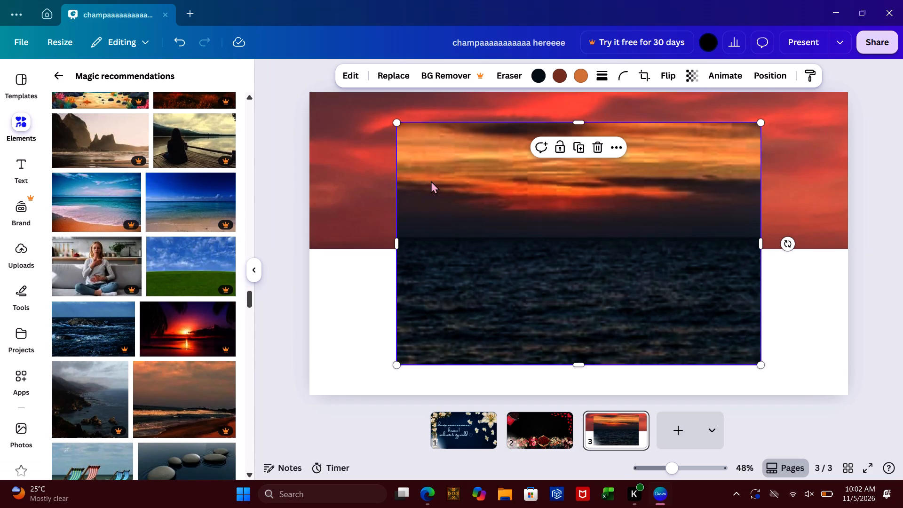
# Clear the third page by deleting the orange sunset sea photo and the red sunset photo.
pyautogui.click(598, 145)
pyautogui.click(577, 173)
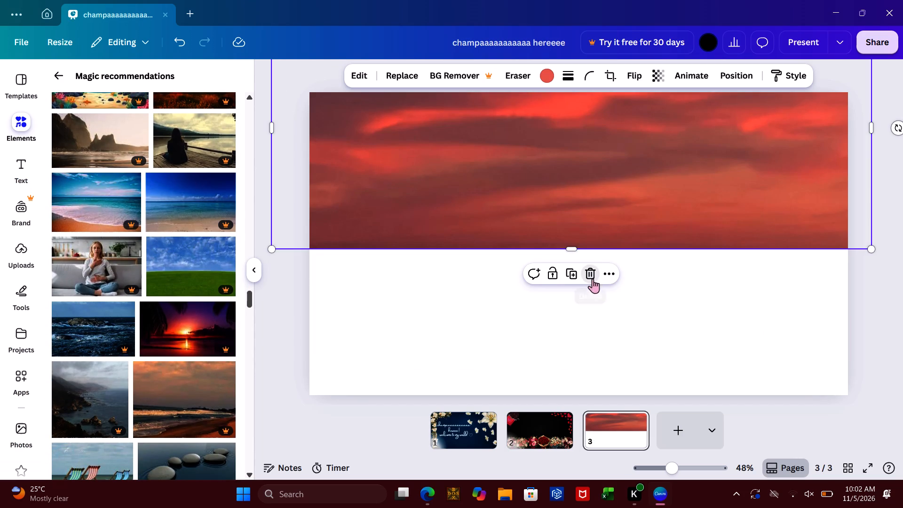
pyautogui.click(593, 278)
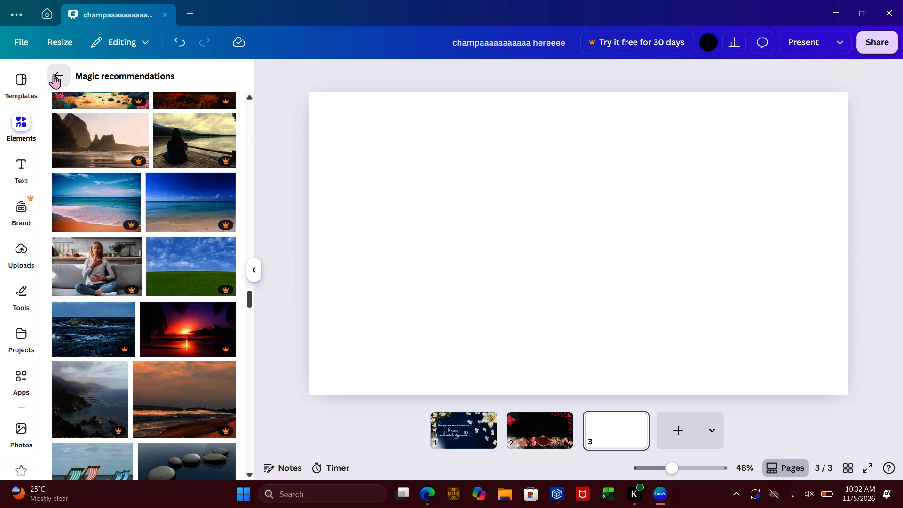
# Leave the Magic recommendations and extend the photo search for the third page to "pink sky blue waterv".
pyautogui.click(54, 74)
pyautogui.click(145, 94)
pyautogui.press('space')
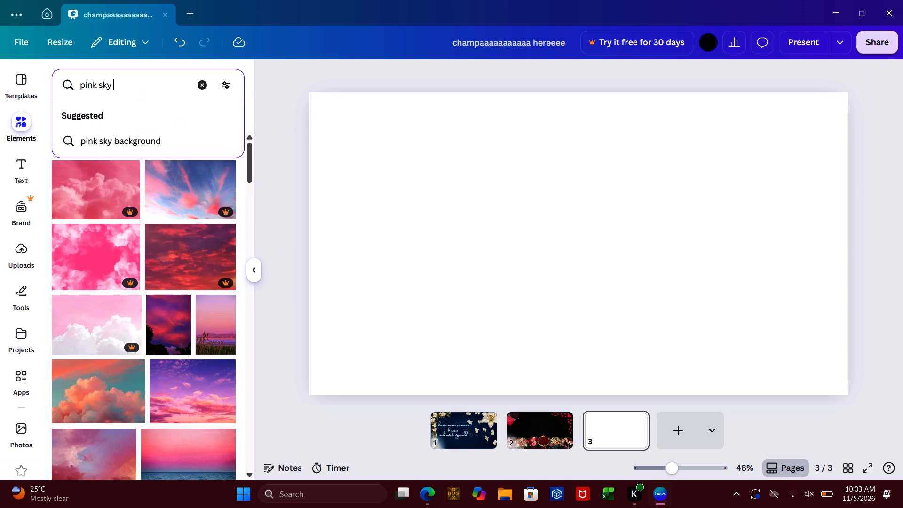
pyautogui.write('blu')
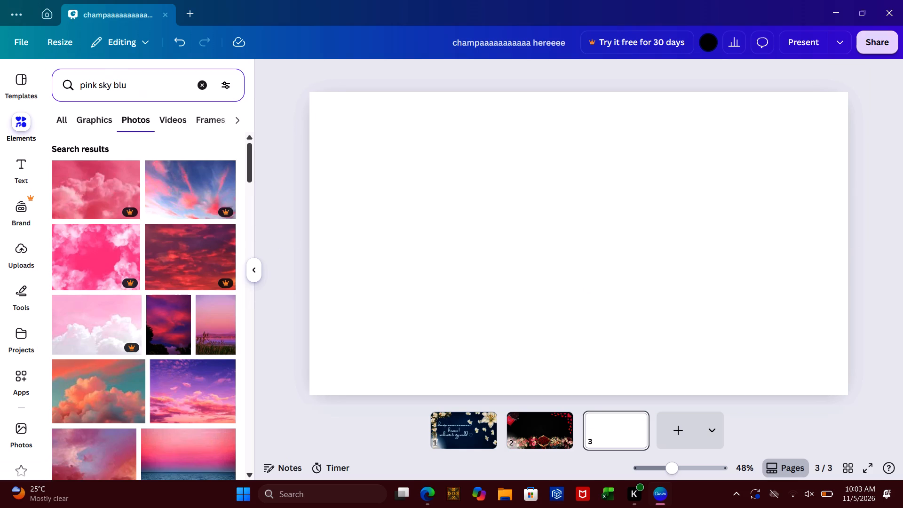
pyautogui.write('e ware')
pyautogui.press('BackSpace')
pyautogui.press('BackSpace')
pyautogui.write('terv')
pyautogui.press('space')
pyautogui.press('BackSpace')
pyautogui.press('Return')
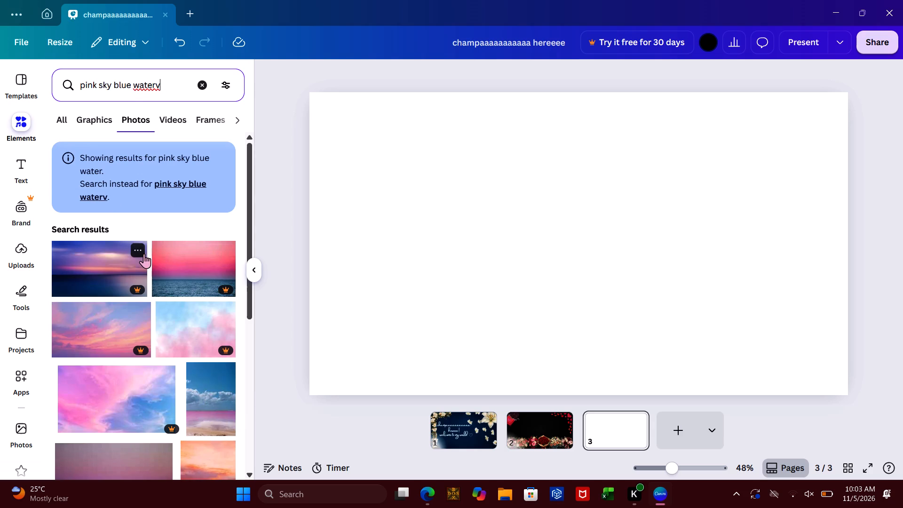
# Browse the photo search results for a pink sky over blue water background for the third page.
pyautogui.scroll(-2, 144, 254)
pyautogui.scroll(1, 135, 365)
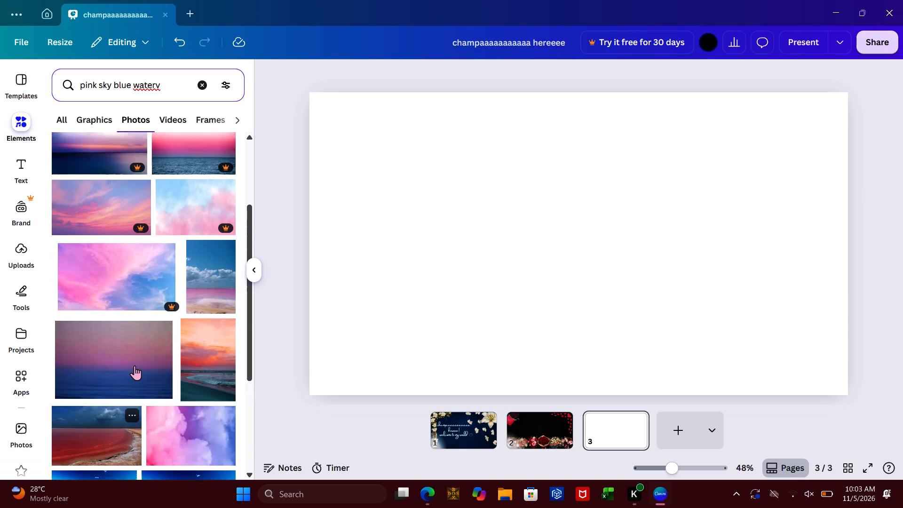
pyautogui.scroll(1, 135, 365)
pyautogui.scroll(-3, 135, 365)
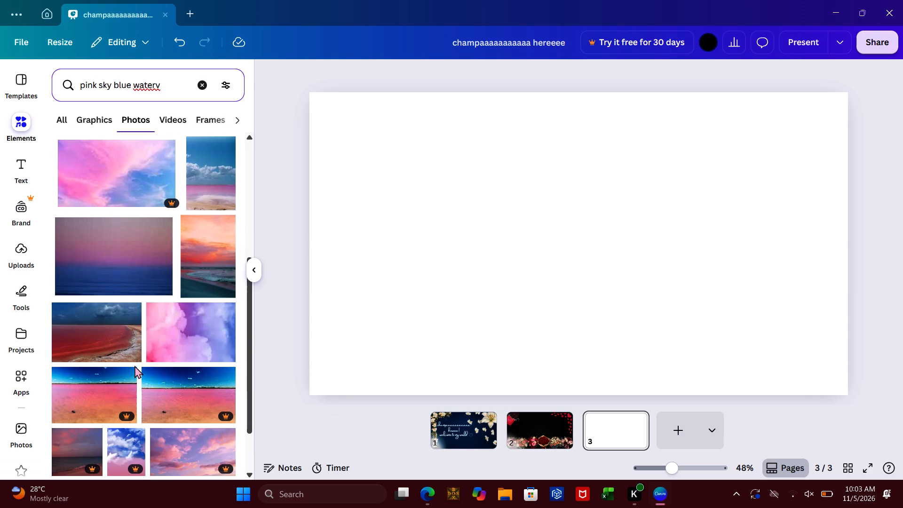
pyautogui.scroll(-3, 135, 365)
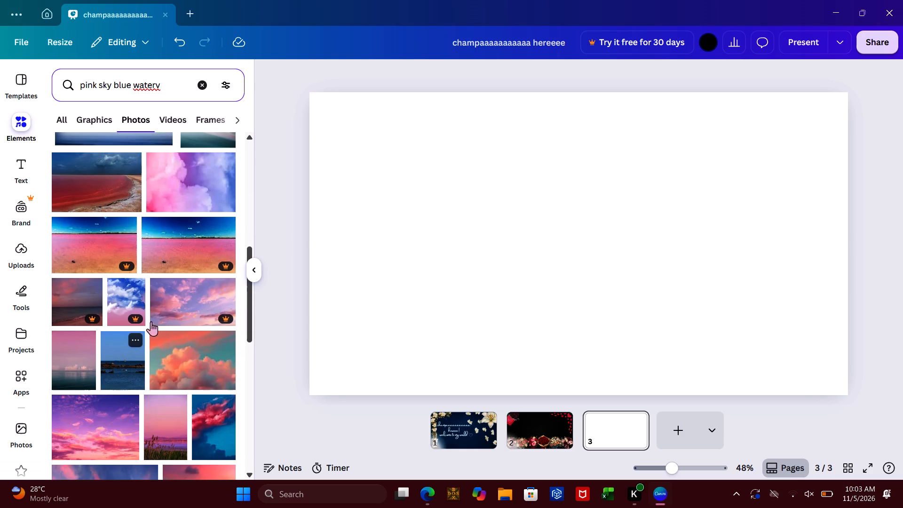
pyautogui.scroll(-5, 158, 303)
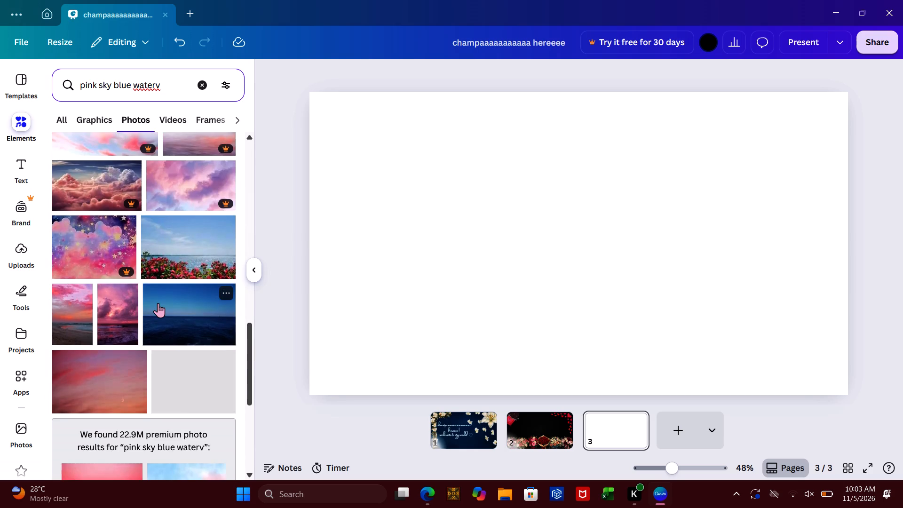
pyautogui.scroll(-4, 158, 303)
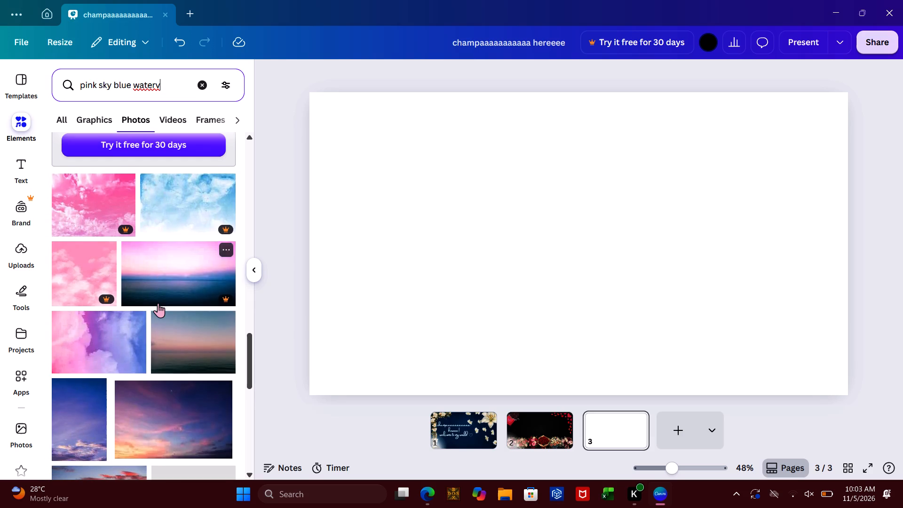
pyautogui.scroll(-3, 158, 303)
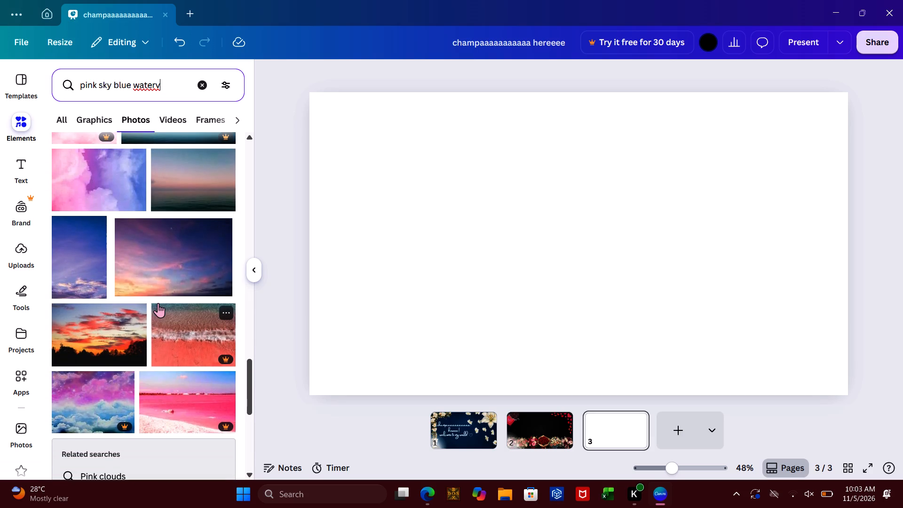
pyautogui.scroll(-3, 158, 303)
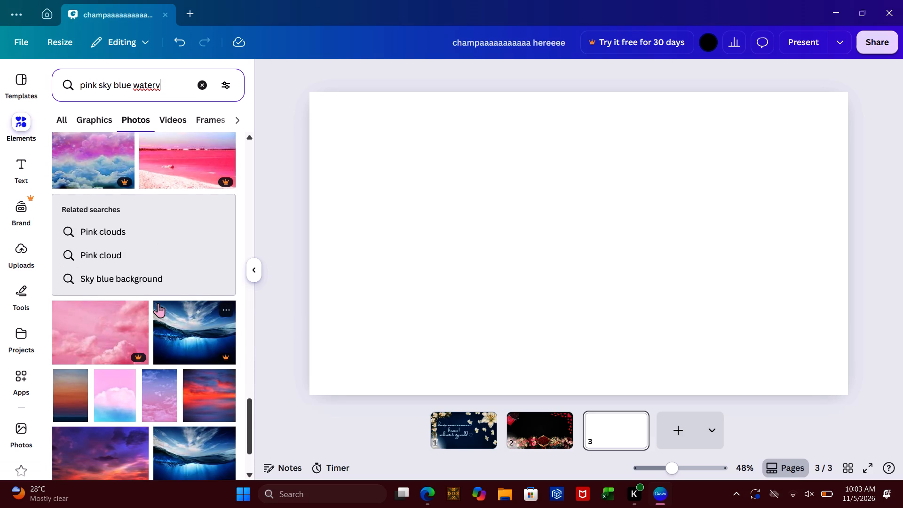
pyautogui.scroll(-5, 158, 303)
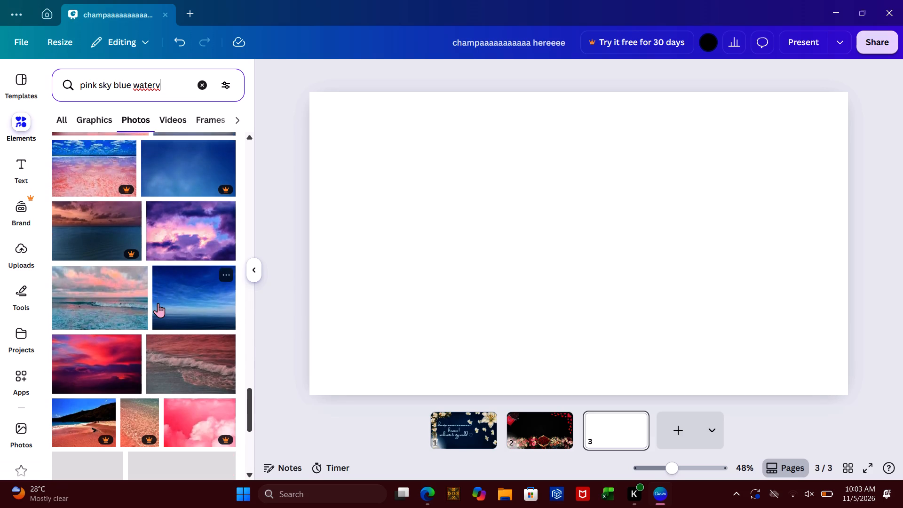
pyautogui.scroll(-1, 158, 303)
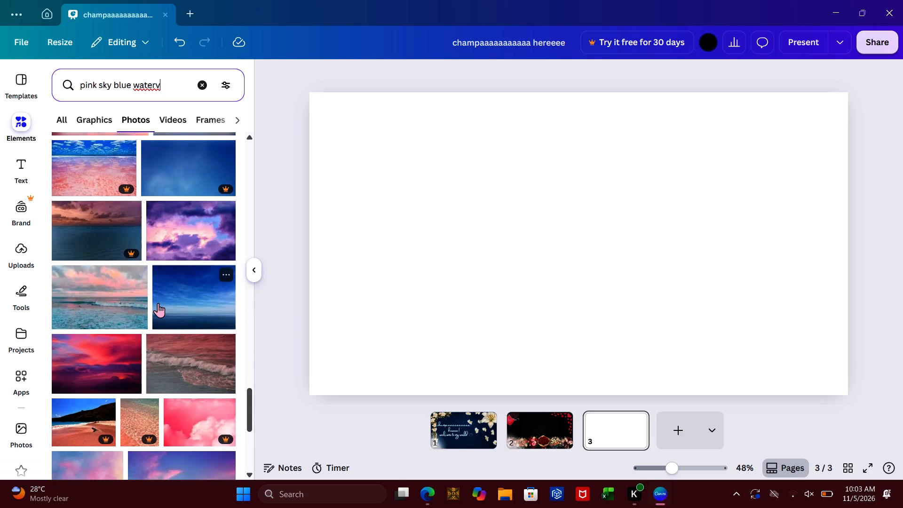
pyautogui.scroll(-3, 158, 303)
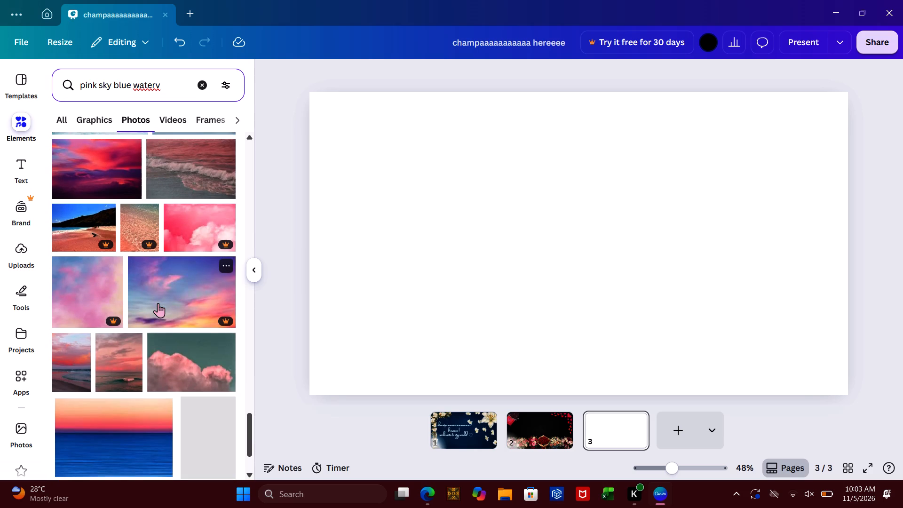
pyautogui.scroll(-3, 158, 303)
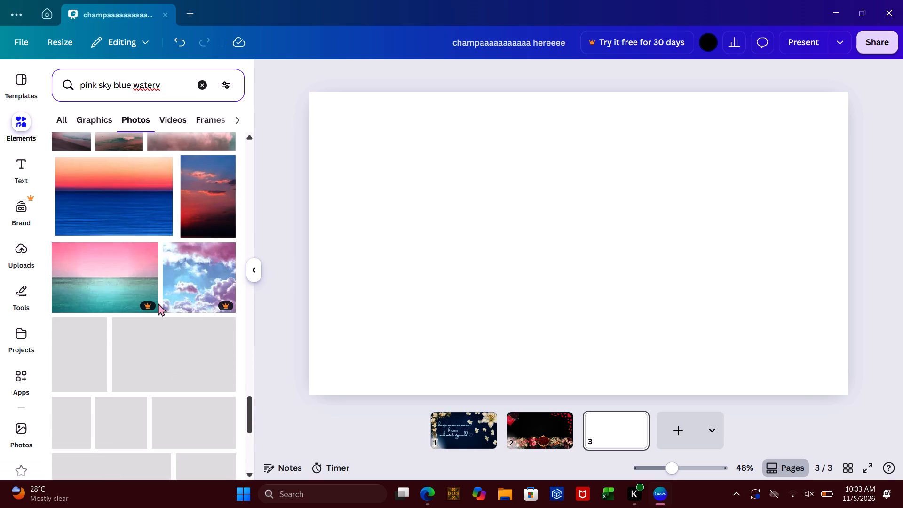
pyautogui.scroll(-1, 158, 303)
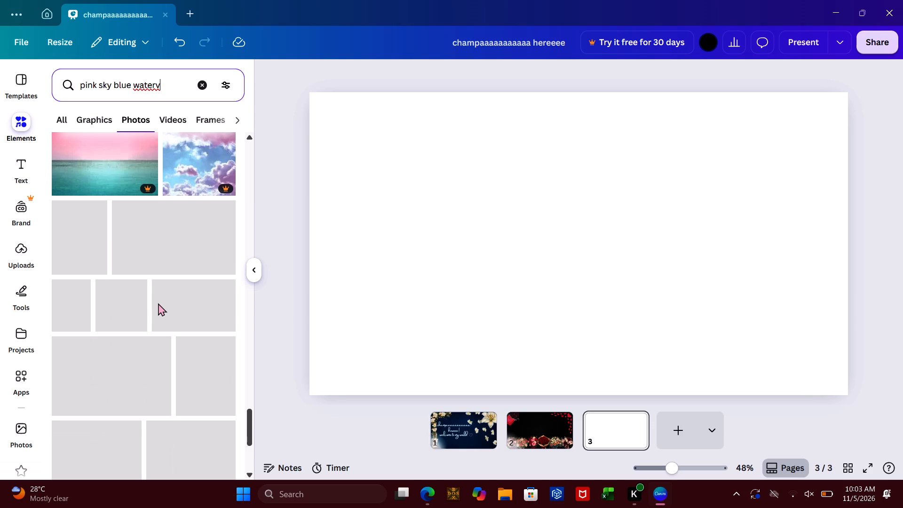
pyautogui.scroll(-2, 158, 303)
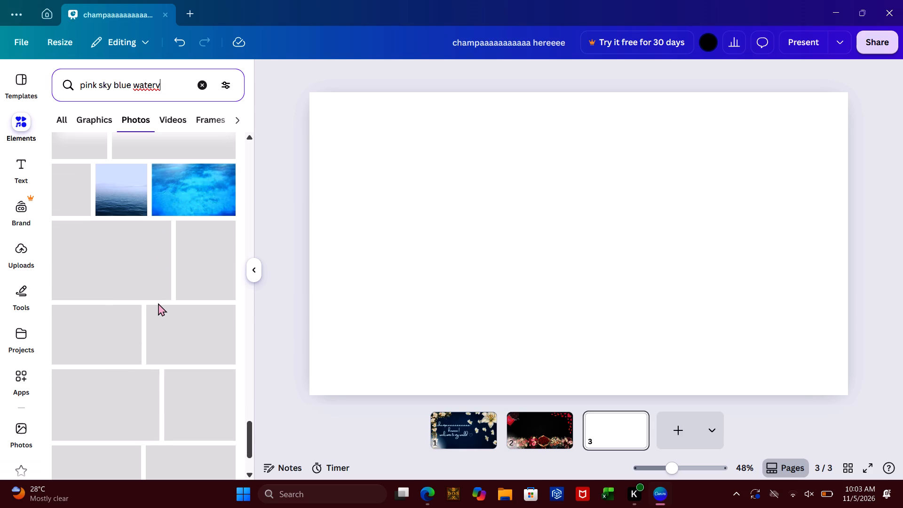
pyautogui.scroll(-4, 158, 303)
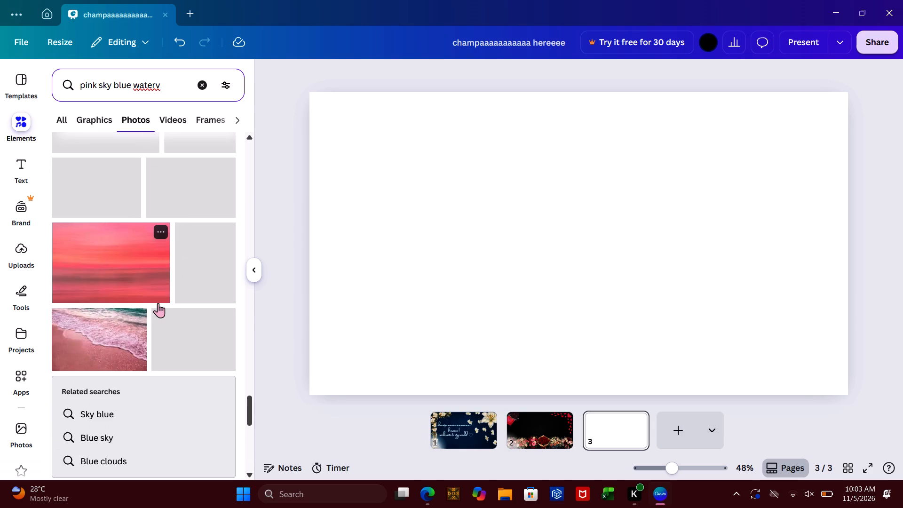
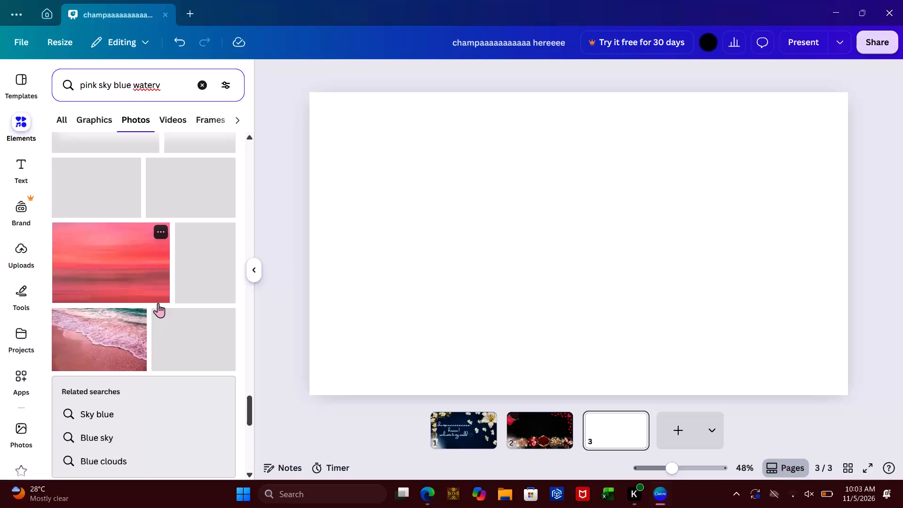
# Look through the photo results for pink sky and blue water to find a background for blank page 3.
pyautogui.scroll(-4, 158, 303)
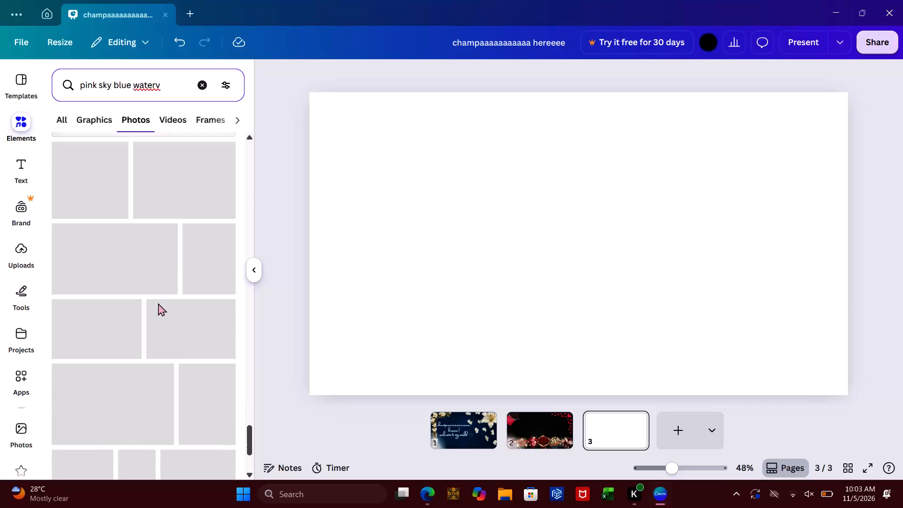
pyautogui.scroll(-1, 158, 303)
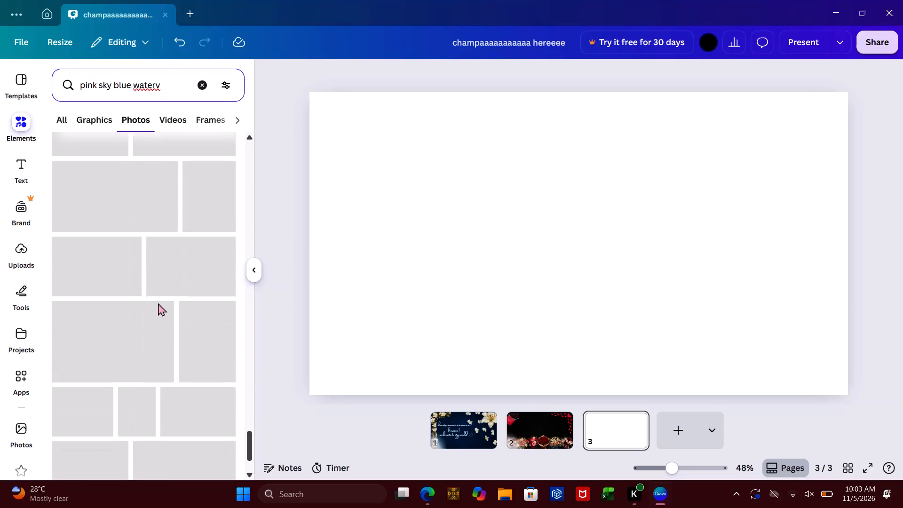
pyautogui.scroll(1, 158, 303)
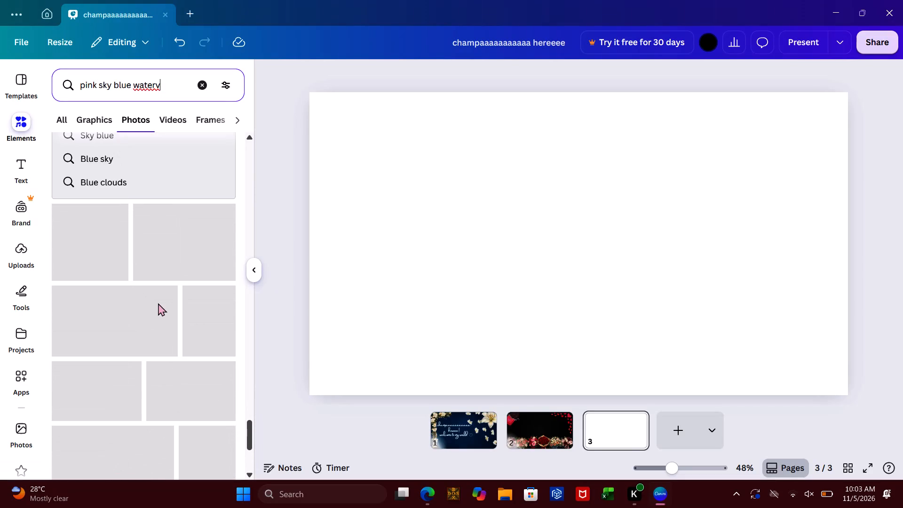
pyautogui.scroll(6, 158, 303)
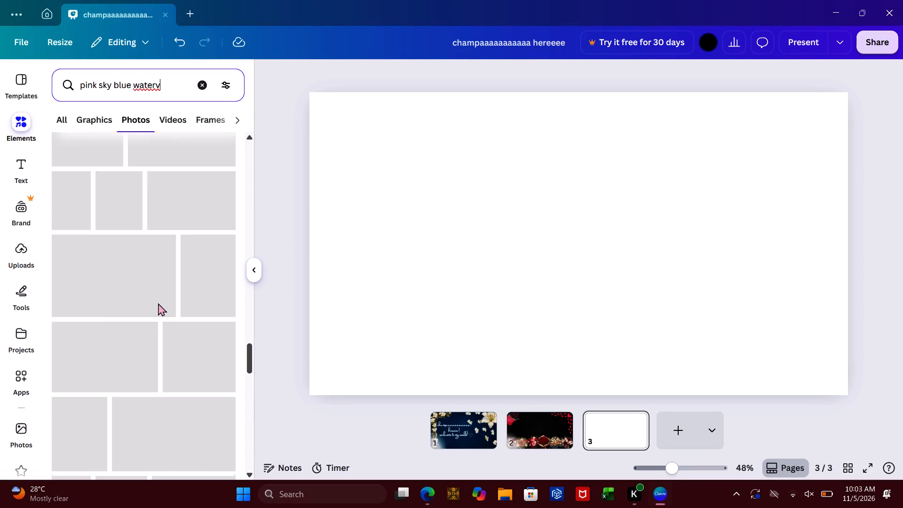
pyautogui.scroll(9, 158, 303)
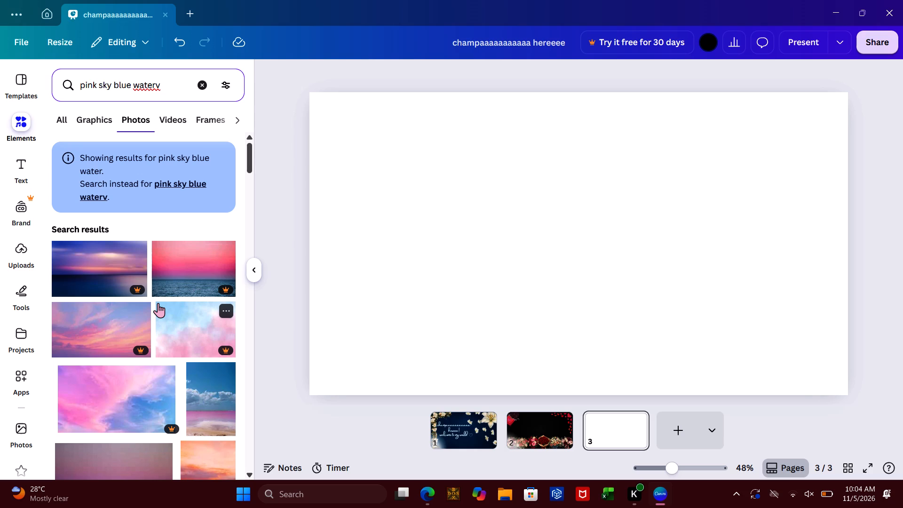
pyautogui.scroll(1, 158, 303)
pyautogui.scroll(-4, 158, 303)
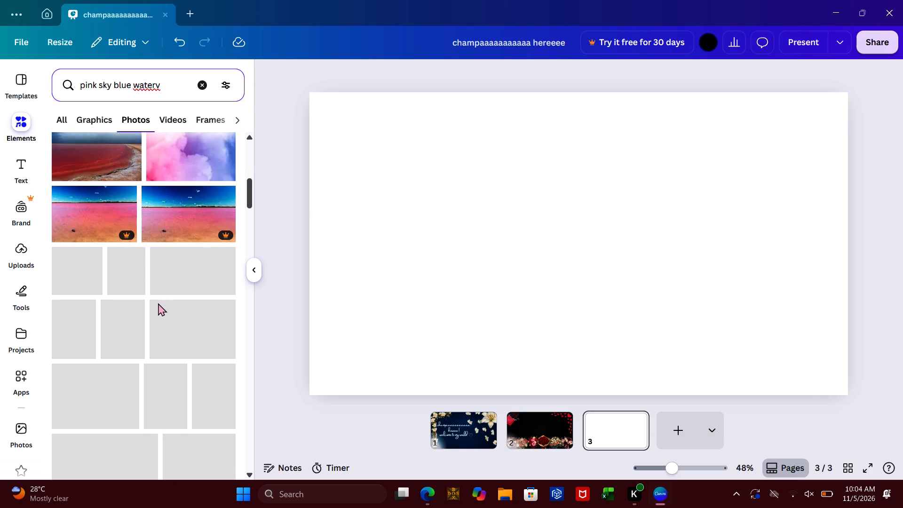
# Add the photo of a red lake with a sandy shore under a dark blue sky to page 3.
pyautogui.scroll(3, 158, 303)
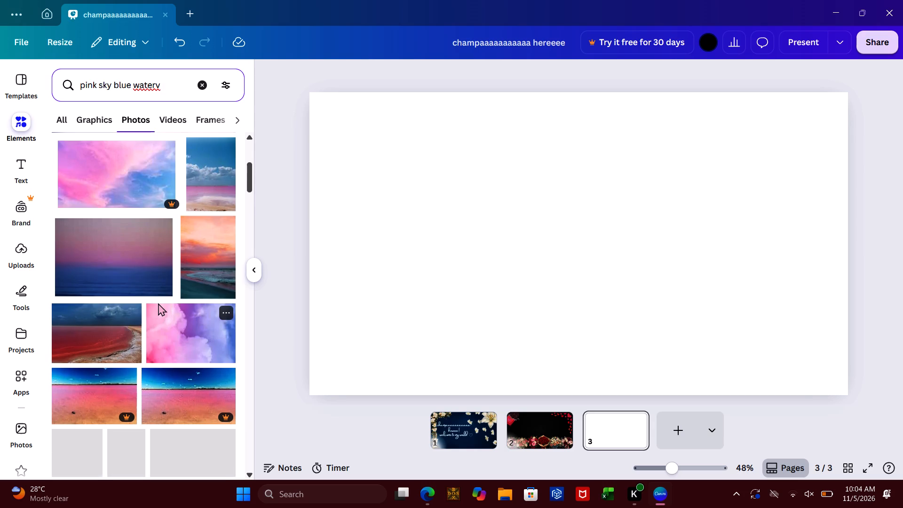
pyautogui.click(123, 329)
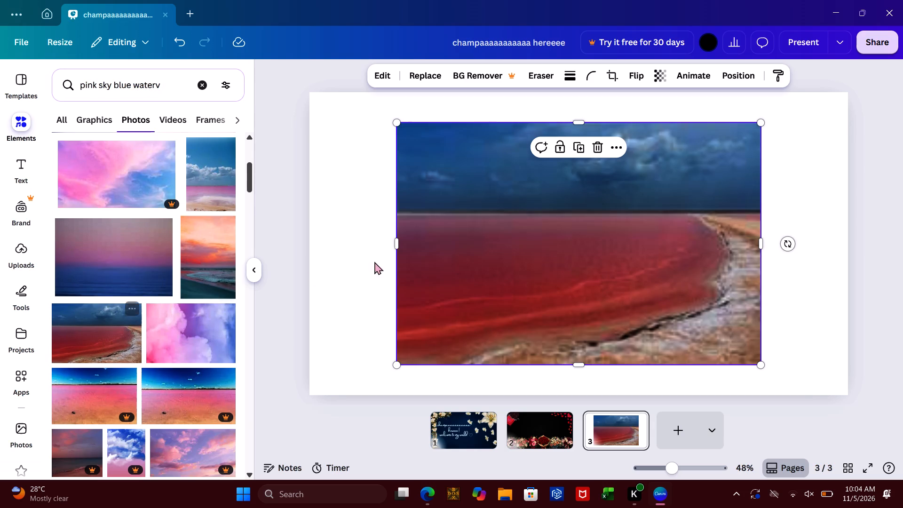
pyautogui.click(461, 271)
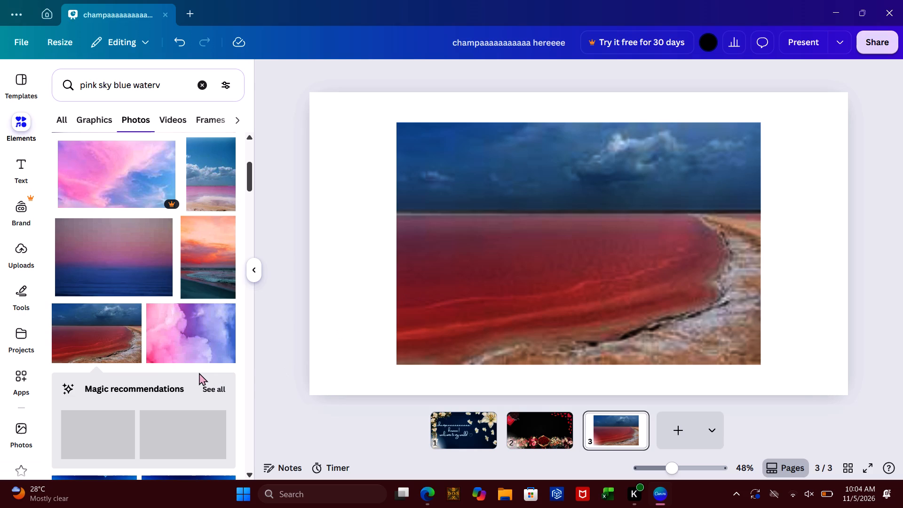
# Examine more of the pink sky and blue water photo results for an alternative background.
pyautogui.scroll(-2, 166, 373)
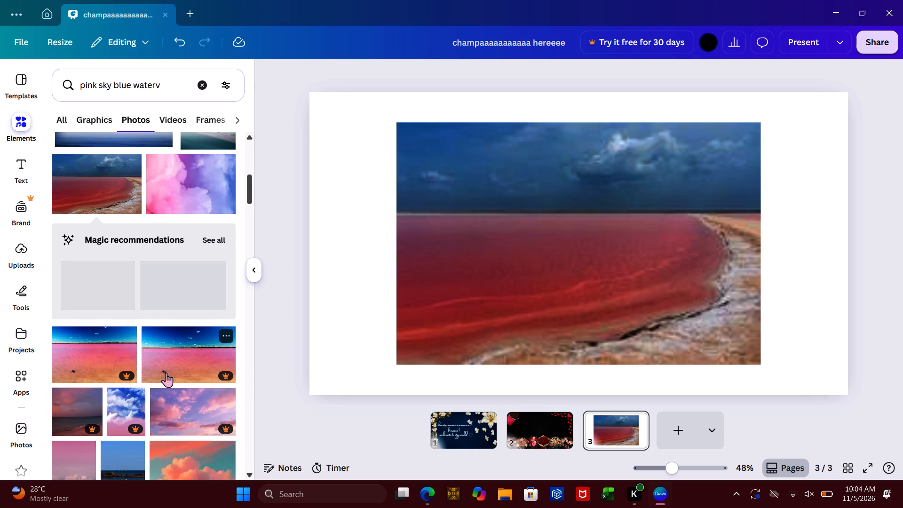
pyautogui.scroll(-5, 166, 373)
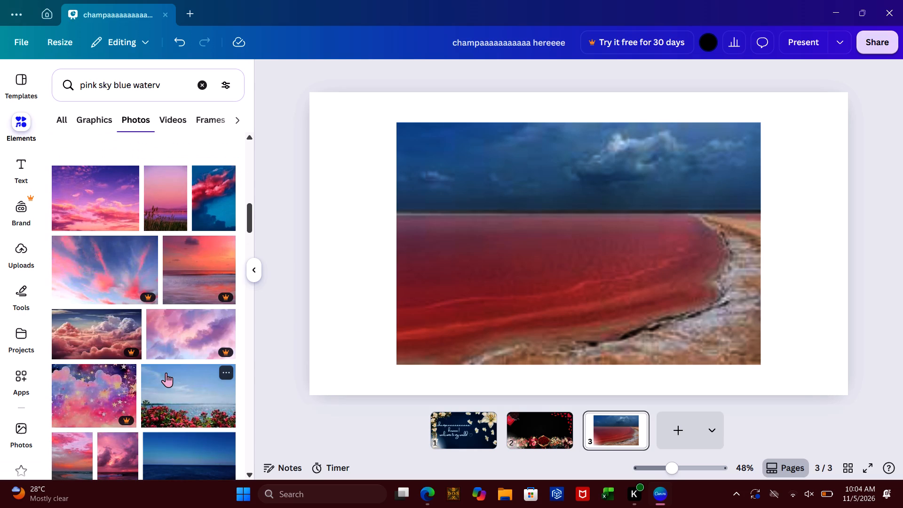
pyautogui.scroll(-2, 166, 373)
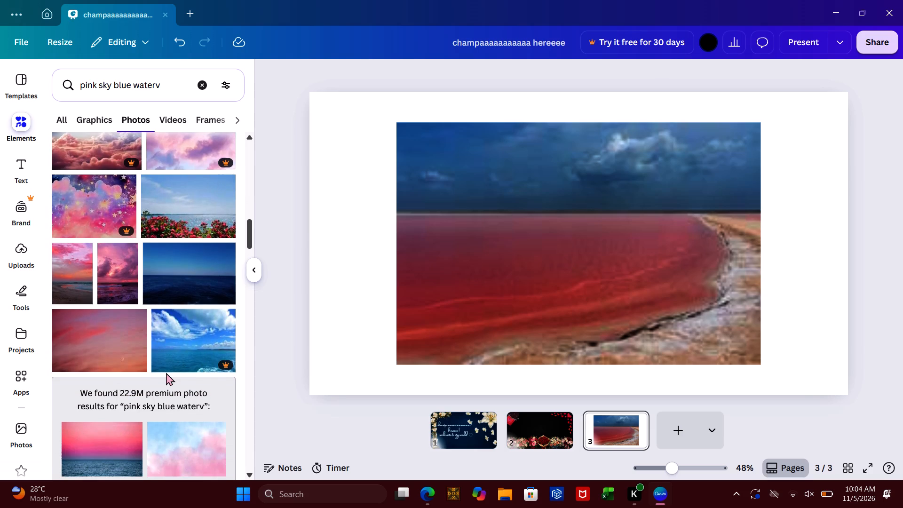
pyautogui.scroll(-4, 166, 373)
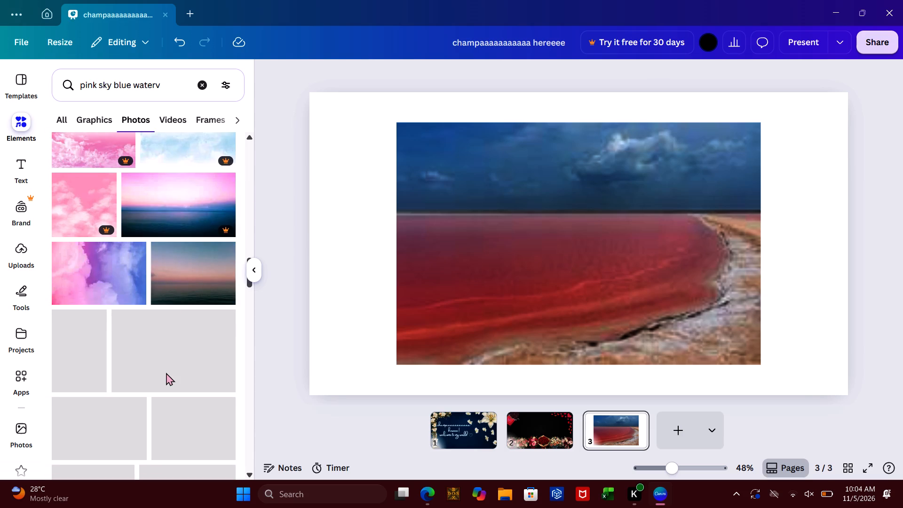
pyautogui.scroll(-2, 166, 373)
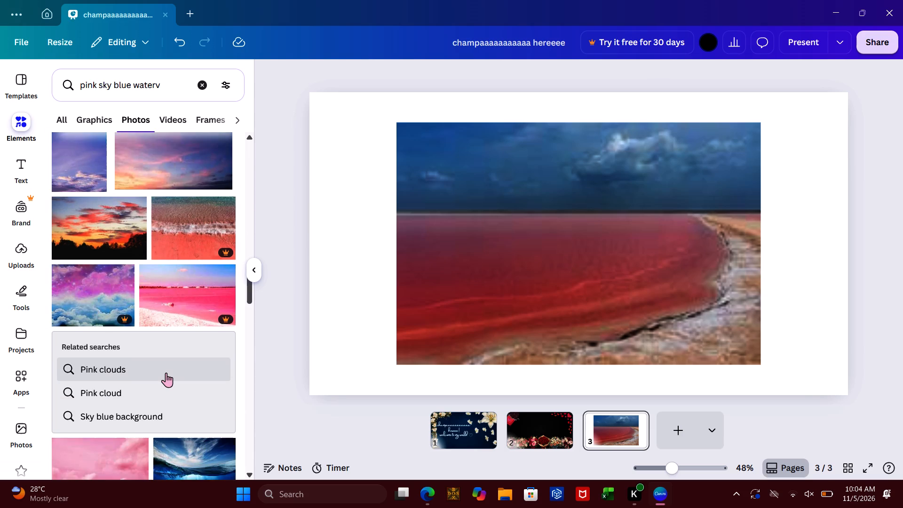
pyautogui.scroll(-1, 166, 373)
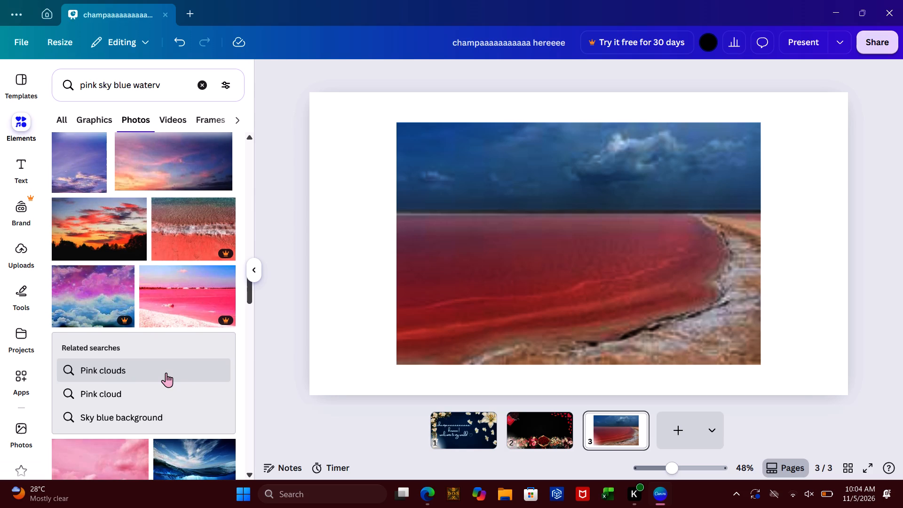
pyautogui.scroll(-1, 166, 373)
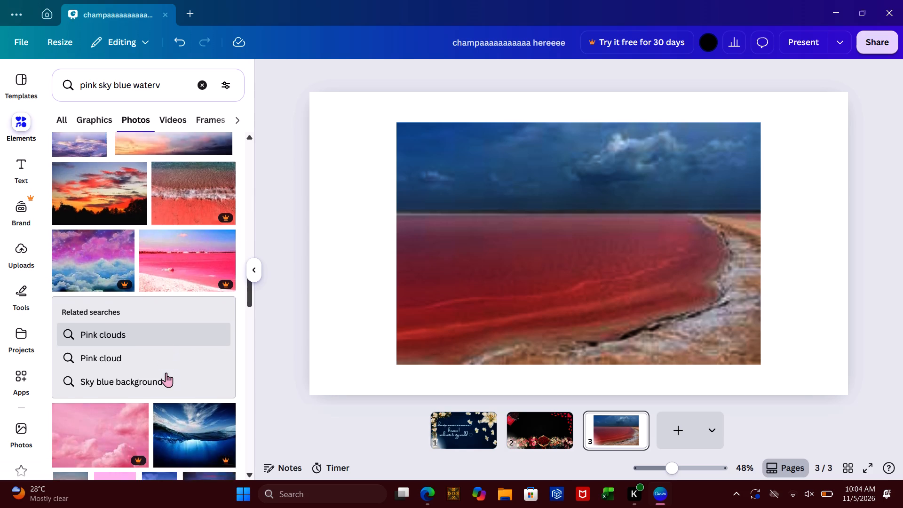
pyautogui.scroll(-3, 166, 373)
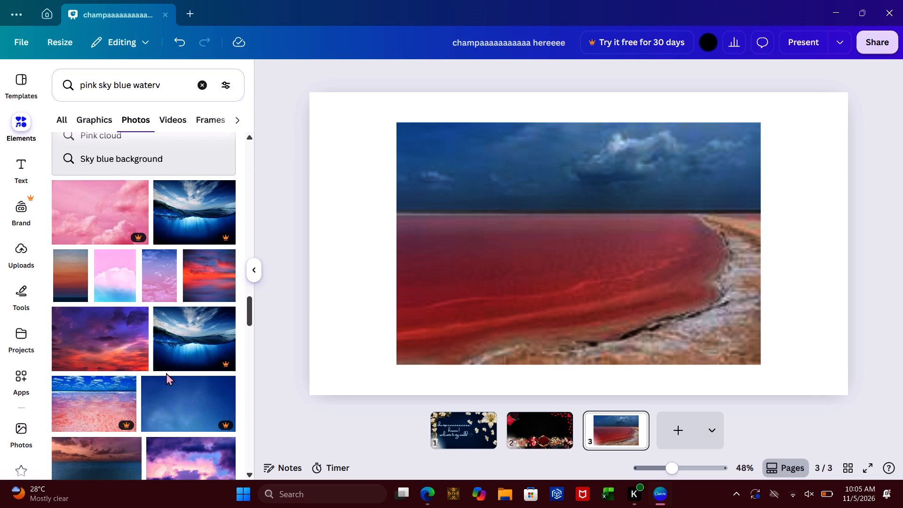
pyautogui.scroll(-2, 166, 373)
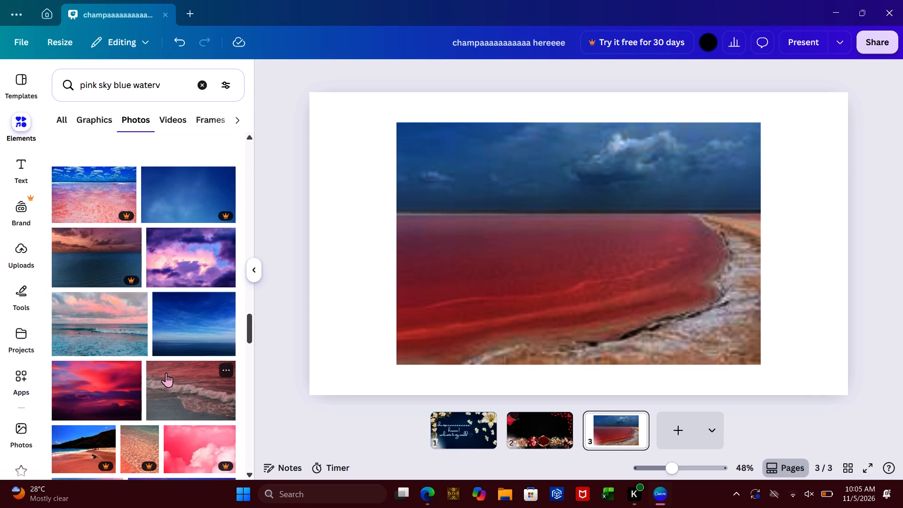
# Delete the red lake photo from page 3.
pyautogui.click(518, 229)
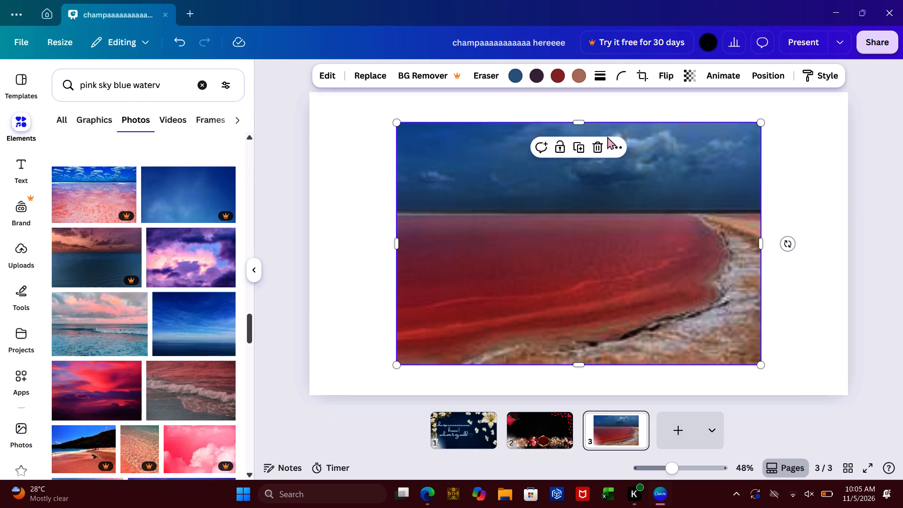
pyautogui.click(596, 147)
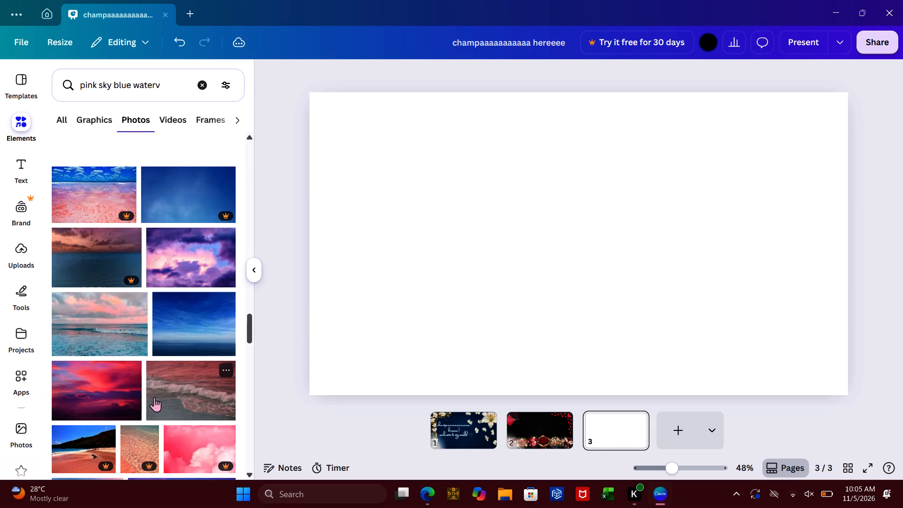
# Look through the remaining pink sky and blue water photos for a replacement image for page 3.
pyautogui.scroll(-6, 154, 397)
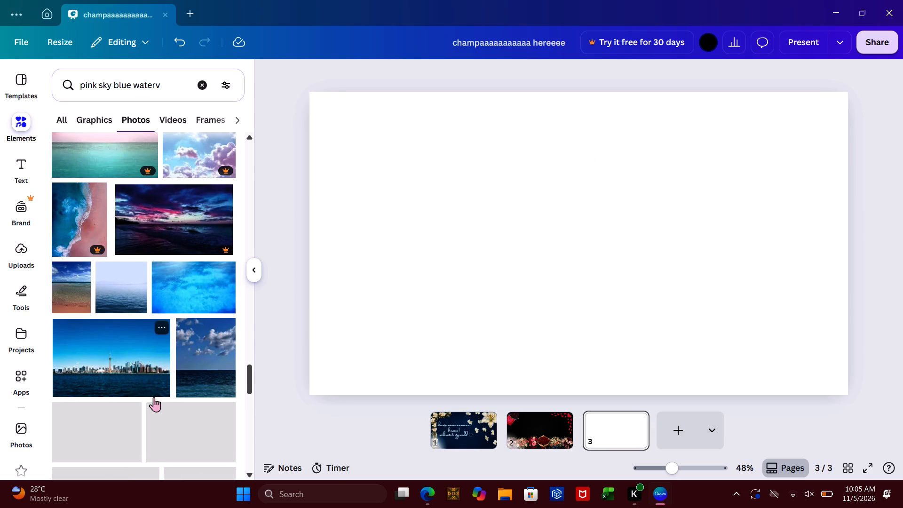
pyautogui.scroll(-3, 154, 397)
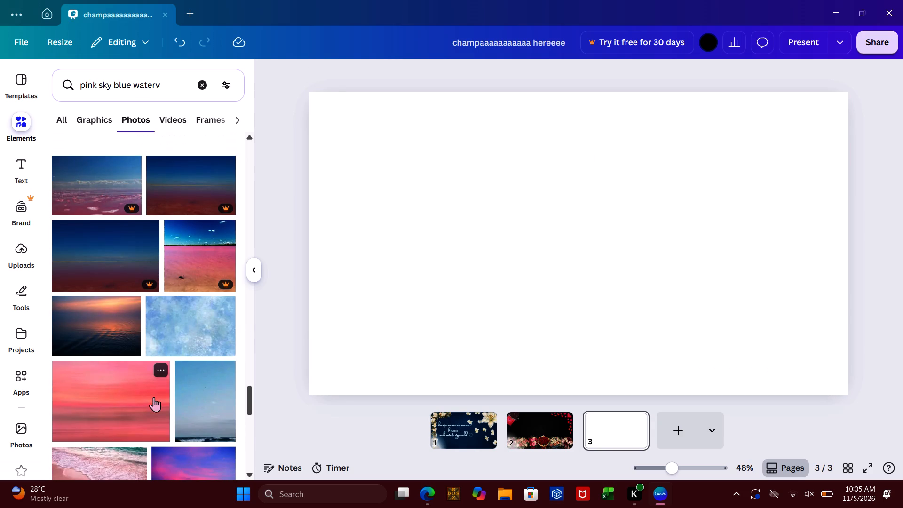
pyautogui.scroll(-6, 154, 397)
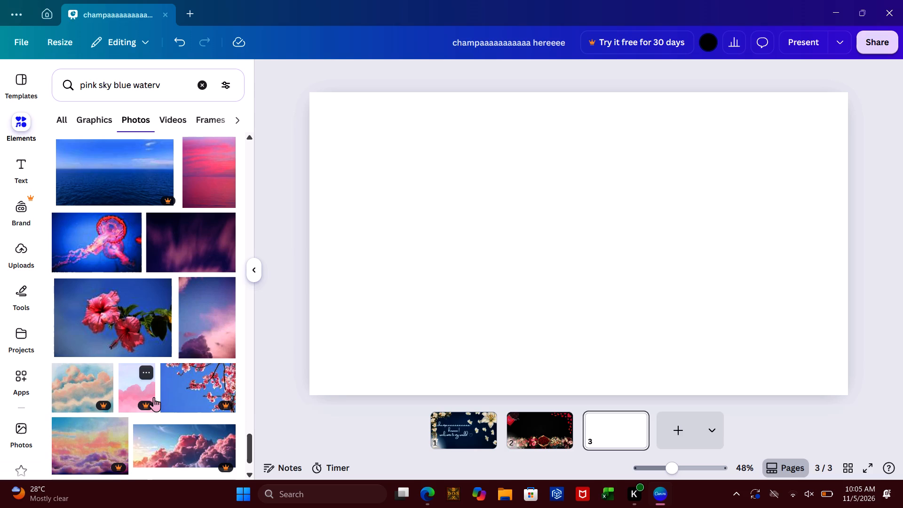
pyautogui.scroll(-7, 154, 397)
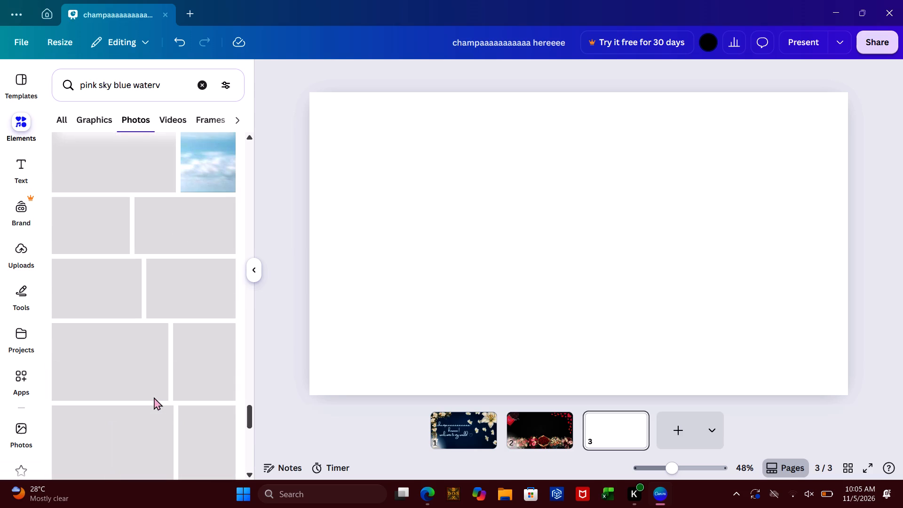
pyautogui.scroll(-1, 154, 397)
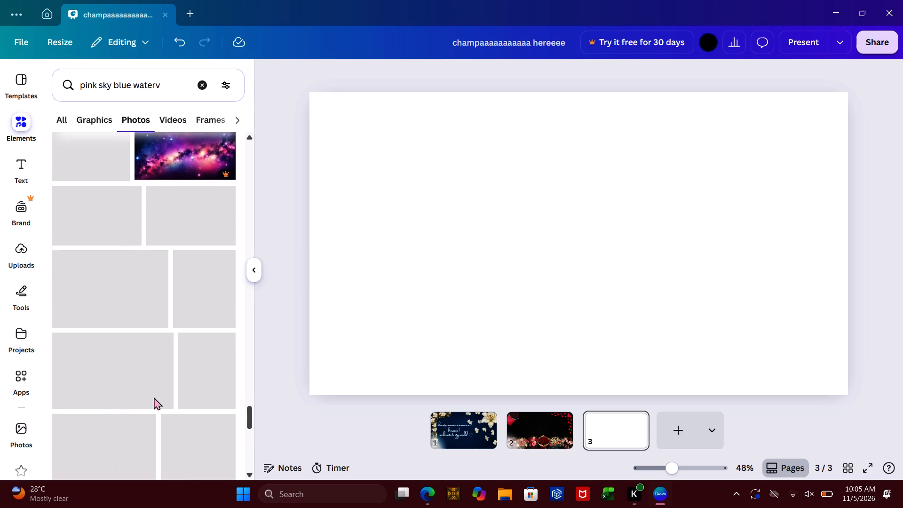
pyautogui.scroll(-5, 154, 397)
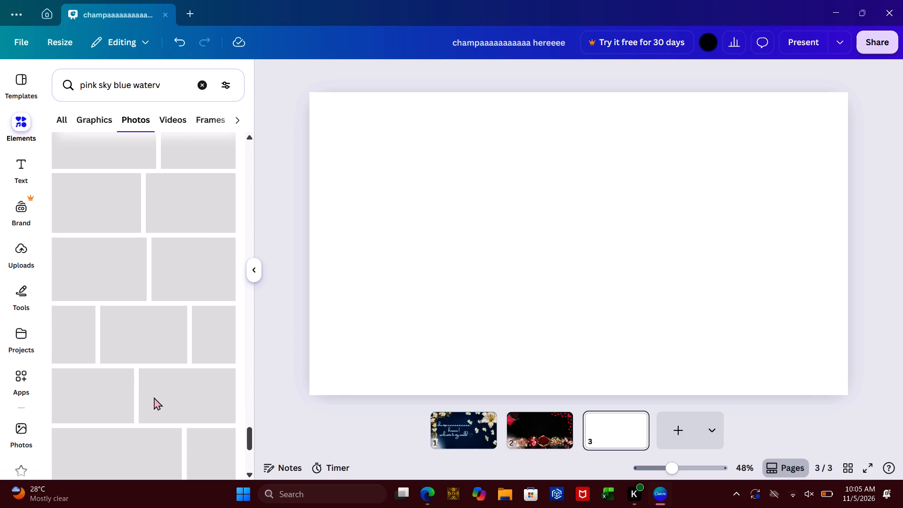
pyautogui.scroll(2, 194, 232)
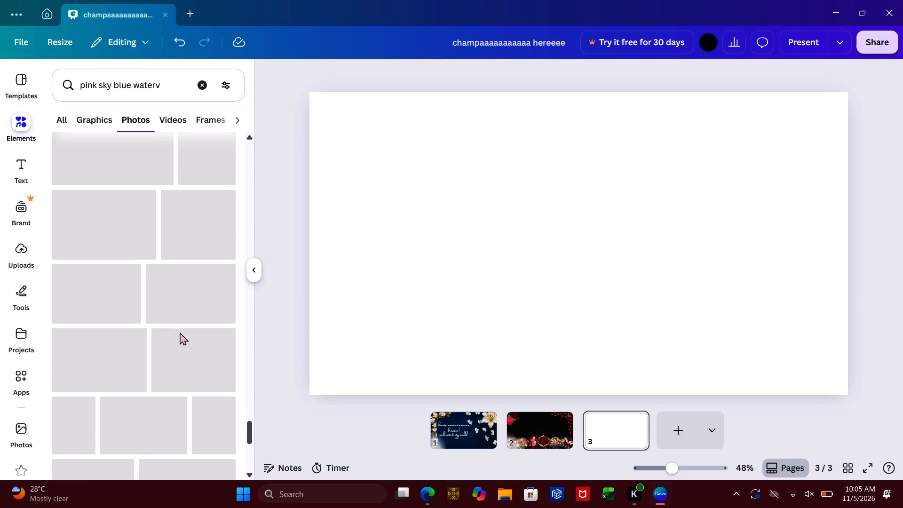
pyautogui.scroll(4, 183, 303)
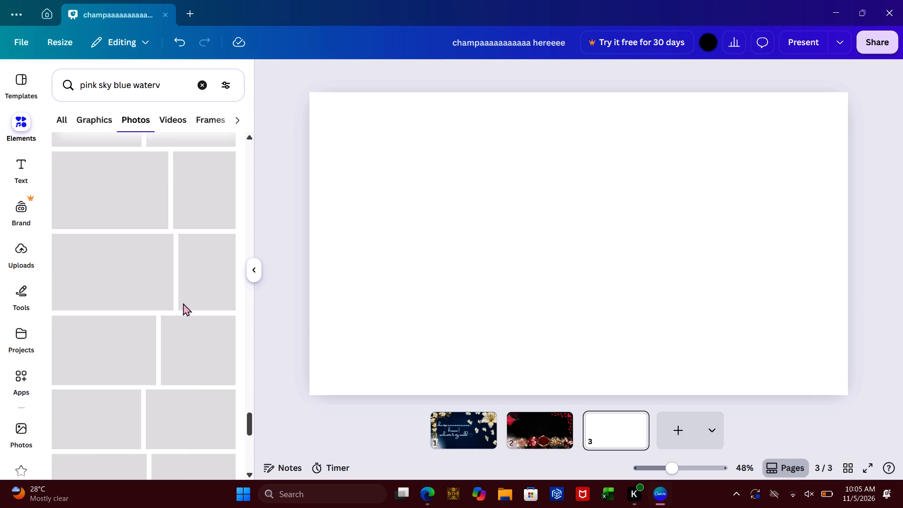
pyautogui.scroll(10, 183, 303)
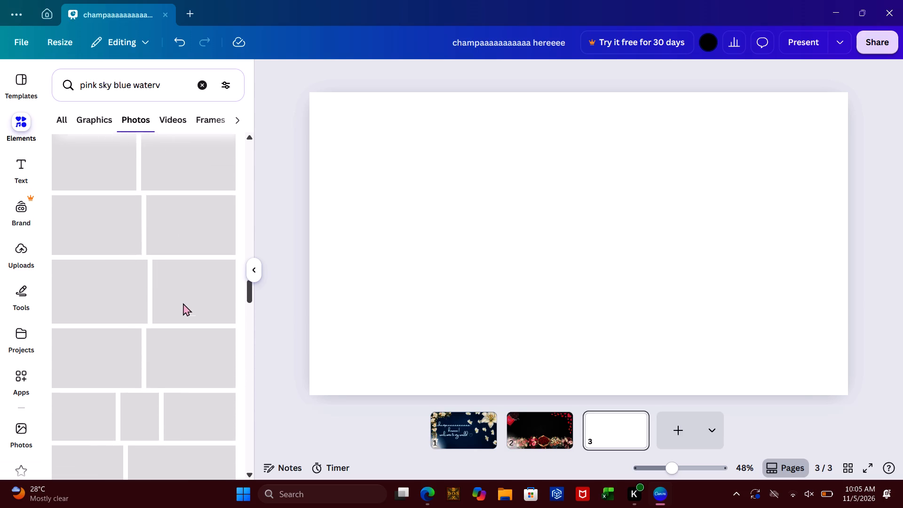
pyautogui.scroll(8, 183, 303)
pyautogui.scroll(17, 183, 303)
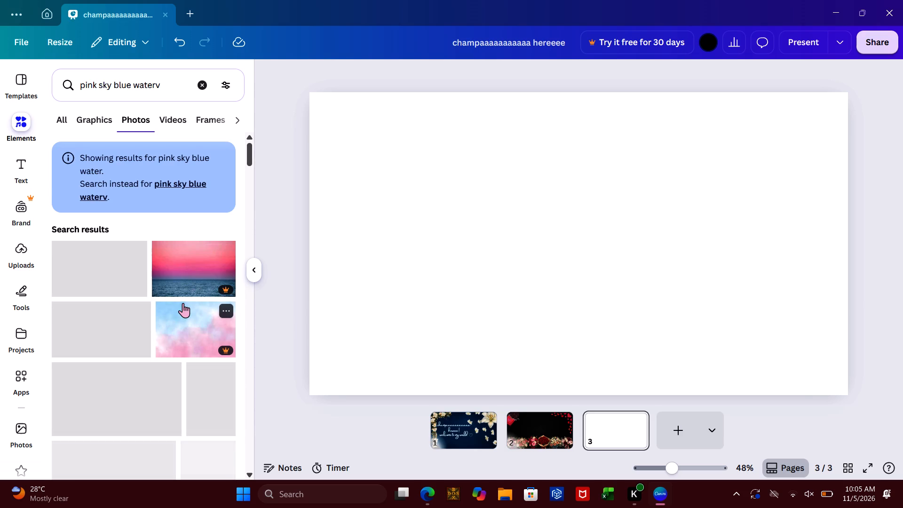
# Add the portrait photo of a pink lake under a cloudy blue sky to page 3 and widen it past the page's left edge.
pyautogui.scroll(-1, 183, 303)
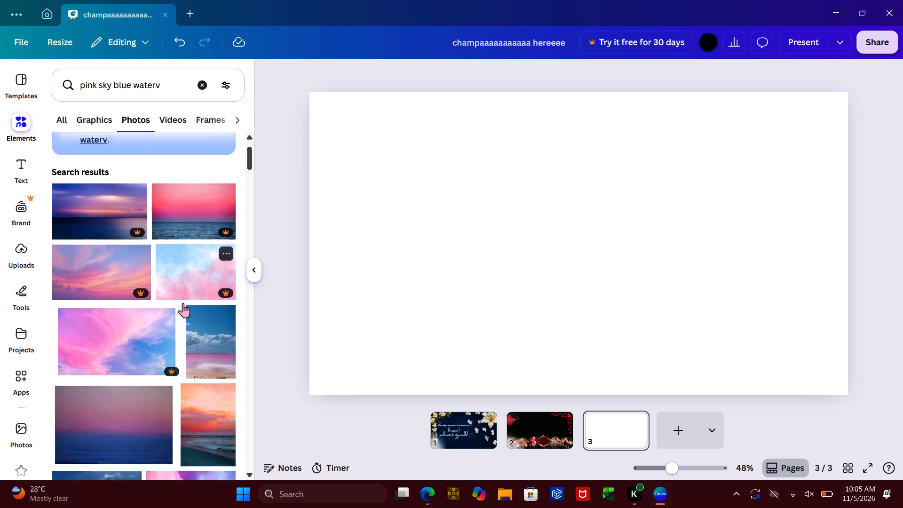
pyautogui.scroll(-1, 183, 303)
pyautogui.click(210, 235)
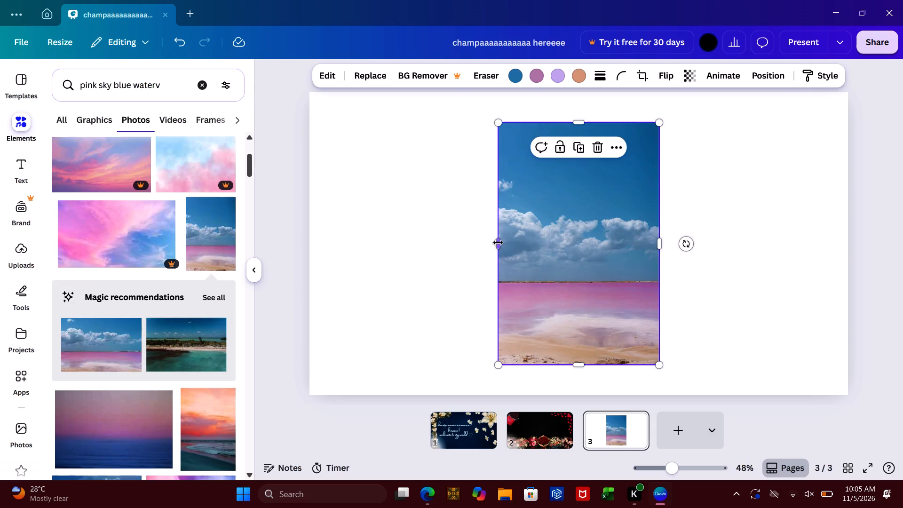
pyautogui.moveTo(498, 243); pyautogui.dragTo(354, 282)
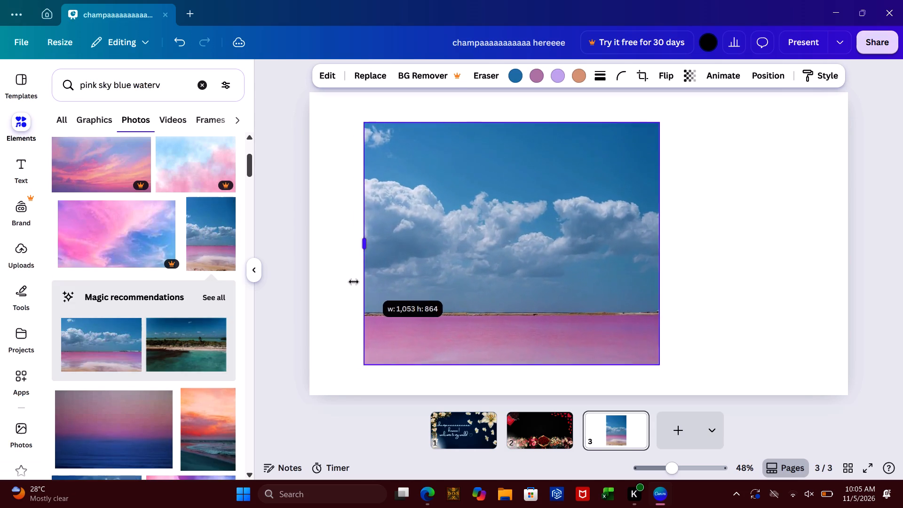
pyautogui.moveTo(354, 282); pyautogui.dragTo(300, 310)
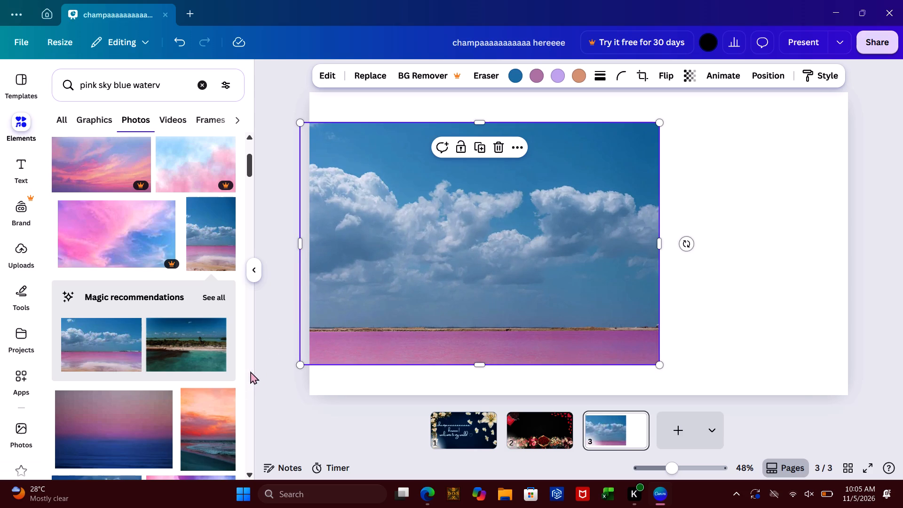
# Browse all magic recommendations related to the pink lake photo for similar pink and blue sea or sky images.
pyautogui.click(223, 298)
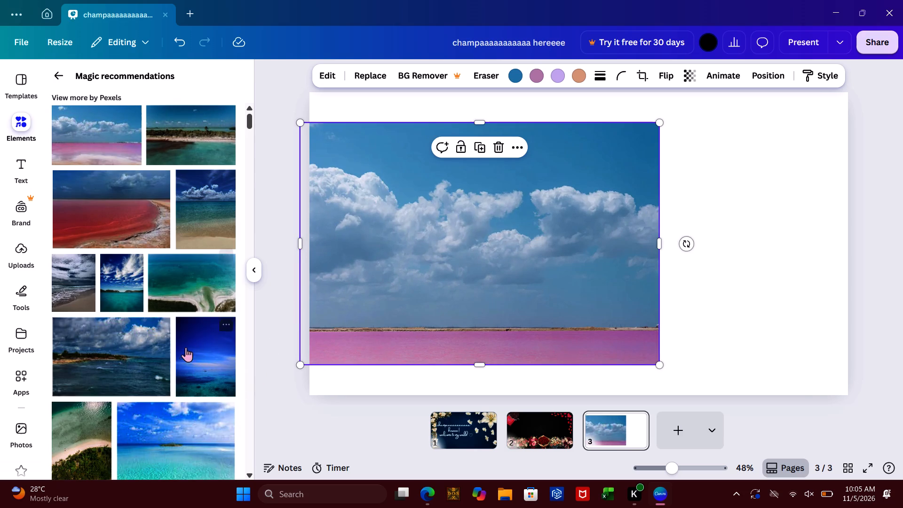
pyautogui.scroll(-3, 166, 389)
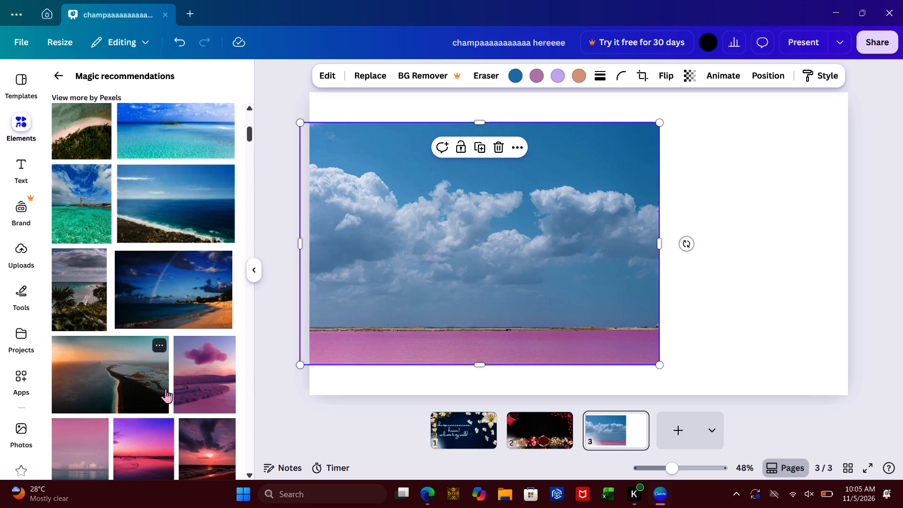
pyautogui.scroll(-3, 166, 389)
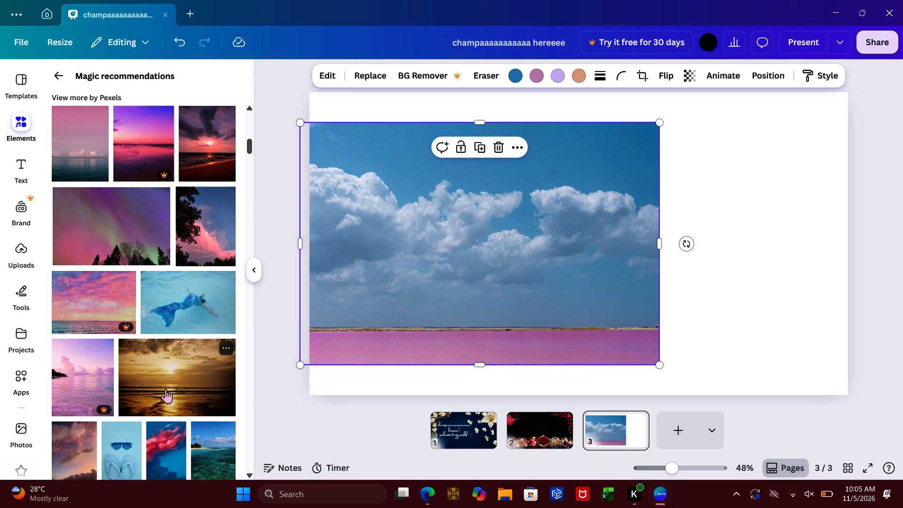
pyautogui.scroll(-2, 166, 389)
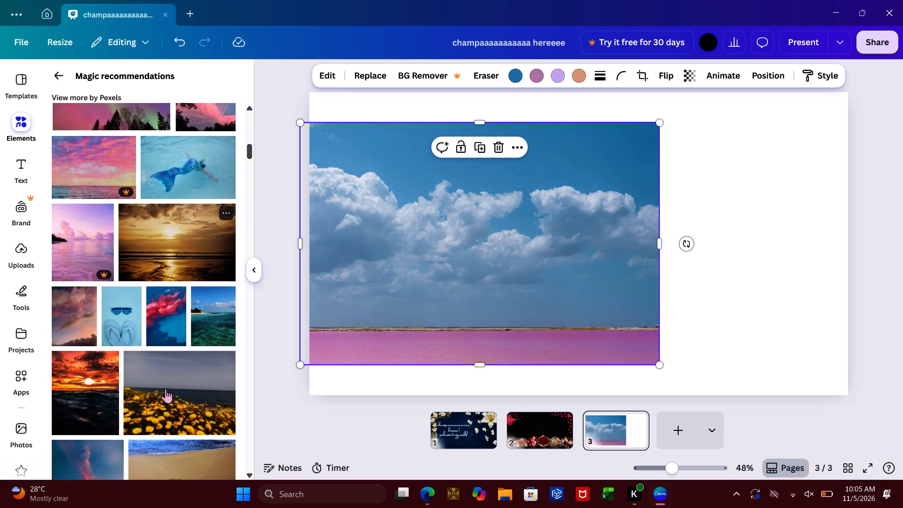
pyautogui.scroll(-3, 166, 389)
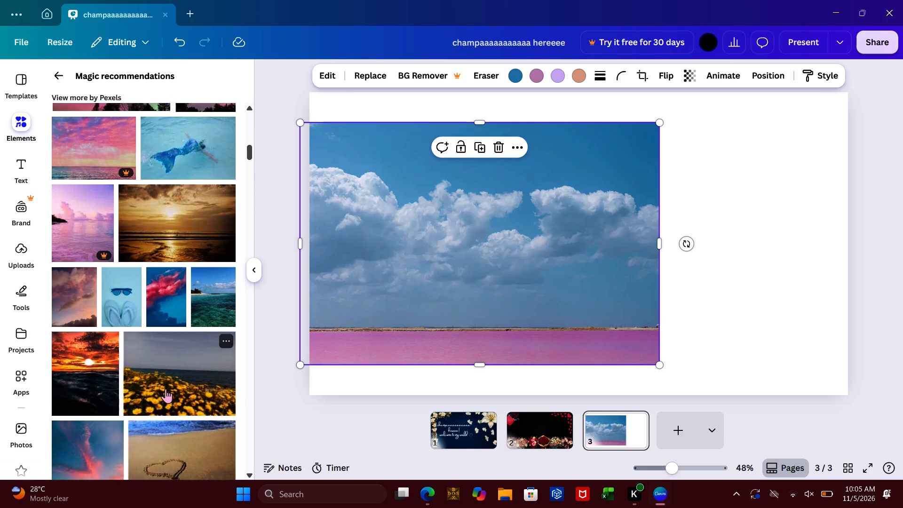
pyautogui.scroll(-3, 166, 389)
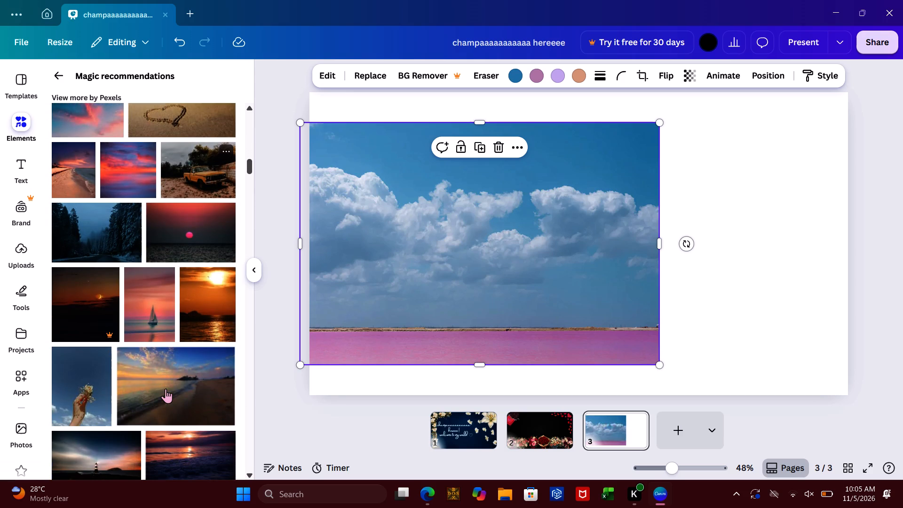
pyautogui.scroll(-1, 166, 389)
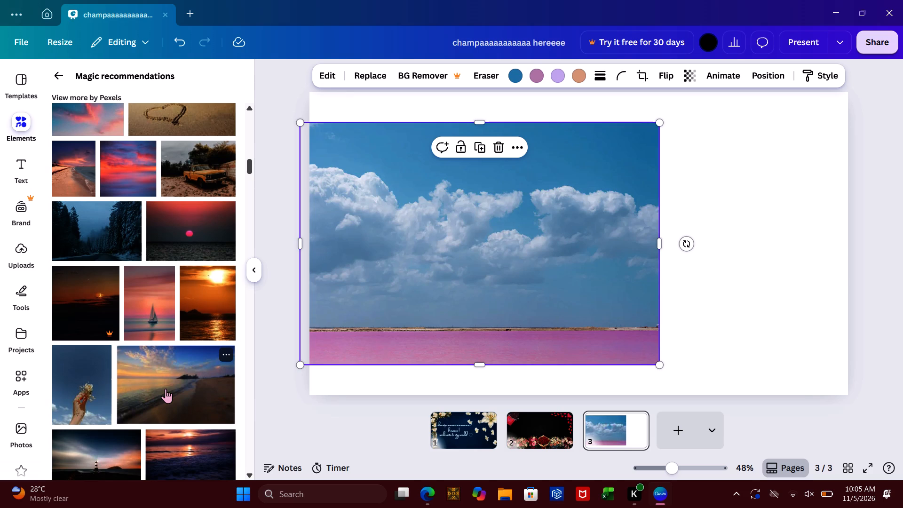
pyautogui.scroll(-1, 166, 389)
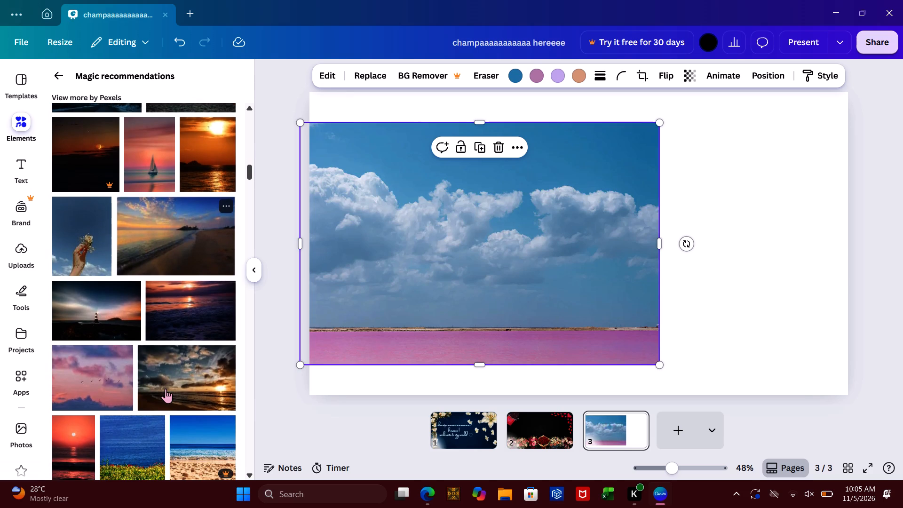
pyautogui.scroll(-1, 166, 389)
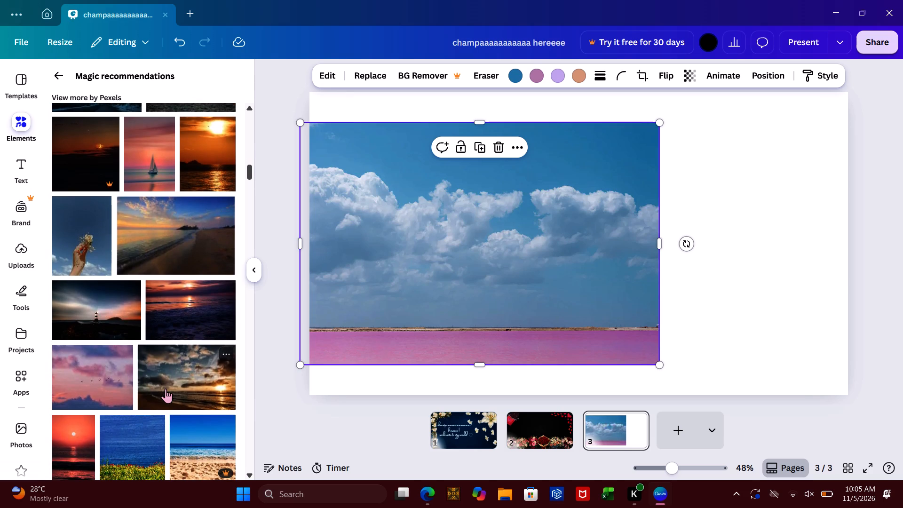
pyautogui.scroll(-5, 166, 389)
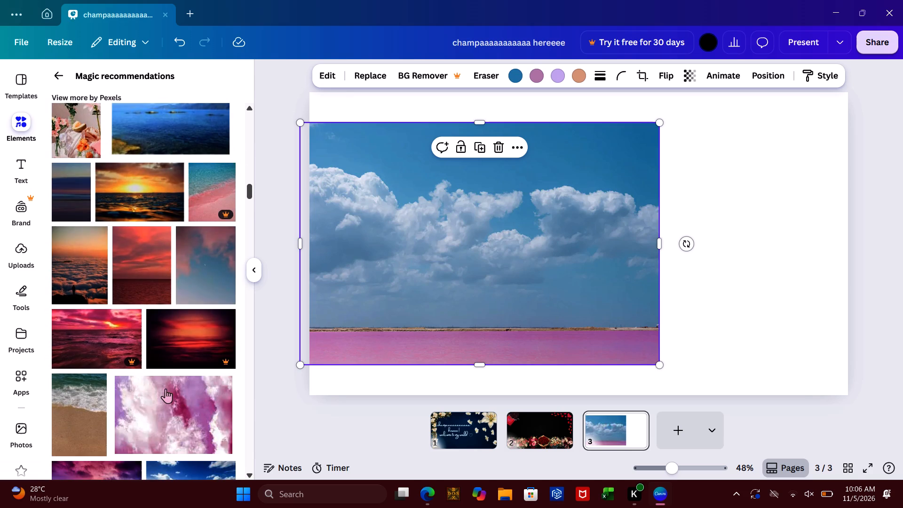
pyautogui.scroll(-5, 166, 389)
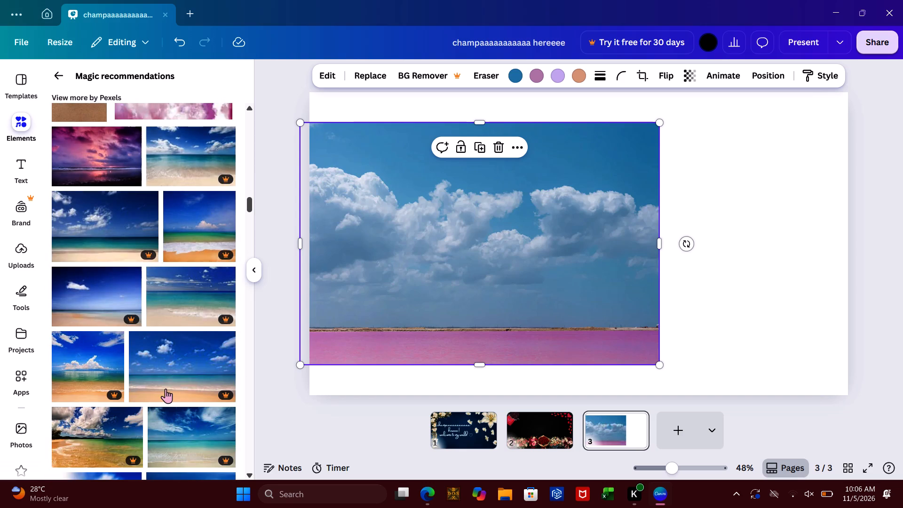
pyautogui.scroll(-8, 166, 389)
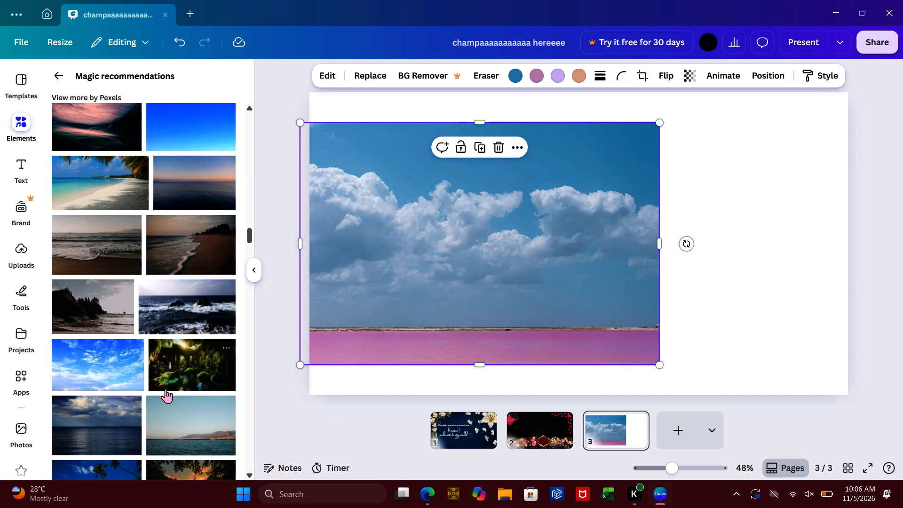
pyautogui.scroll(-8, 166, 389)
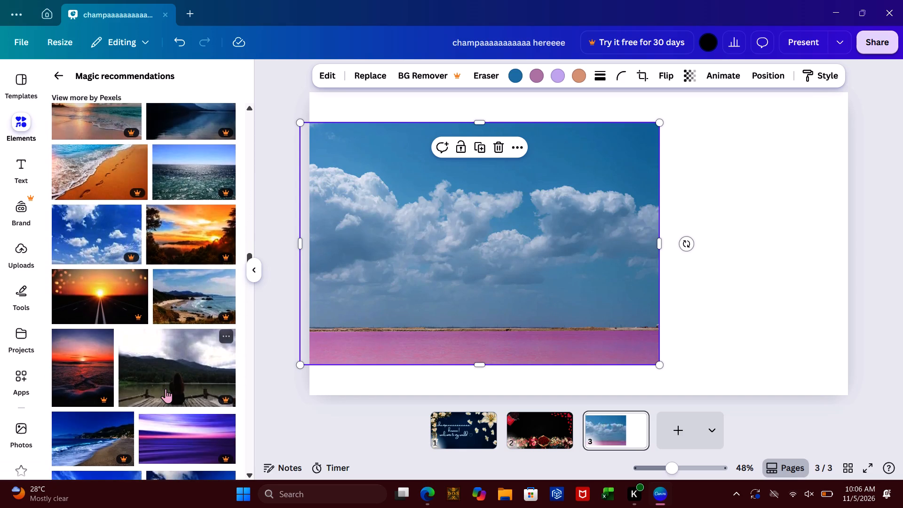
pyautogui.scroll(-13, 166, 389)
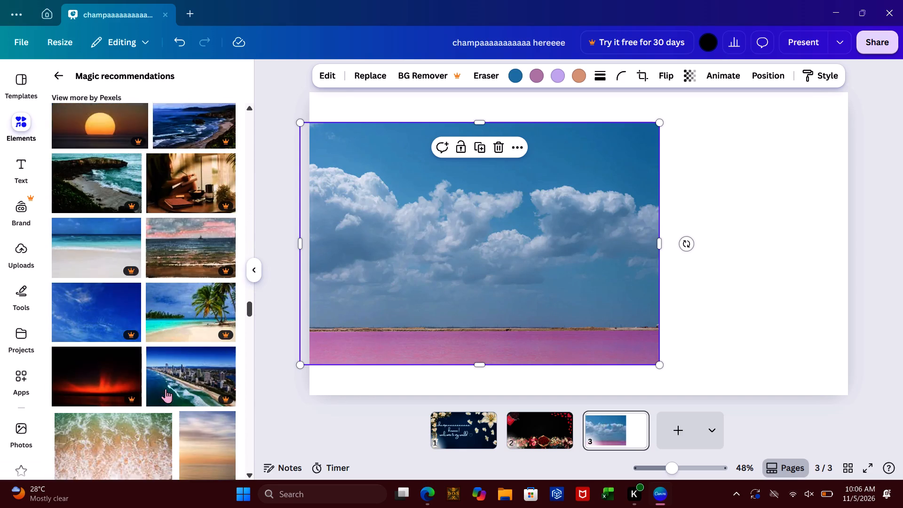
pyautogui.scroll(-11, 166, 389)
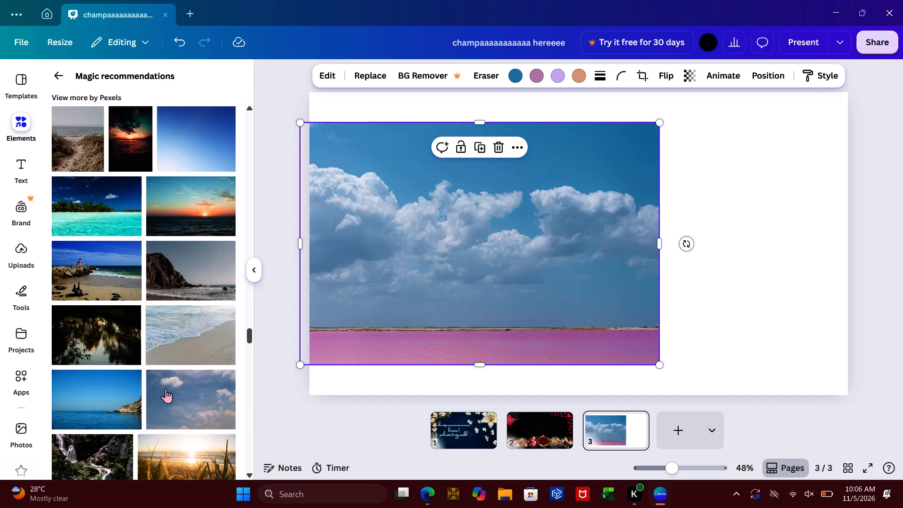
pyautogui.scroll(-13, 166, 389)
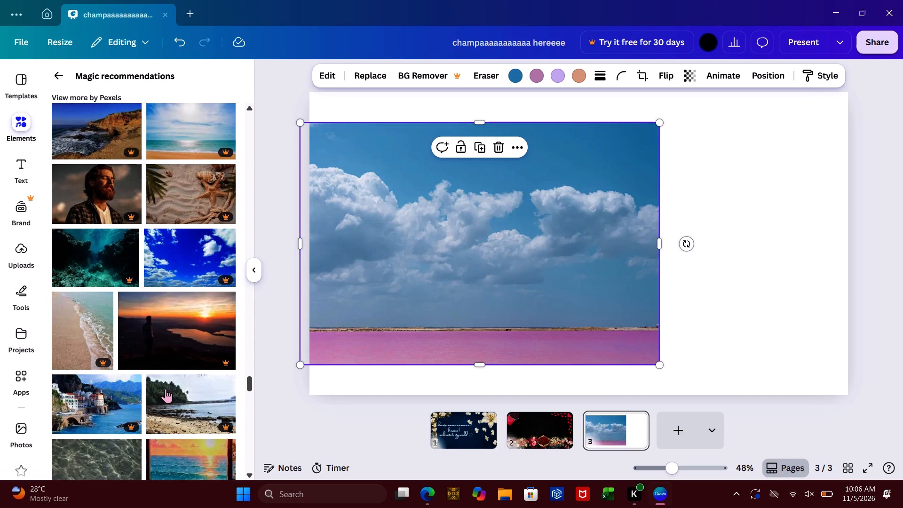
pyautogui.scroll(-4, 166, 389)
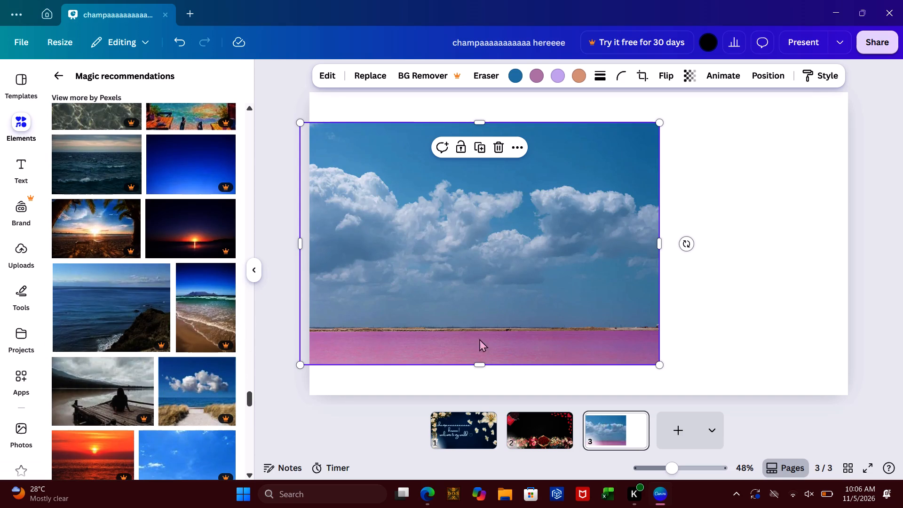
# Enlarge the pink lake photo past every edge of page 3, to about 2,036 wide by 1,105 high.
pyautogui.moveTo(480, 364); pyautogui.dragTo(481, 400)
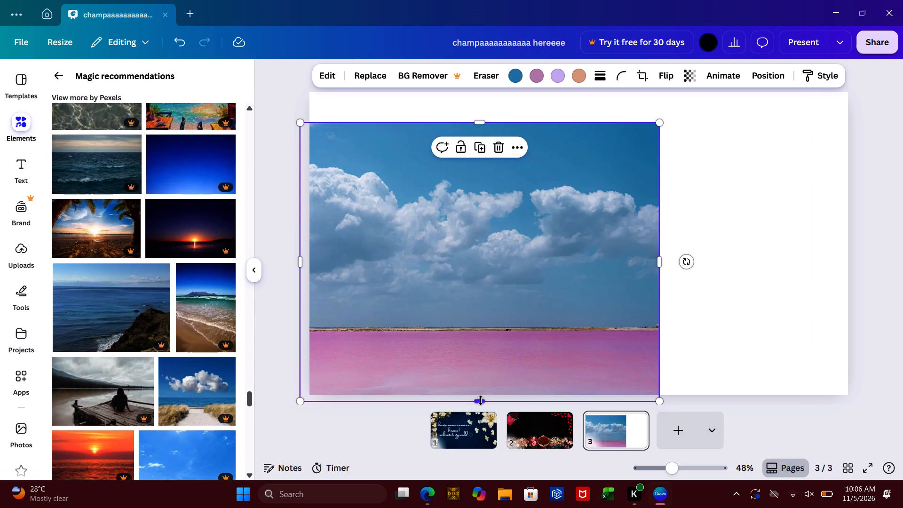
pyautogui.moveTo(479, 119); pyautogui.dragTo(478, 87)
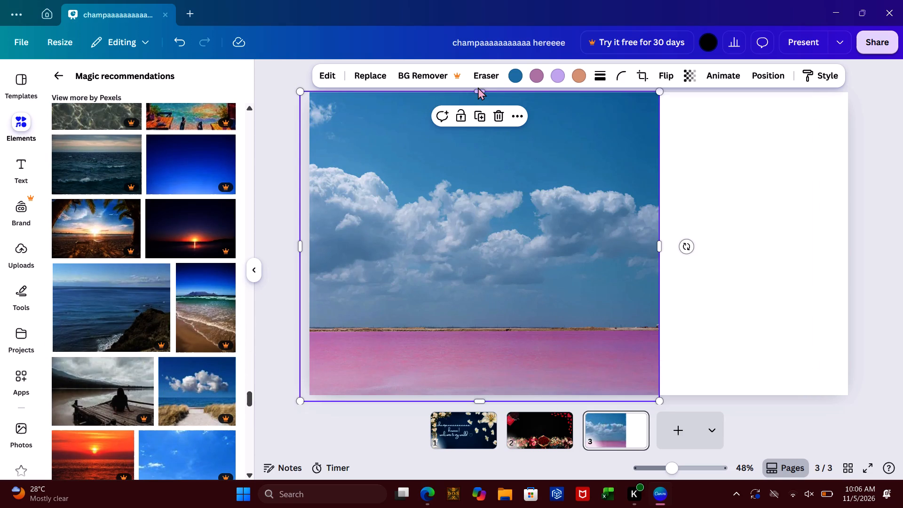
pyautogui.moveTo(660, 245); pyautogui.dragTo(760, 247)
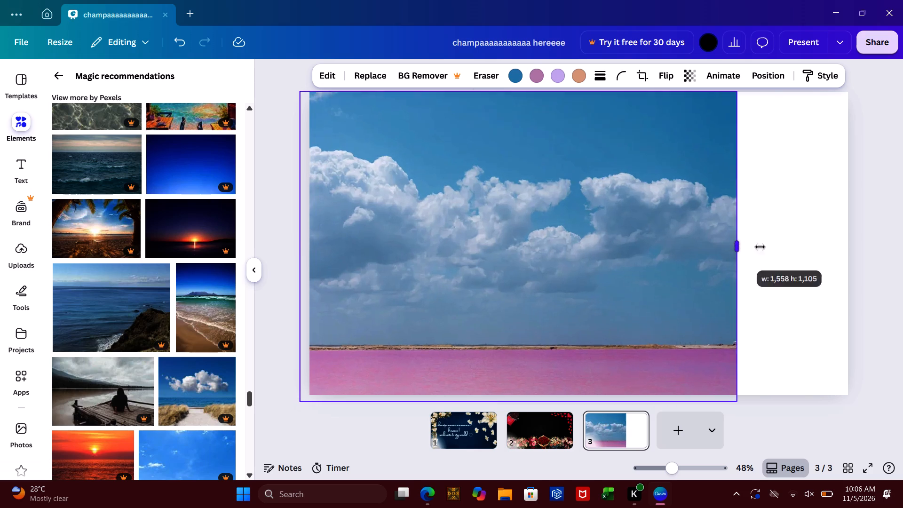
pyautogui.moveTo(760, 247); pyautogui.dragTo(872, 254)
# Move the lake photo up and extend its bottom edge past the page, placing the horizon near mid-page above more pink water.
pyautogui.moveTo(683, 246); pyautogui.dragTo(683, 242)
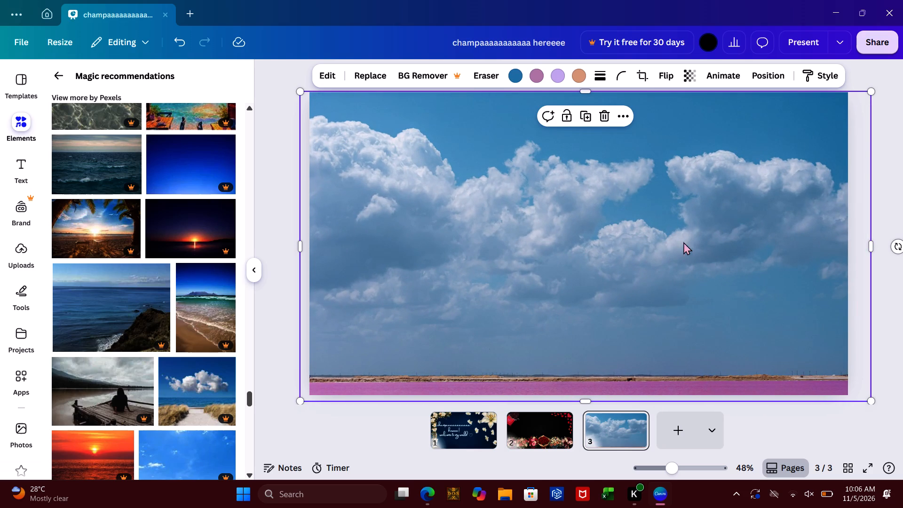
pyautogui.moveTo(683, 242); pyautogui.dragTo(684, 205)
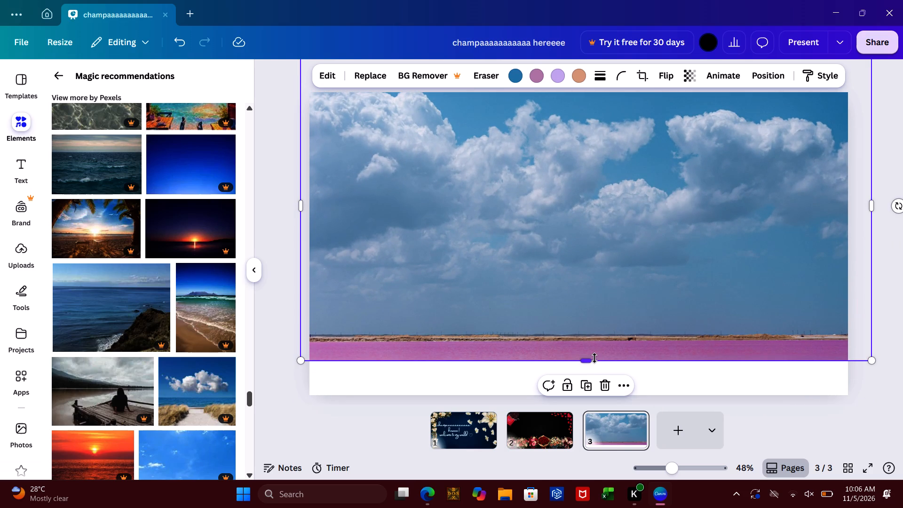
pyautogui.moveTo(594, 358); pyautogui.dragTo(592, 412)
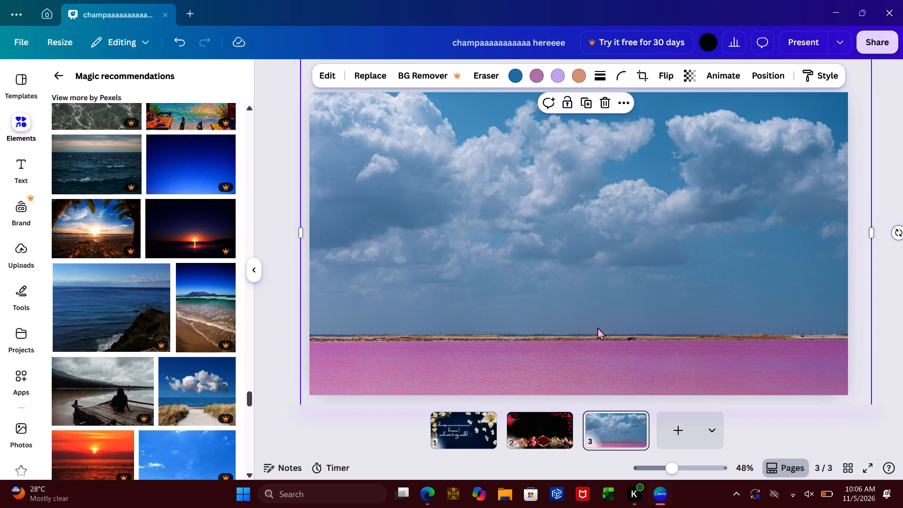
pyautogui.moveTo(597, 327); pyautogui.dragTo(594, 227)
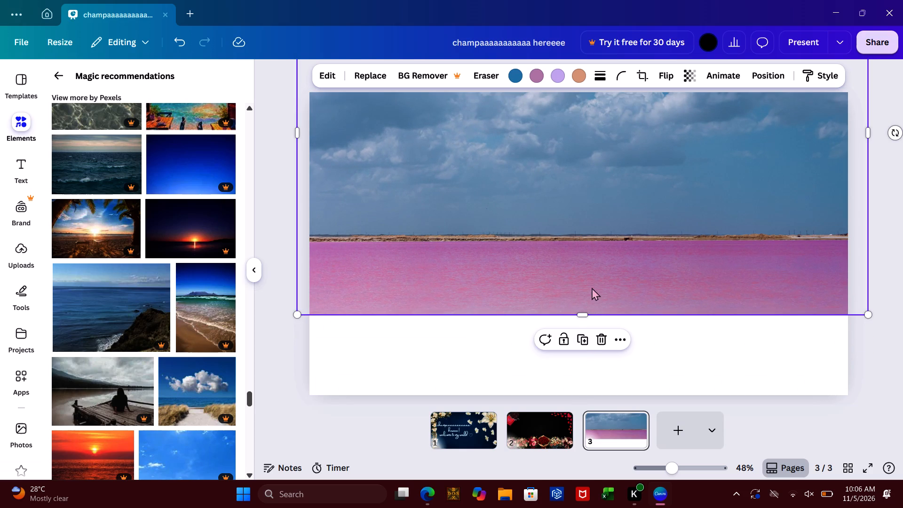
pyautogui.moveTo(586, 312); pyautogui.dragTo(591, 367)
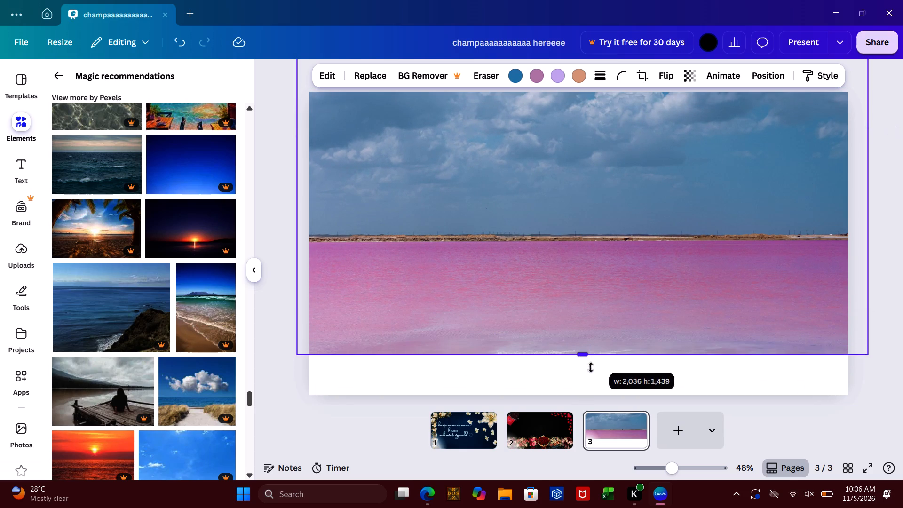
pyautogui.moveTo(591, 367); pyautogui.dragTo(582, 413)
pyautogui.moveTo(585, 306); pyautogui.dragTo(586, 325)
pyautogui.click(383, 462)
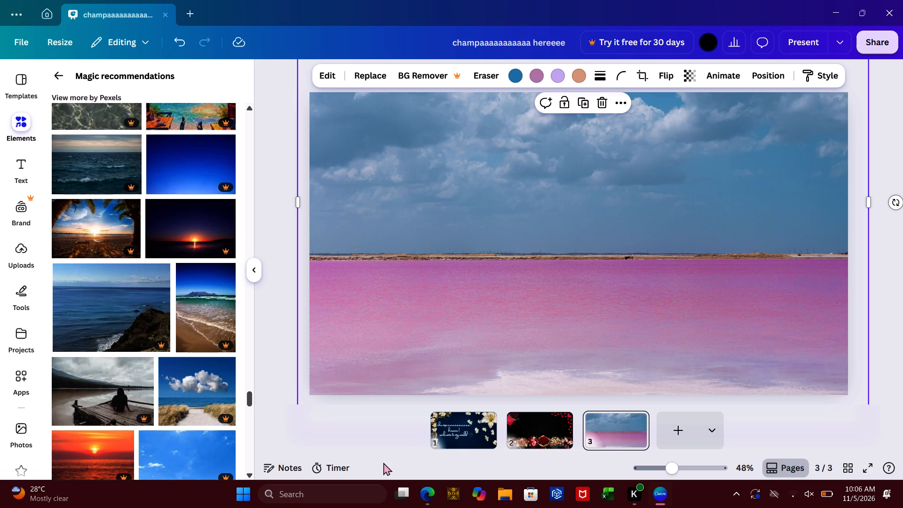
pyautogui.click(372, 426)
pyautogui.click(303, 435)
pyautogui.click(284, 392)
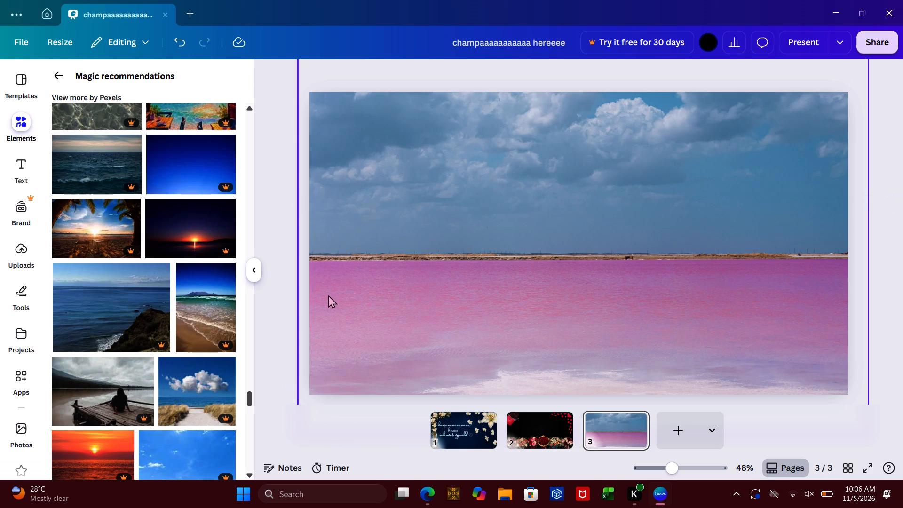
pyautogui.click(324, 295)
pyautogui.click(276, 297)
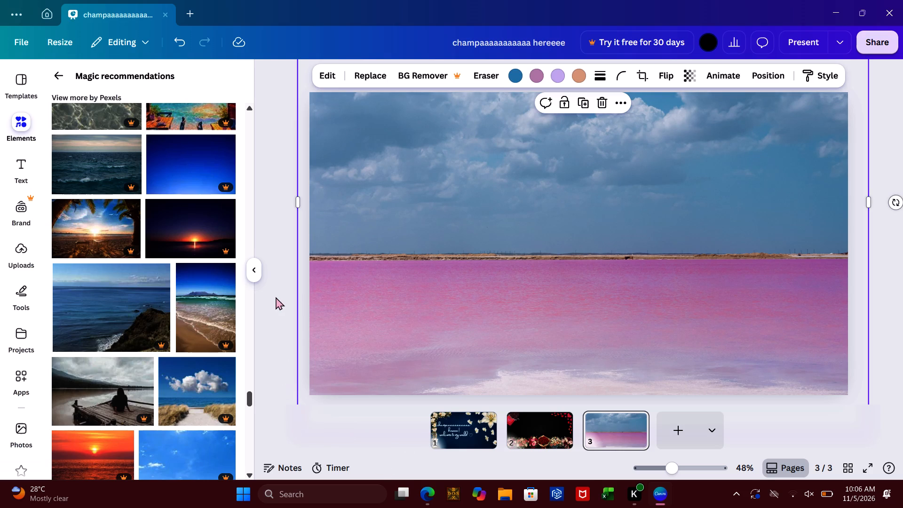
# Collapse the photo recommendations and reopen the Elements library.
pyautogui.click(259, 272)
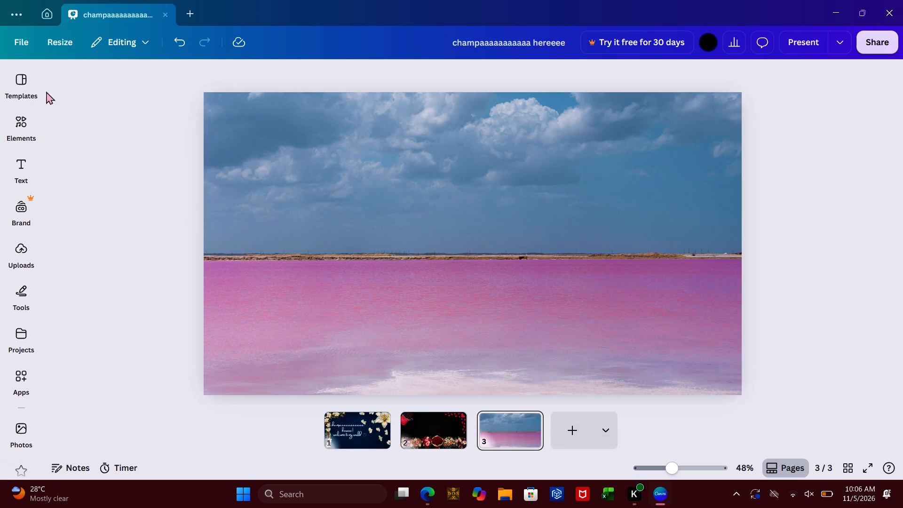
pyautogui.click(31, 92)
pyautogui.click(30, 130)
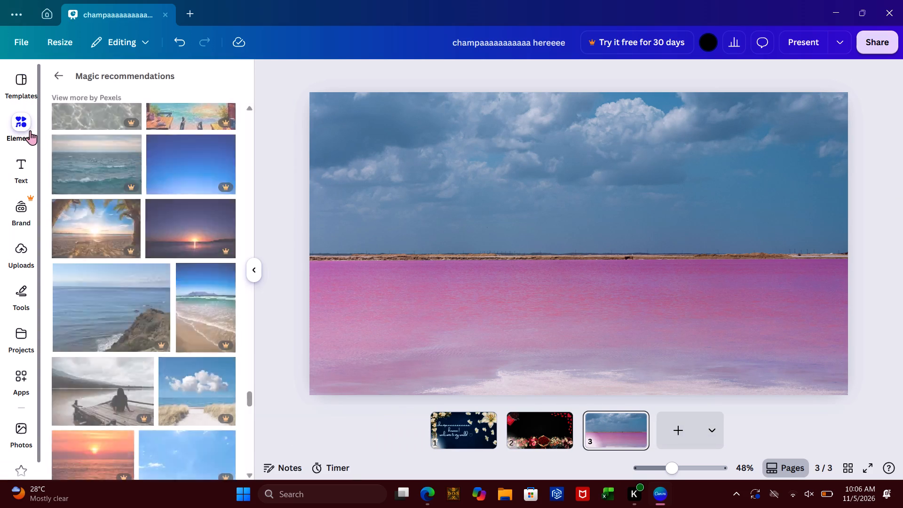
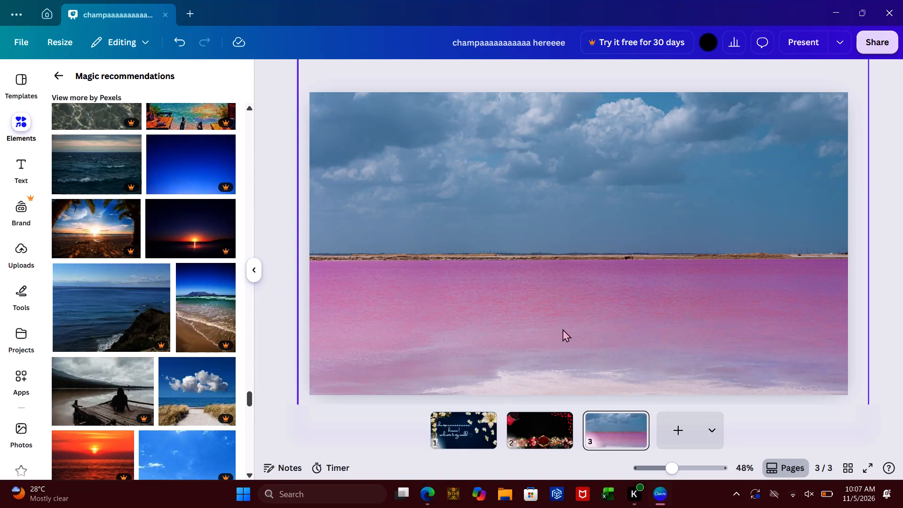
# Leave the magic recommendations and clear the "pink sky blue waterv" search from the Elements library.
pyautogui.click(269, 317)
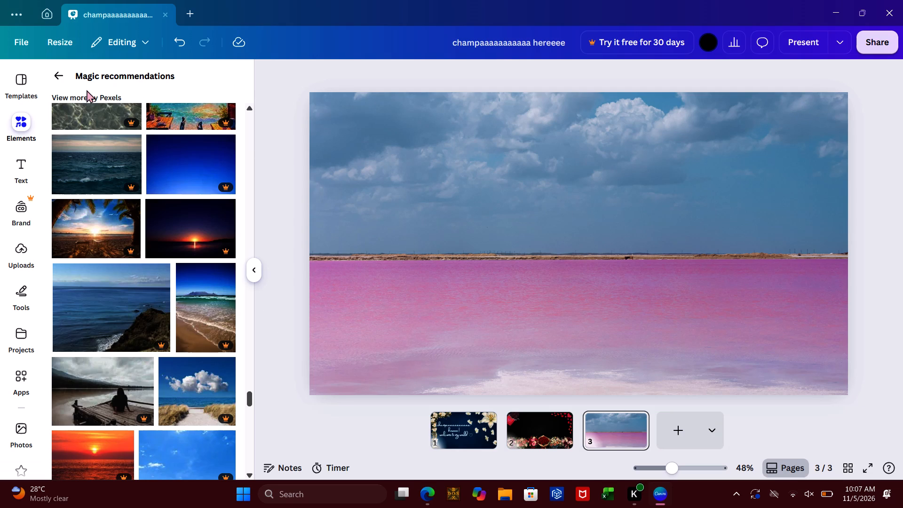
pyautogui.click(62, 71)
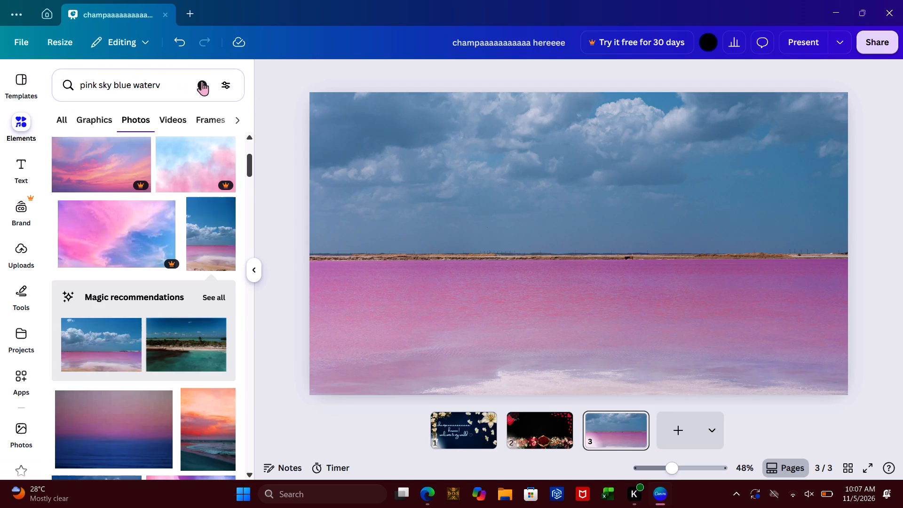
pyautogui.click(208, 82)
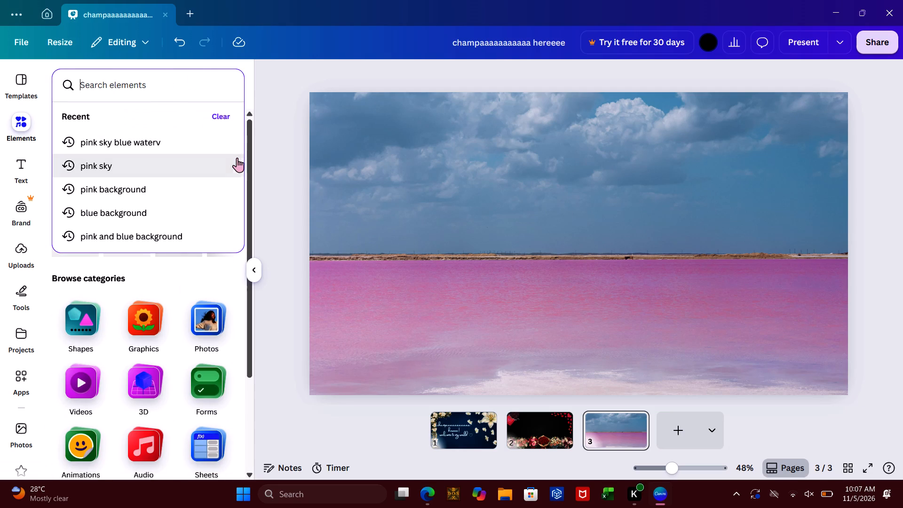
# Shift the lake photo upward inside its crop frame, placing the horizon in the upper third of page 3 with the sandy shore below.
pyautogui.doubleClick(456, 205)
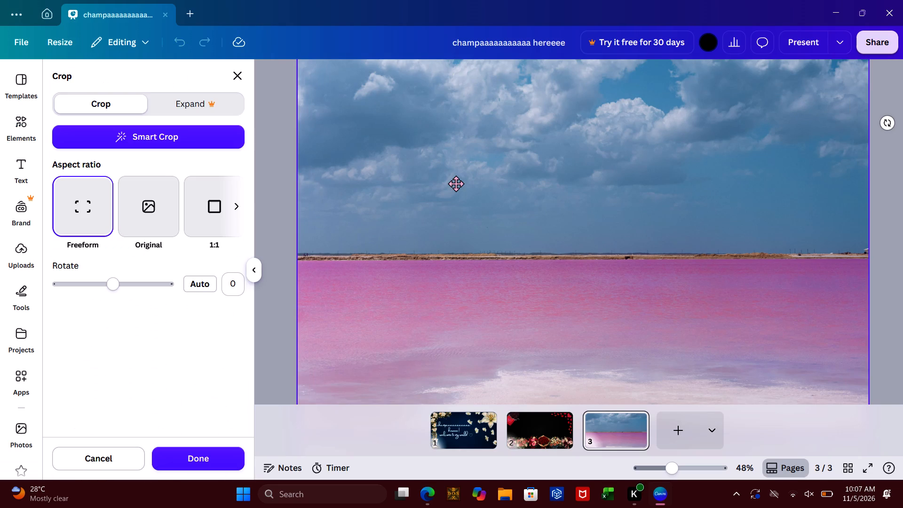
pyautogui.click(456, 185)
pyautogui.moveTo(456, 185); pyautogui.dragTo(457, 119)
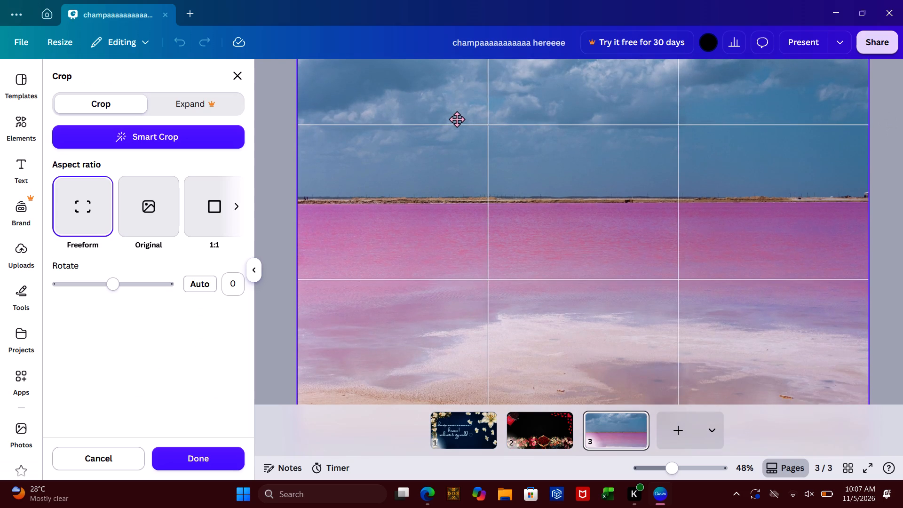
pyautogui.moveTo(457, 119); pyautogui.dragTo(456, 91)
pyautogui.click(278, 230)
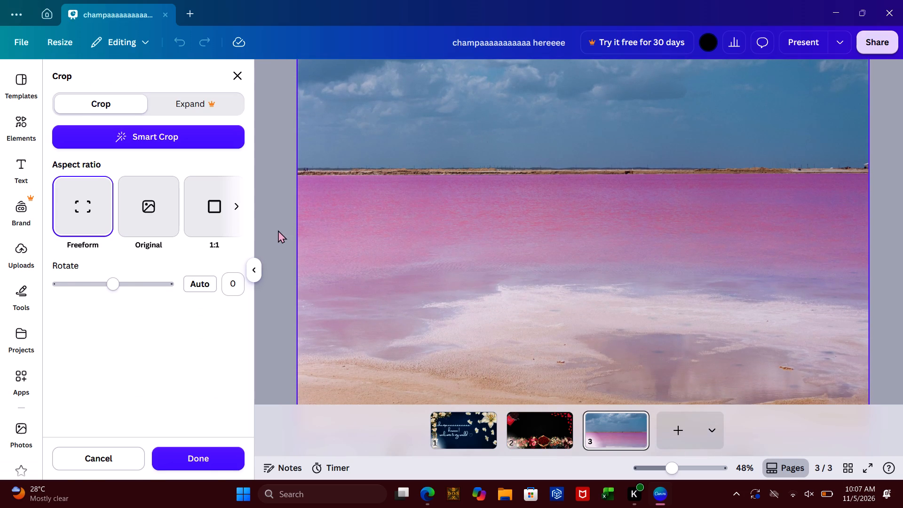
# Search the Elements library for "bus" and browse all the graphics results.
pyautogui.click(178, 78)
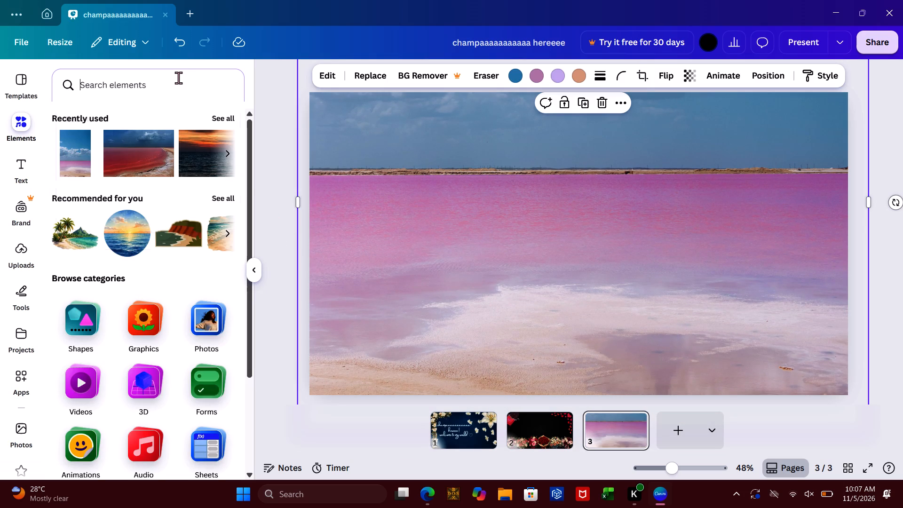
pyautogui.write('bus')
pyautogui.press('Return')
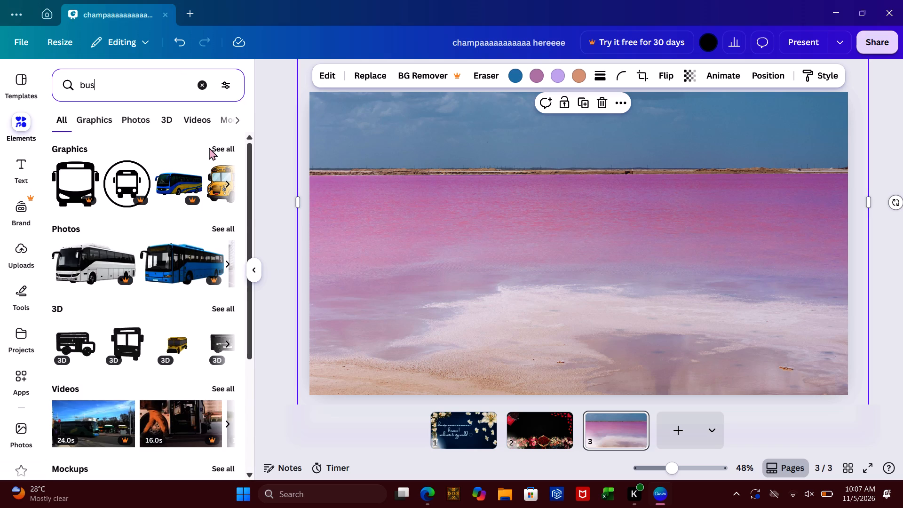
pyautogui.click(221, 147)
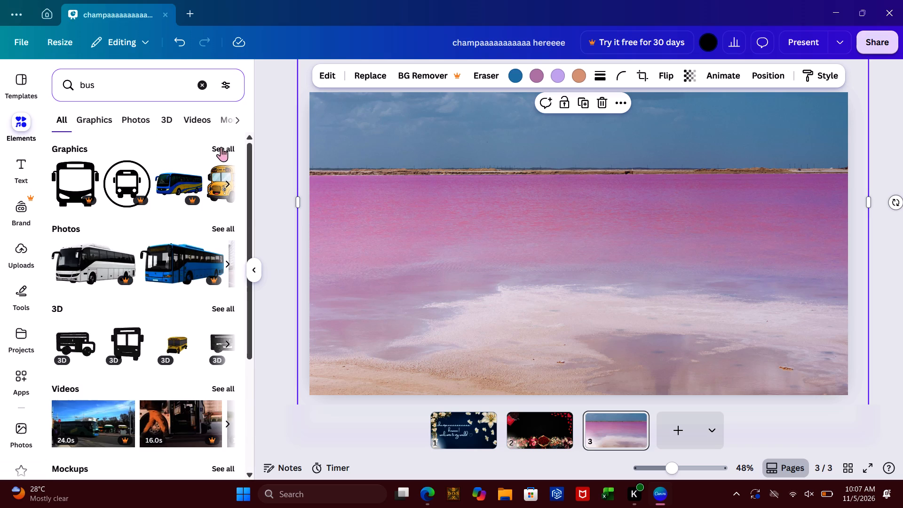
pyautogui.scroll(-3, 184, 265)
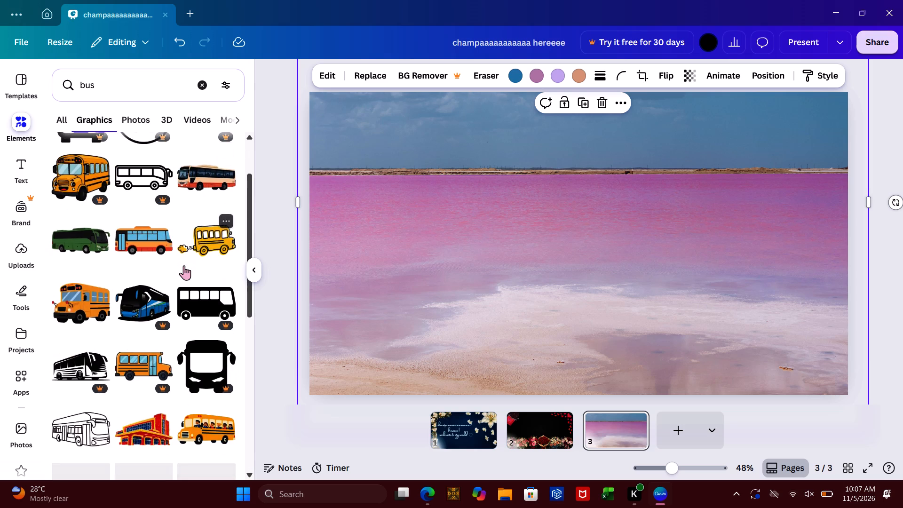
pyautogui.scroll(-3, 184, 265)
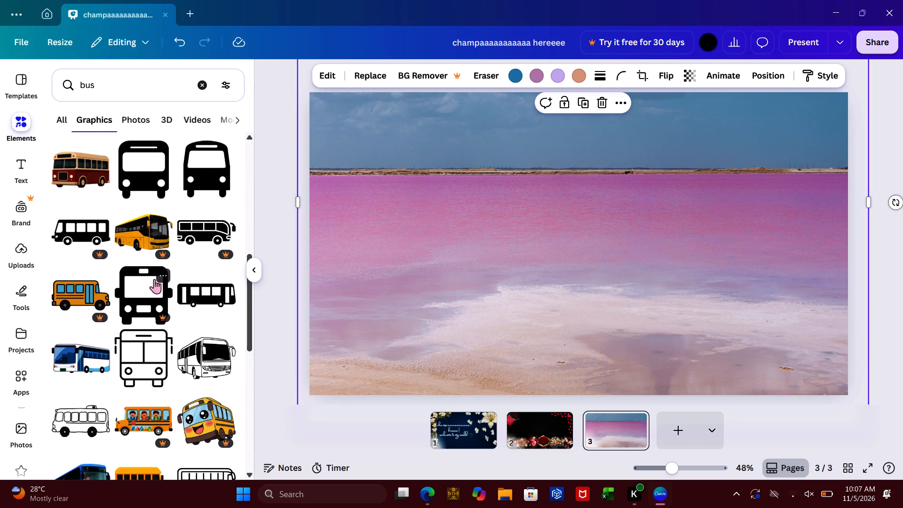
pyautogui.scroll(-7, 154, 279)
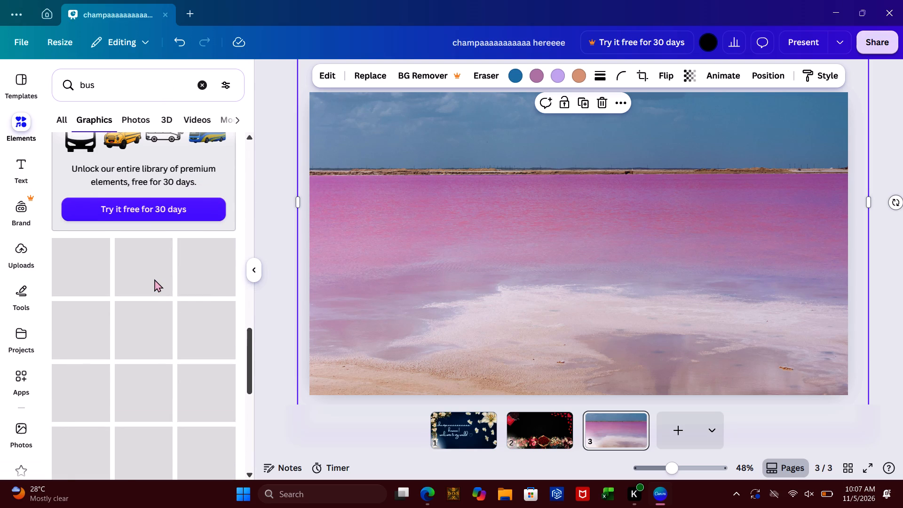
# Extend the graphics search to "bus asthetic".
pyautogui.click(109, 83)
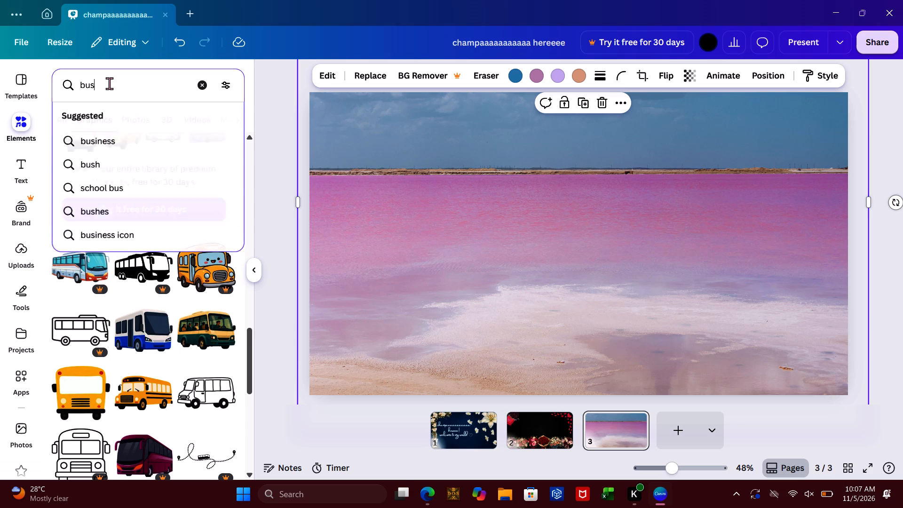
pyautogui.press('space')
pyautogui.write('astheti')
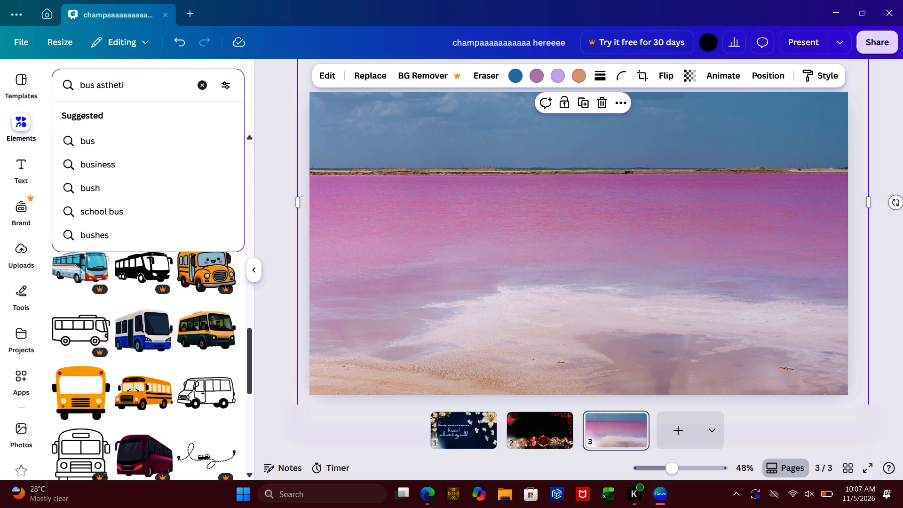
pyautogui.write('c')
pyautogui.press('space')
pyautogui.press('Return')
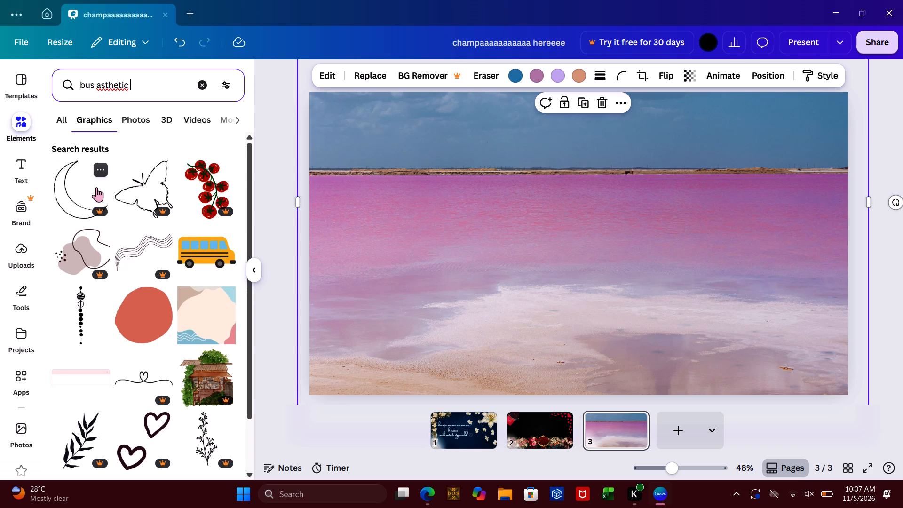
# Reorder the search words and search the graphics for "asthetic bus".
pyautogui.click(97, 80)
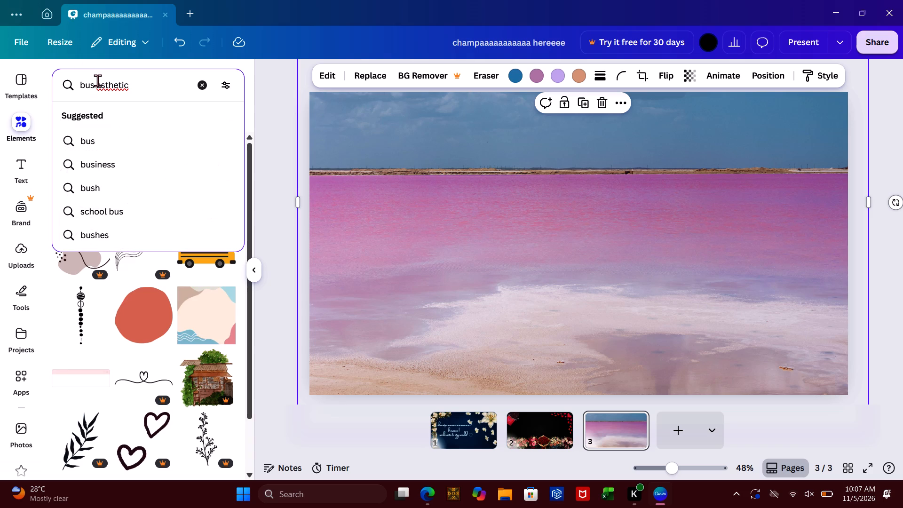
pyautogui.press('BackSpace')
pyautogui.press('BackSpace')
pyautogui.press('BackSpace')
pyautogui.press('BackSpace')
pyautogui.press('BackSpace')
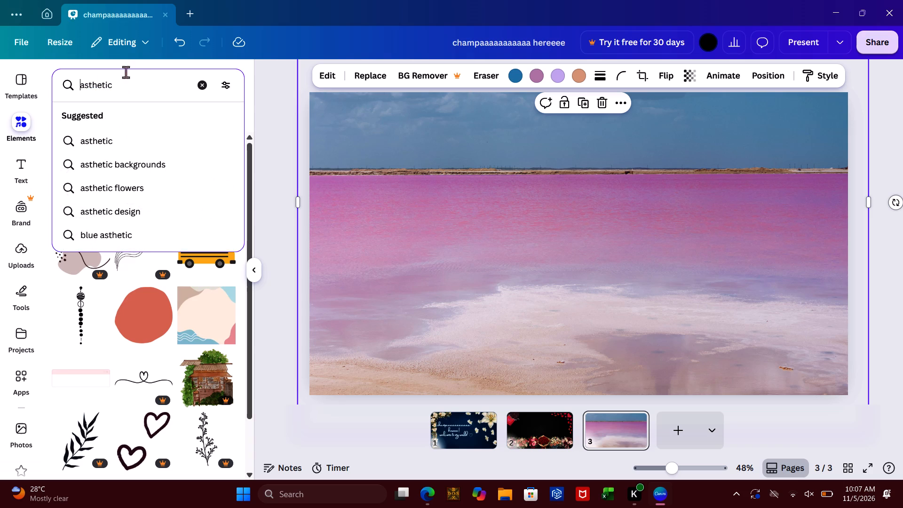
pyautogui.click(143, 71)
pyautogui.click(143, 71)
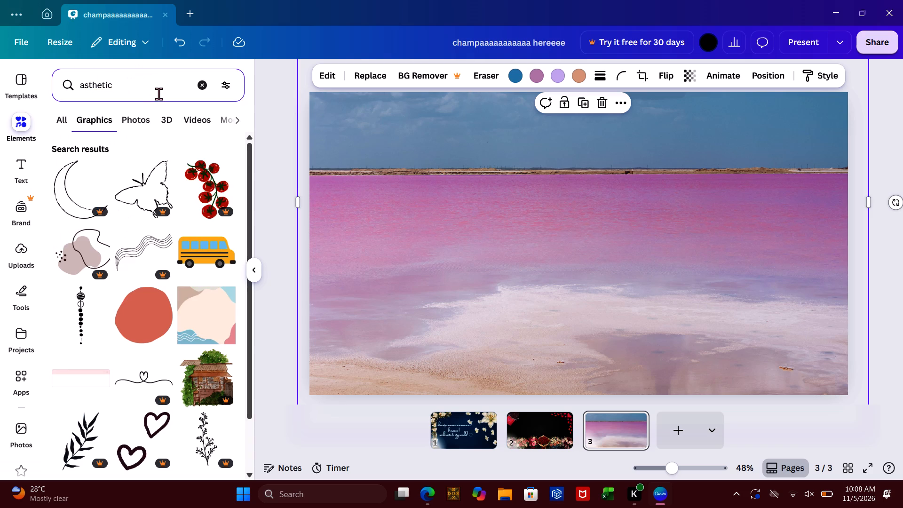
pyautogui.click(158, 94)
pyautogui.write('bus')
pyautogui.press('Return')
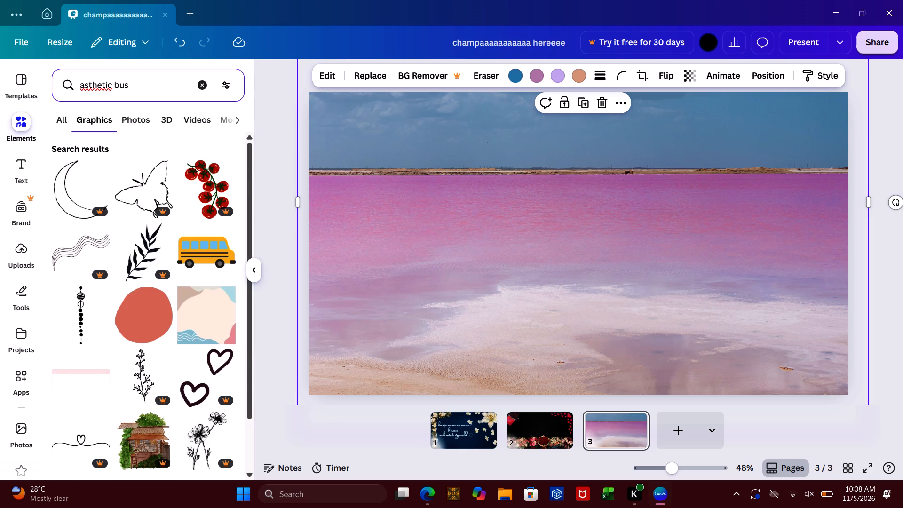
# Browse the "asthetic bus" graphics results for a bus illustration that suits the pink lake scene.
pyautogui.scroll(1, 158, 94)
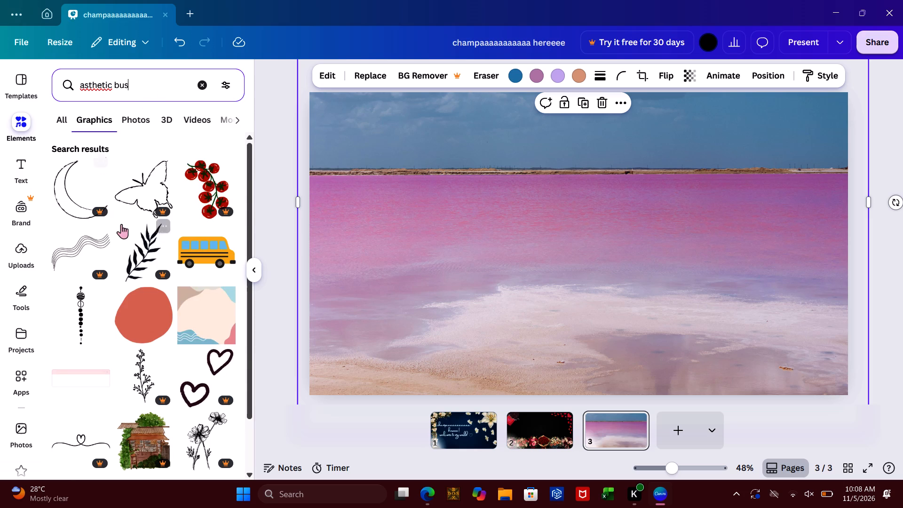
pyautogui.scroll(-3, 121, 224)
pyautogui.scroll(-1, 140, 336)
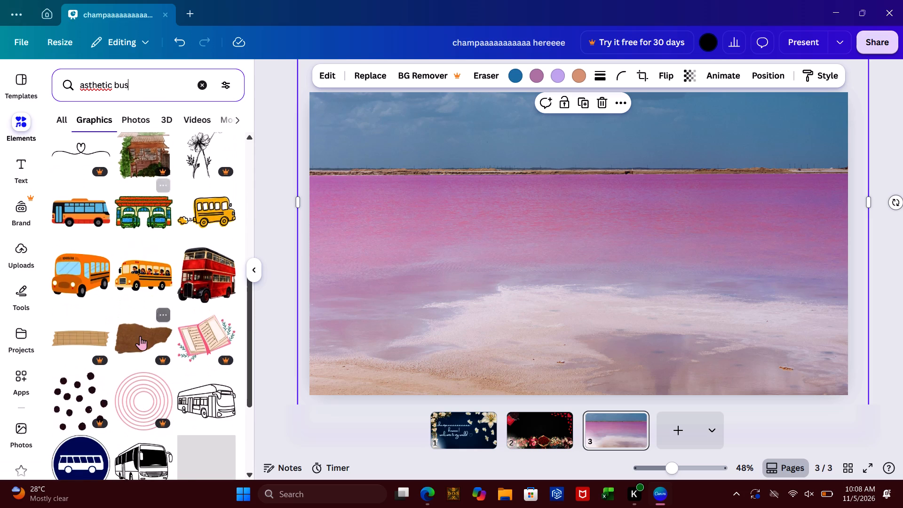
pyautogui.scroll(-3, 140, 336)
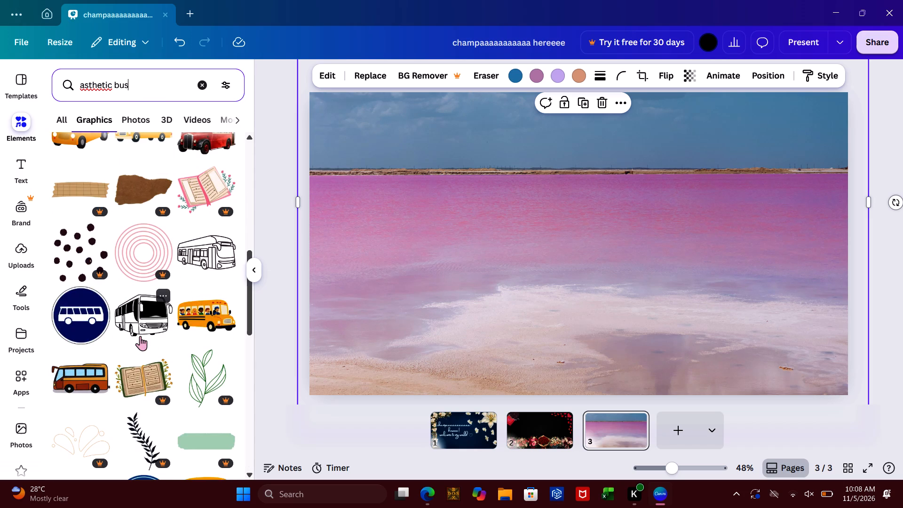
pyautogui.scroll(-4, 140, 336)
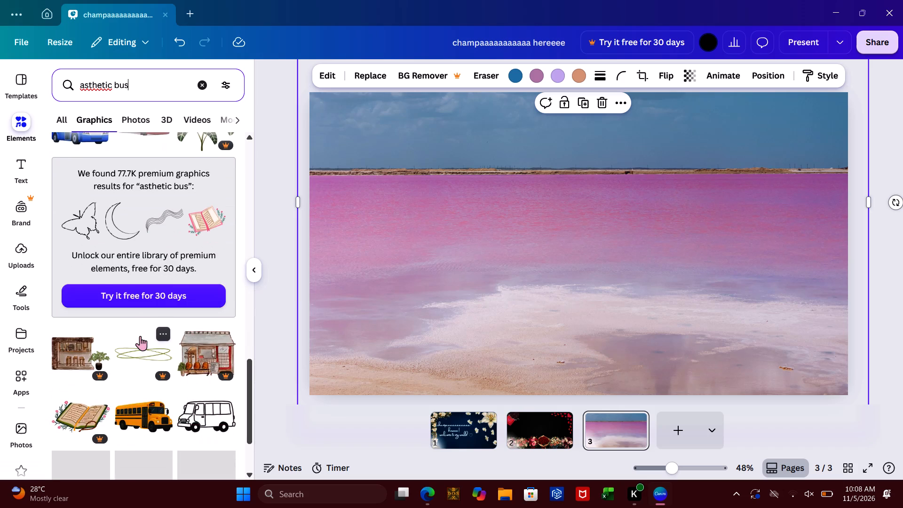
pyautogui.scroll(-4, 140, 336)
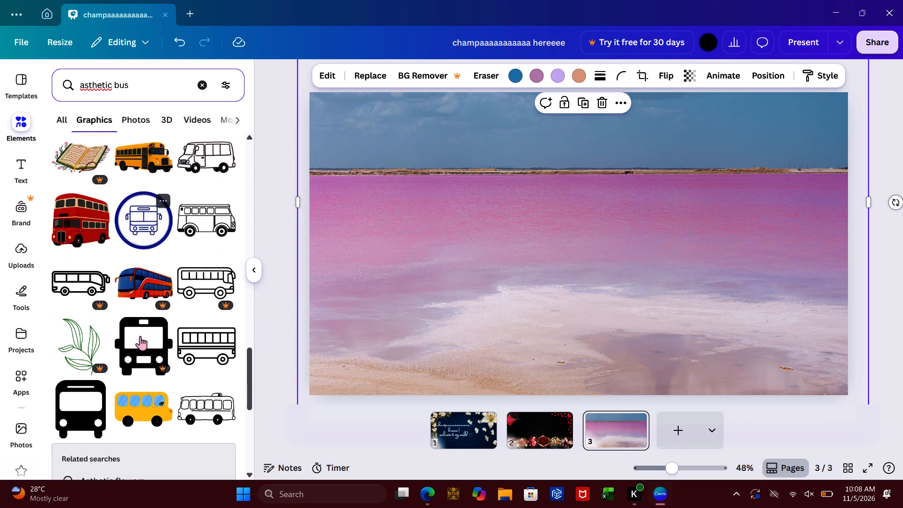
pyautogui.scroll(-7, 140, 336)
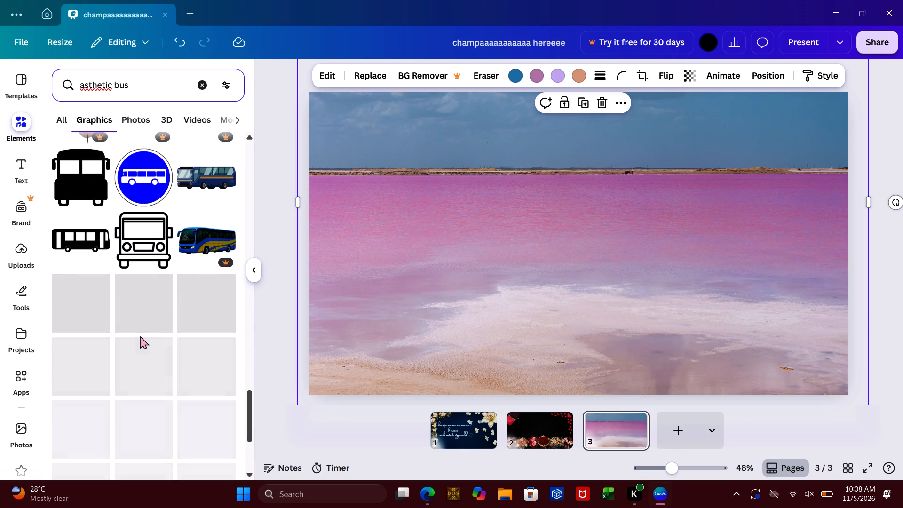
pyautogui.scroll(-3, 140, 336)
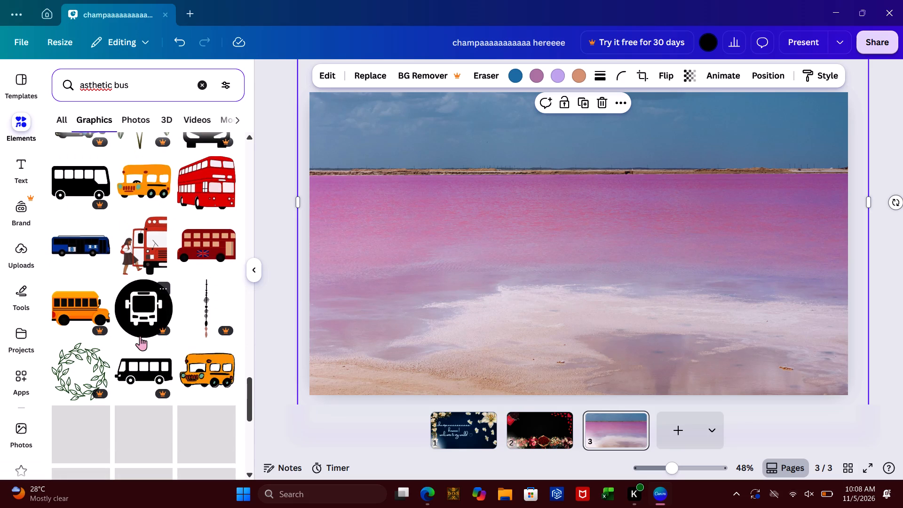
pyautogui.scroll(-3, 140, 336)
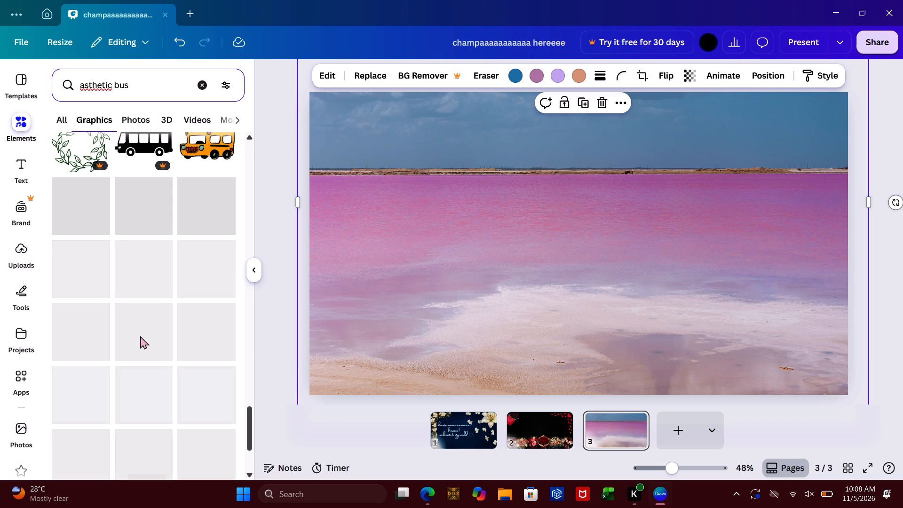
pyautogui.scroll(-2, 140, 336)
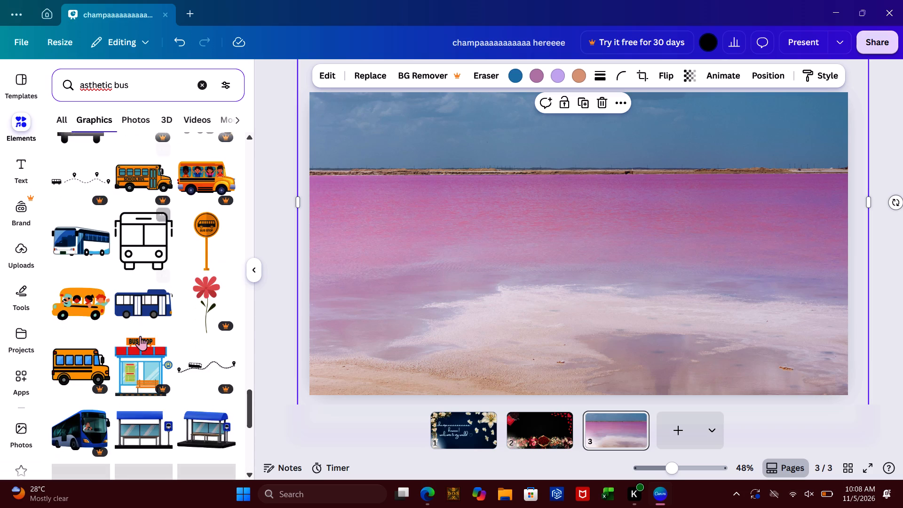
pyautogui.scroll(-4, 140, 336)
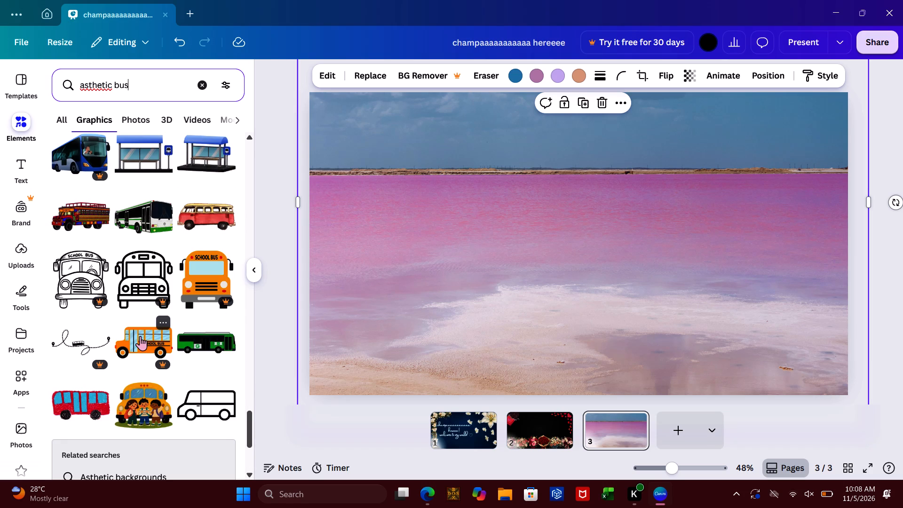
pyautogui.scroll(-1, 140, 336)
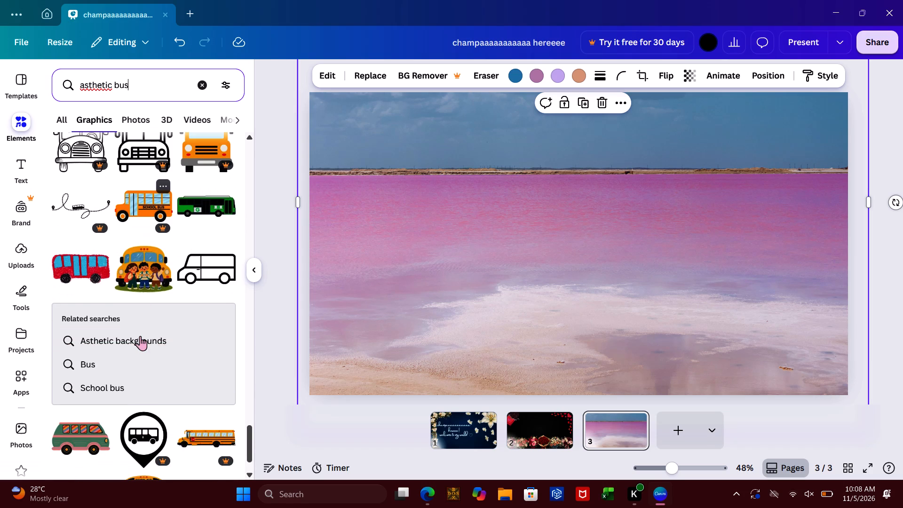
pyautogui.scroll(-8, 140, 336)
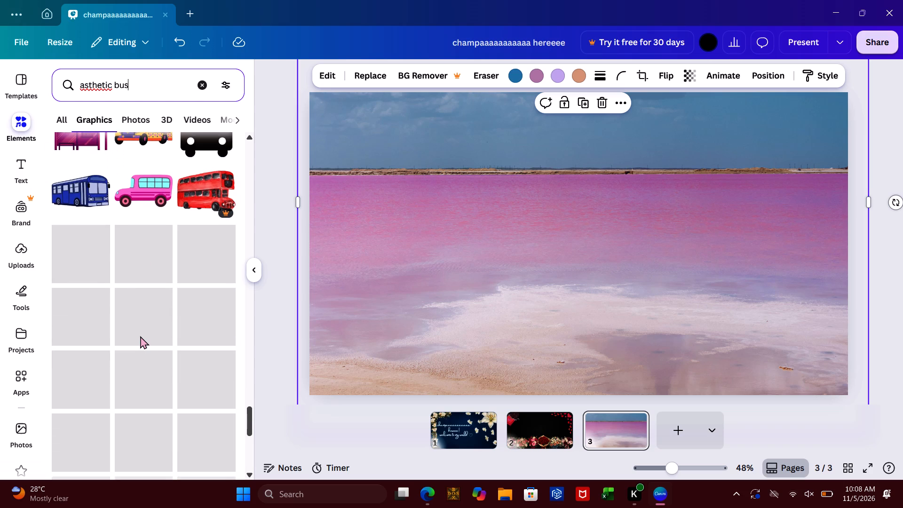
pyautogui.scroll(-6, 140, 336)
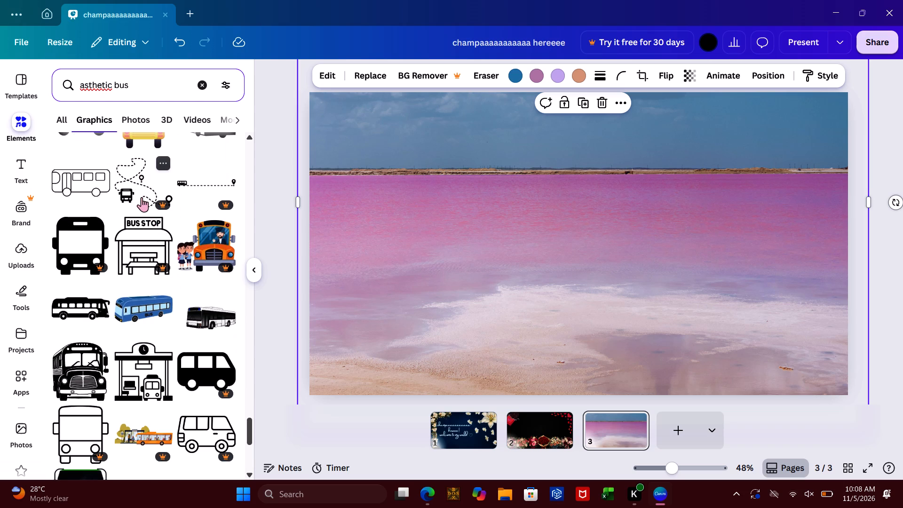
pyautogui.scroll(-3, 157, 325)
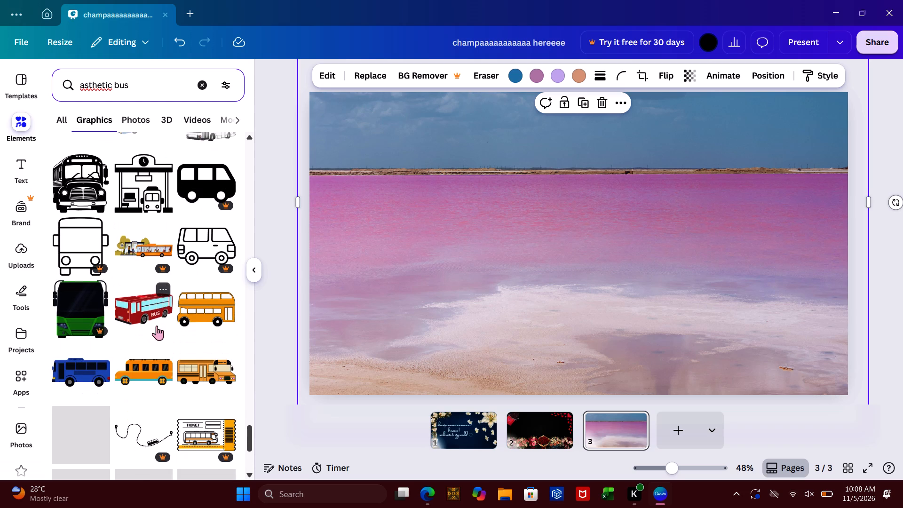
pyautogui.scroll(-1, 157, 325)
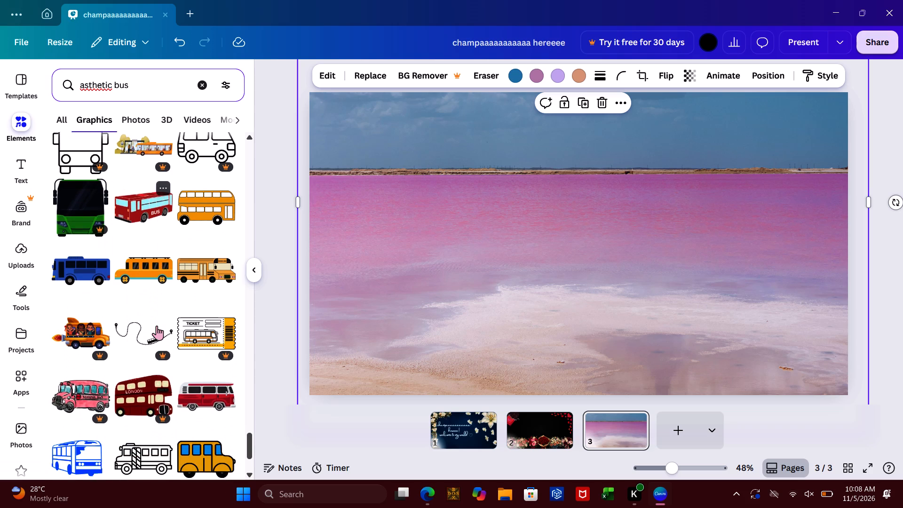
pyautogui.scroll(-3, 157, 325)
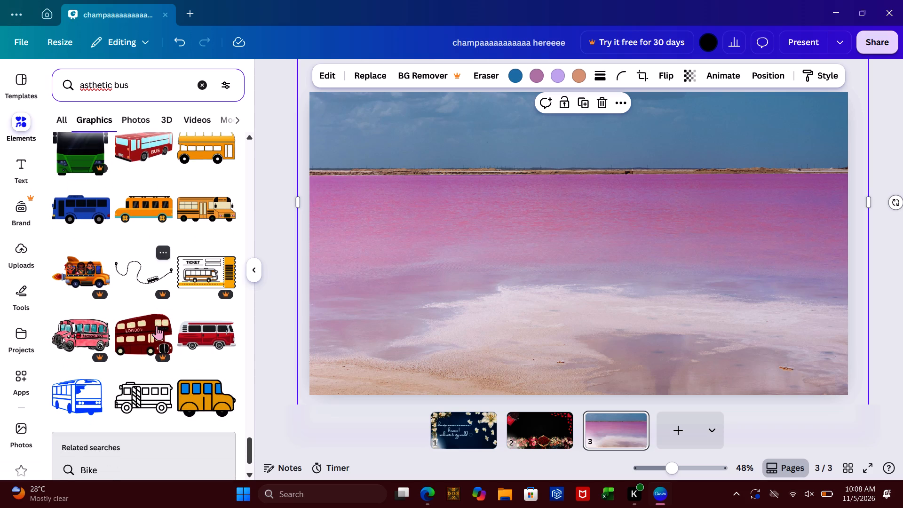
pyautogui.scroll(-6, 157, 325)
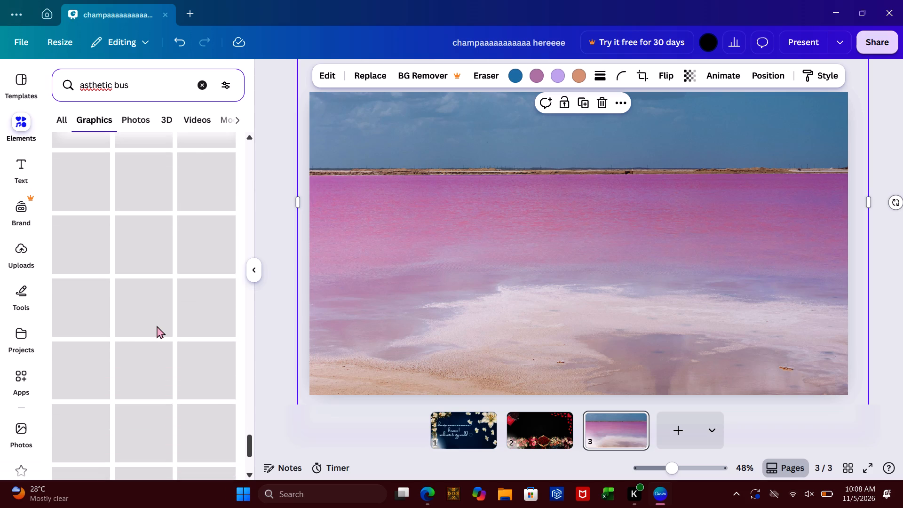
pyautogui.scroll(-1, 157, 325)
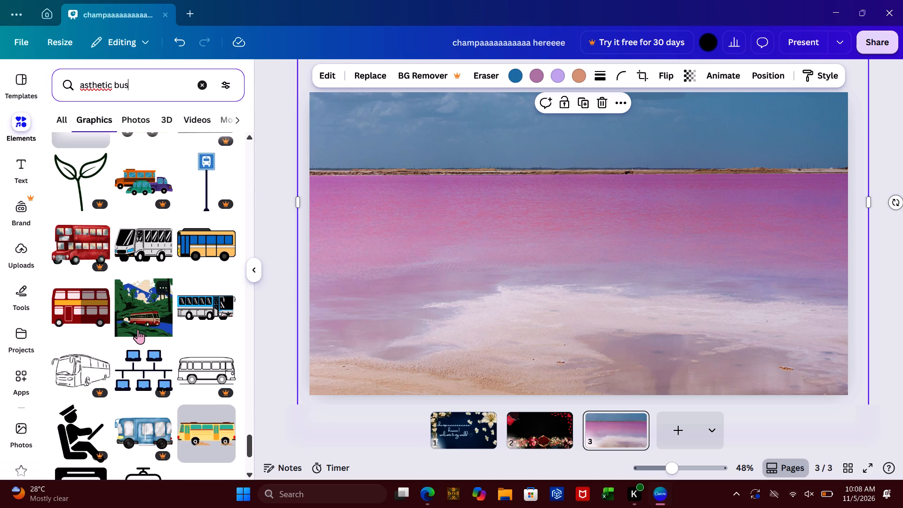
pyautogui.scroll(-7, 138, 329)
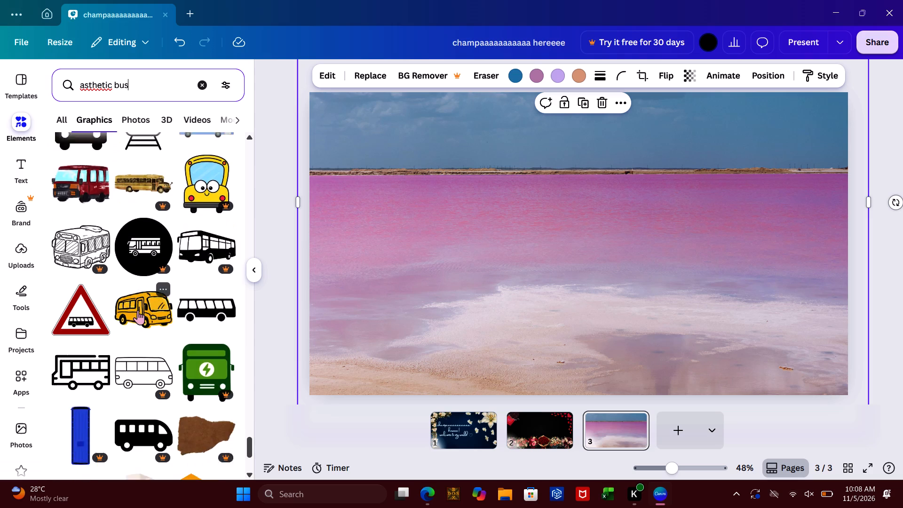
pyautogui.scroll(-7, 138, 310)
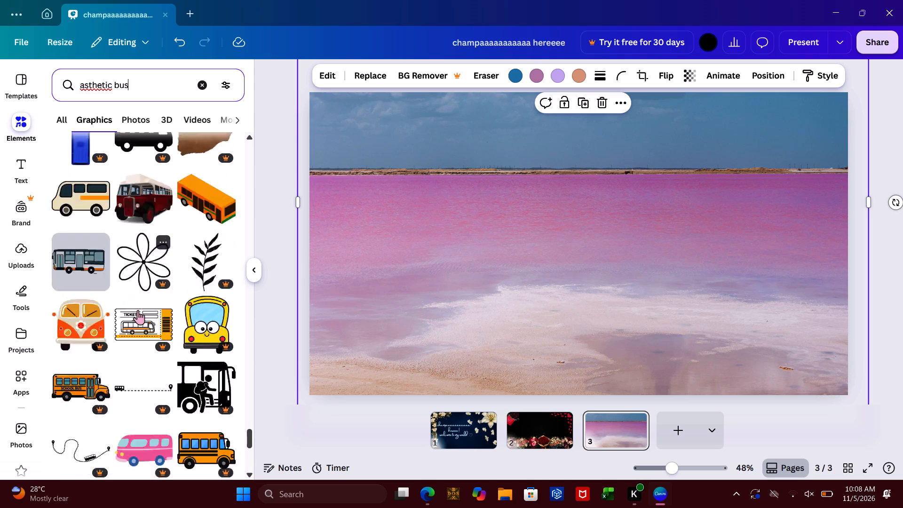
pyautogui.scroll(-9, 138, 310)
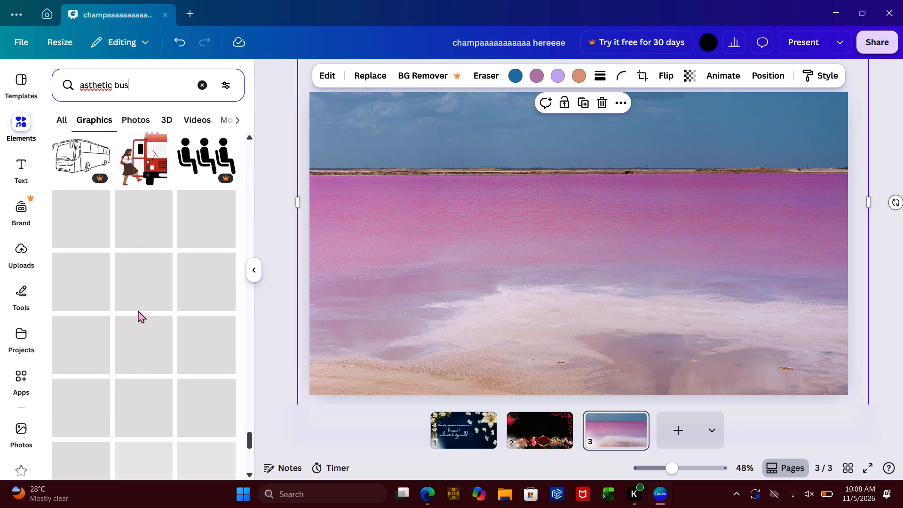
# Go back through the bus graphics and add the side-view red van with the cream roof to page 3.
pyautogui.scroll(15, 138, 310)
pyautogui.scroll(-1, 138, 310)
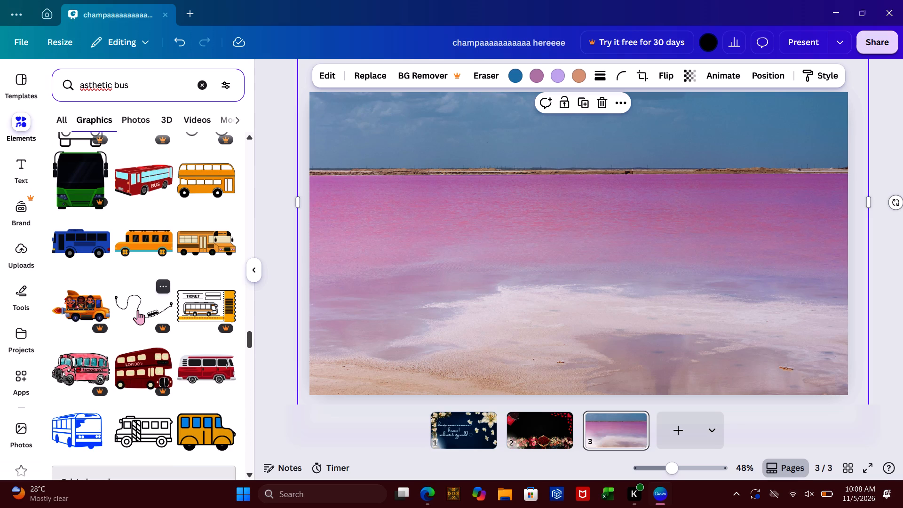
pyautogui.scroll(5, 138, 310)
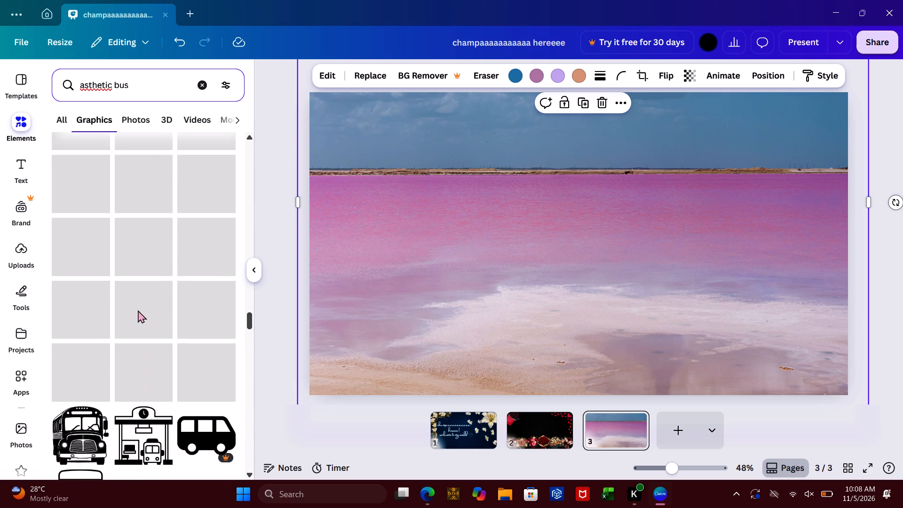
pyautogui.scroll(3, 138, 310)
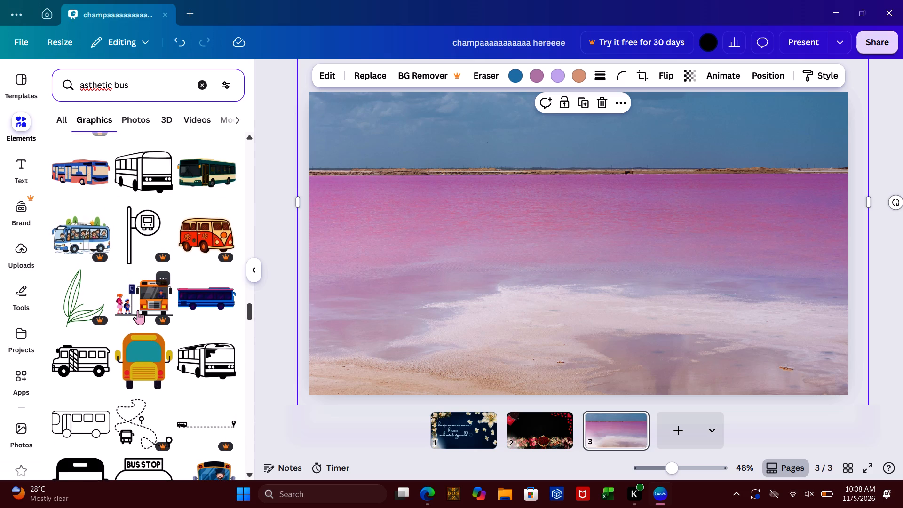
pyautogui.scroll(3, 138, 310)
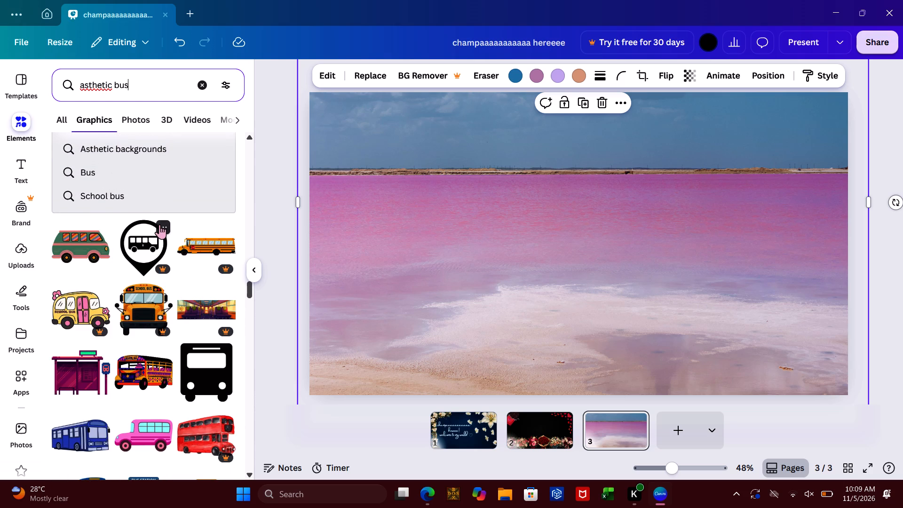
pyautogui.scroll(3, 161, 271)
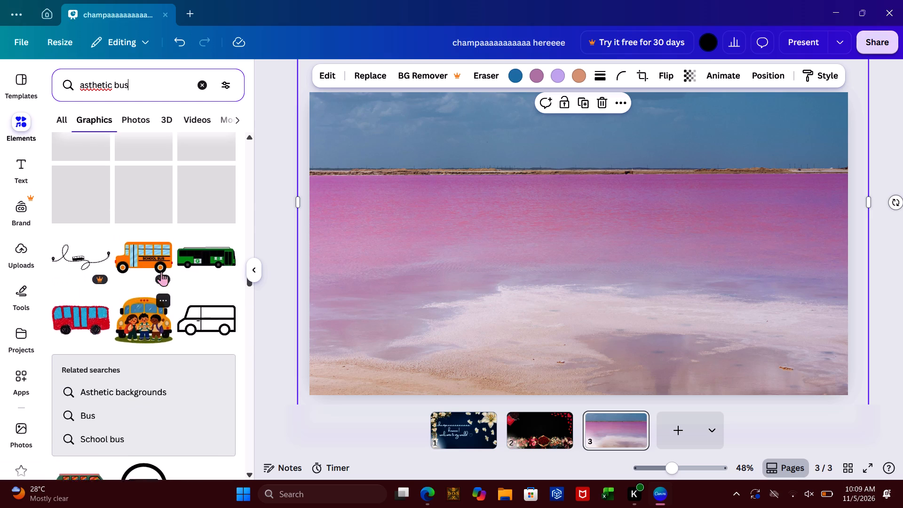
pyautogui.scroll(3, 161, 271)
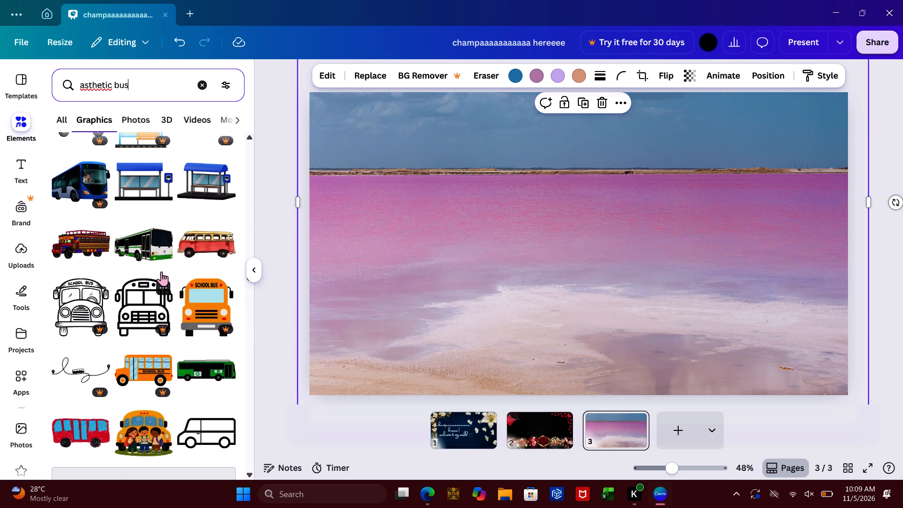
pyautogui.scroll(1, 161, 271)
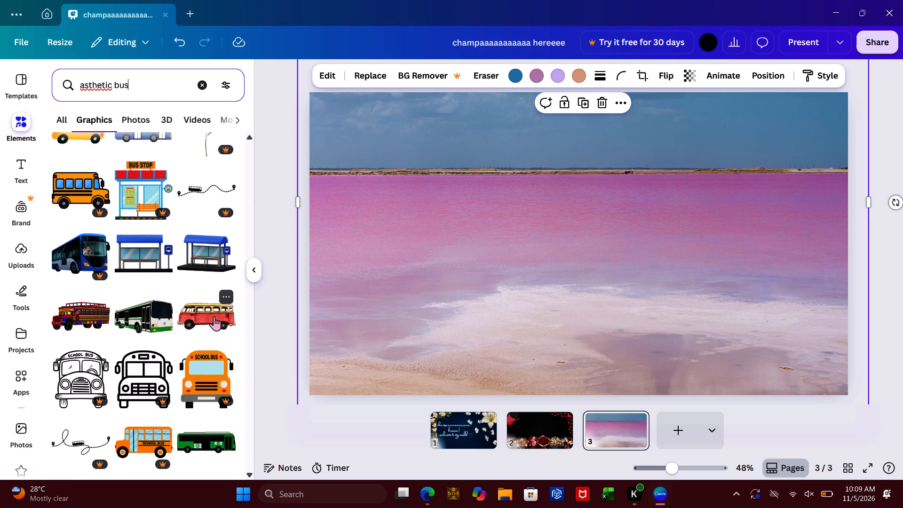
pyautogui.click(214, 316)
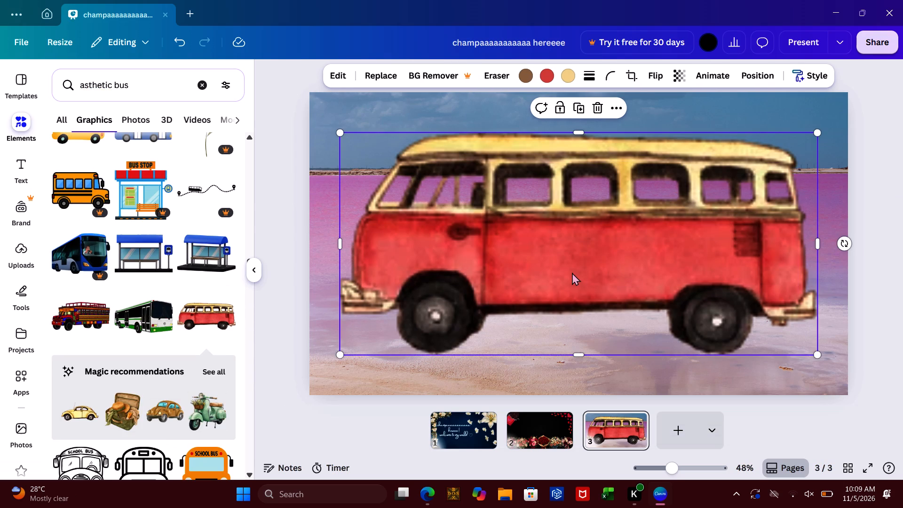
# Resize the red van to about a third of the page width, sitting on the shore in page 3's lower-right area.
pyautogui.moveTo(348, 356); pyautogui.dragTo(365, 356)
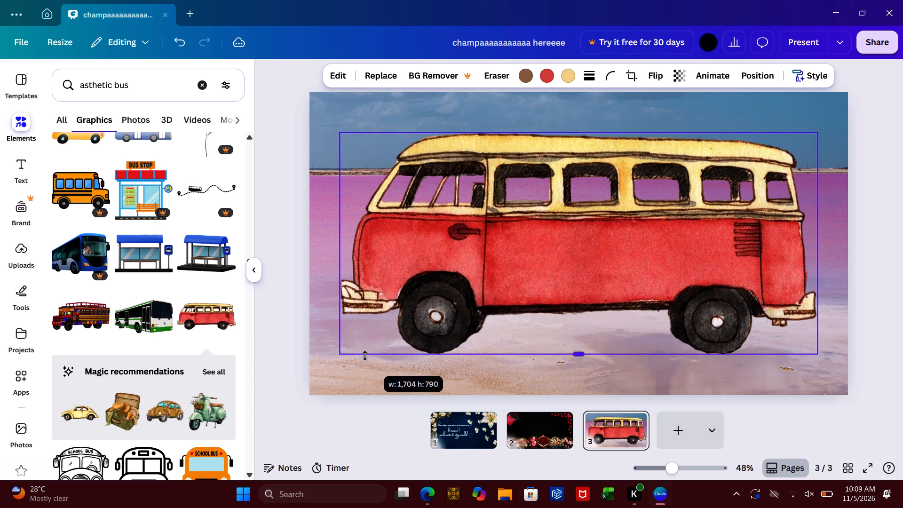
pyautogui.moveTo(365, 356); pyautogui.dragTo(363, 358)
pyautogui.moveTo(363, 358); pyautogui.dragTo(364, 350)
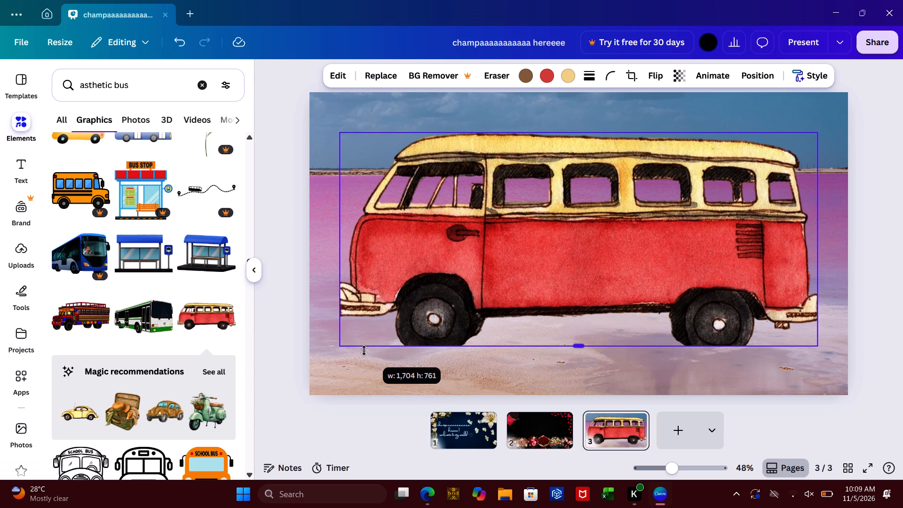
pyautogui.moveTo(364, 350); pyautogui.dragTo(363, 373)
pyautogui.moveTo(341, 259); pyautogui.dragTo(310, 264)
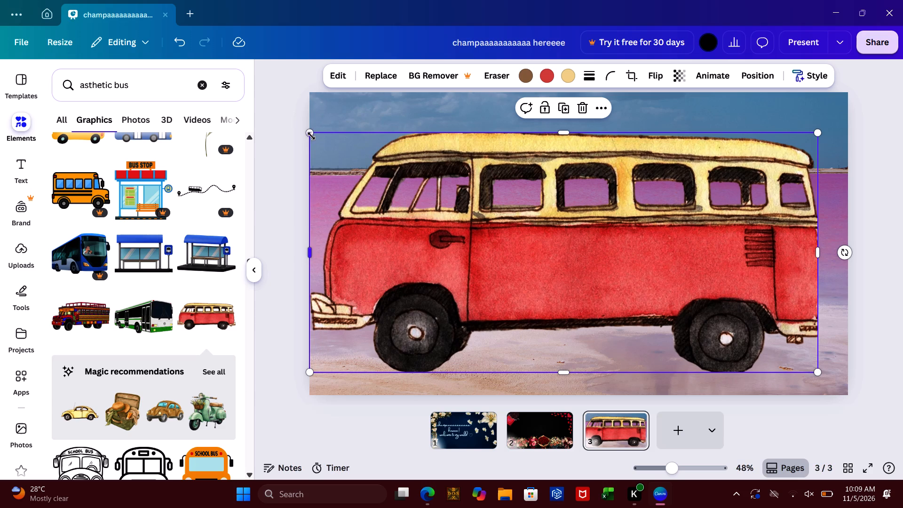
pyautogui.moveTo(311, 135); pyautogui.dragTo(630, 315)
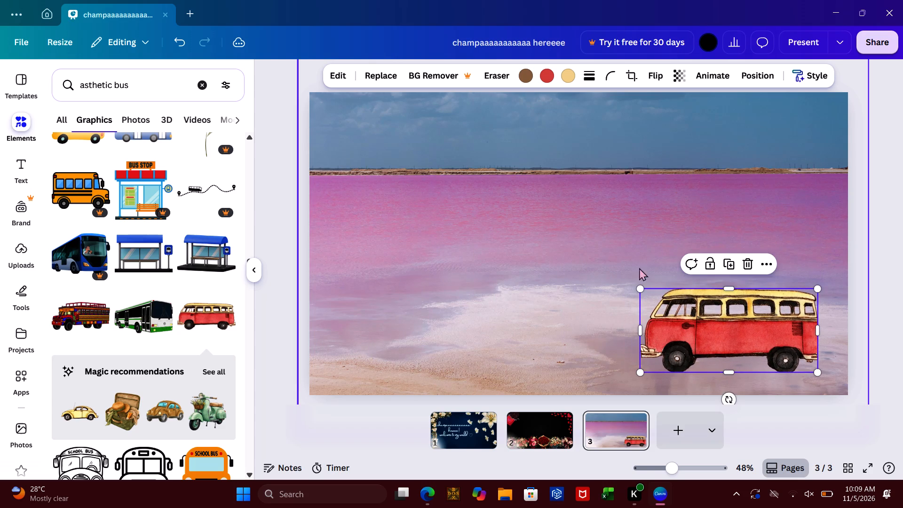
# Flip the red van horizontally so its front faces the right edge of the page.
pyautogui.click(658, 74)
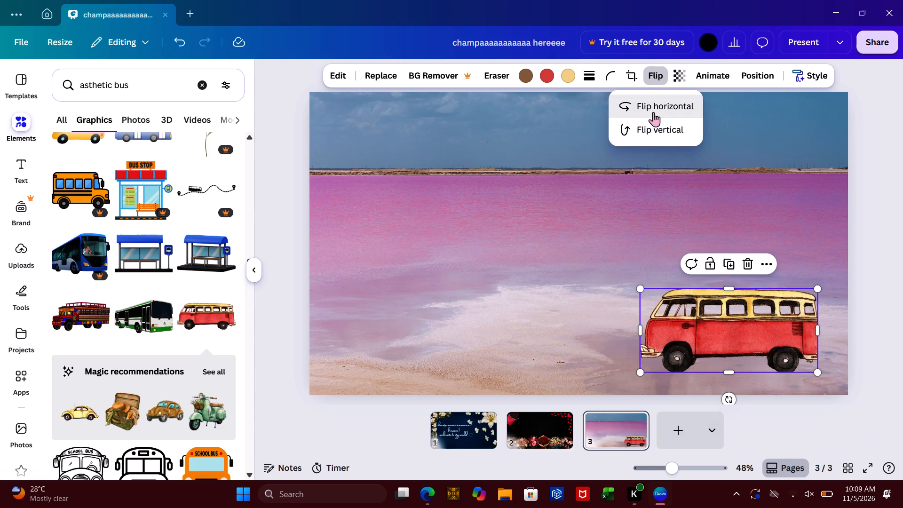
pyautogui.click(653, 112)
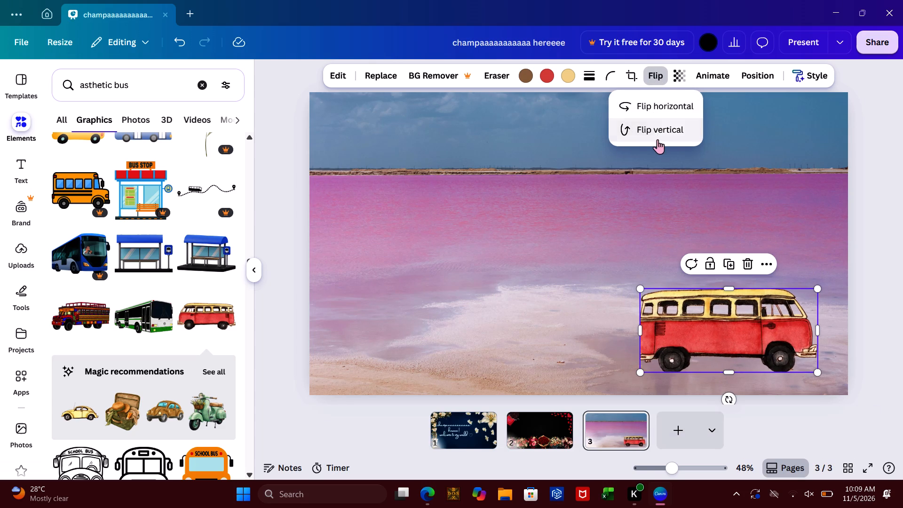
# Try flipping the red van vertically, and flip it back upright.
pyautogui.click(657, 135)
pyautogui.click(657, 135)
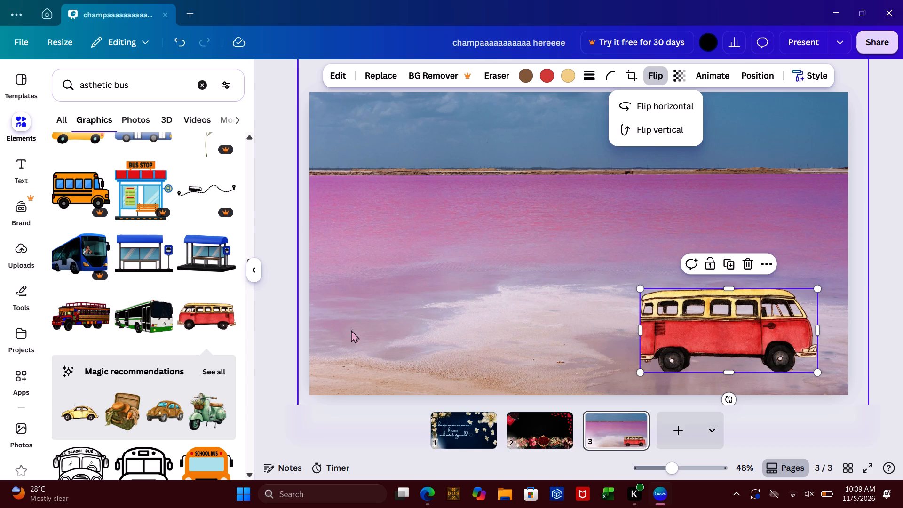
# Browse all the magic recommendations related to the red van for matching graphics, and return to the "asthetic bus" results.
pyautogui.click(214, 367)
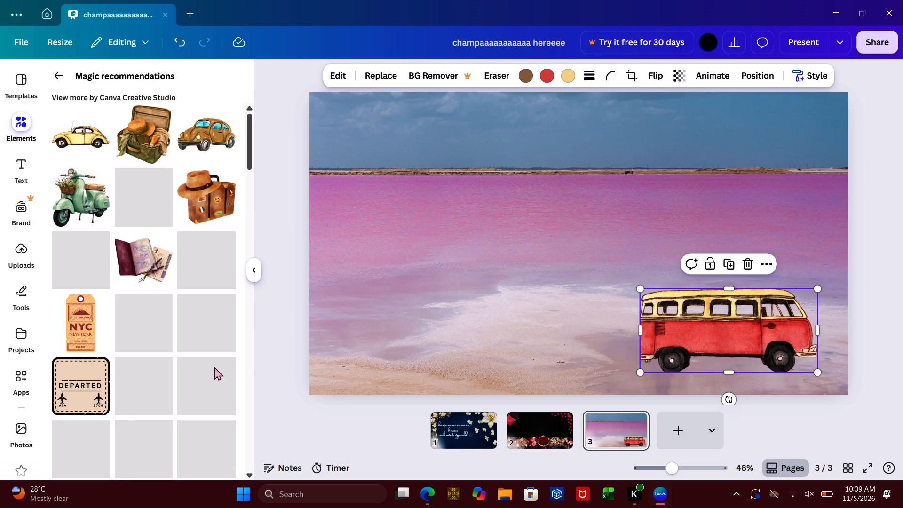
pyautogui.scroll(-1, 172, 349)
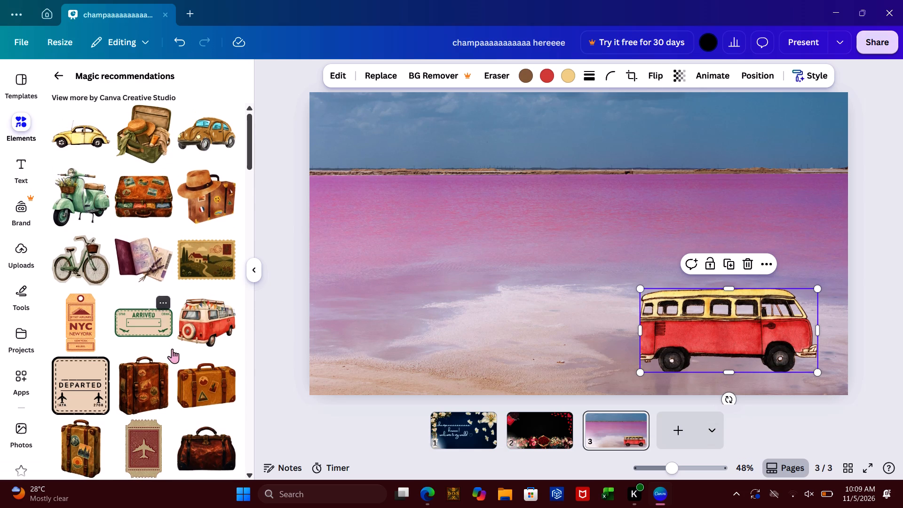
pyautogui.scroll(-5, 172, 349)
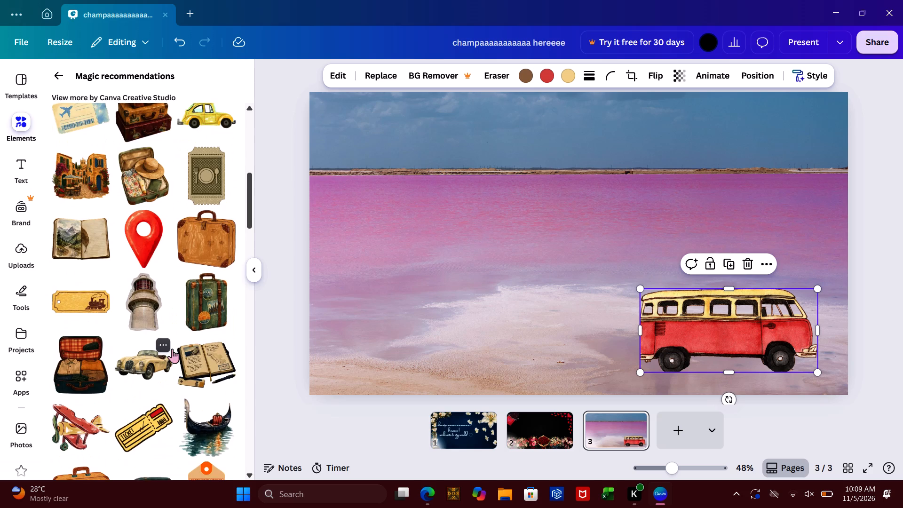
pyautogui.scroll(-6, 172, 349)
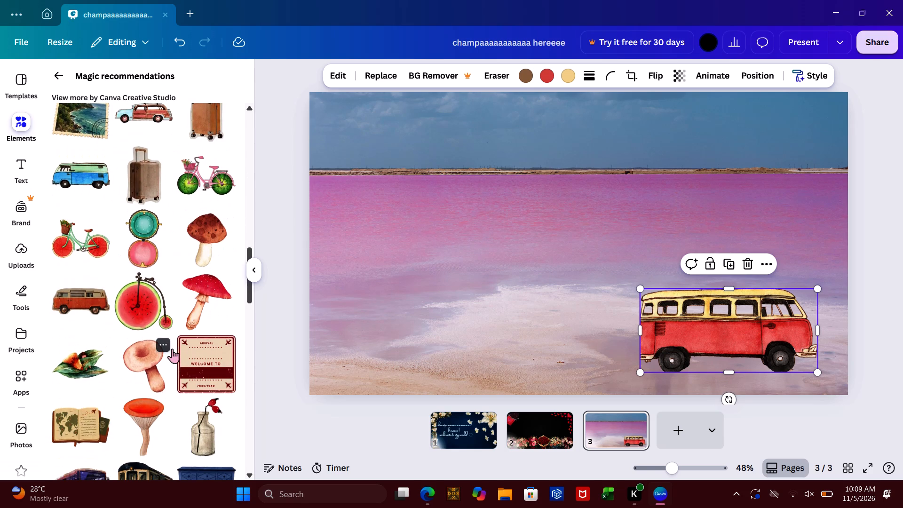
pyautogui.scroll(-4, 172, 349)
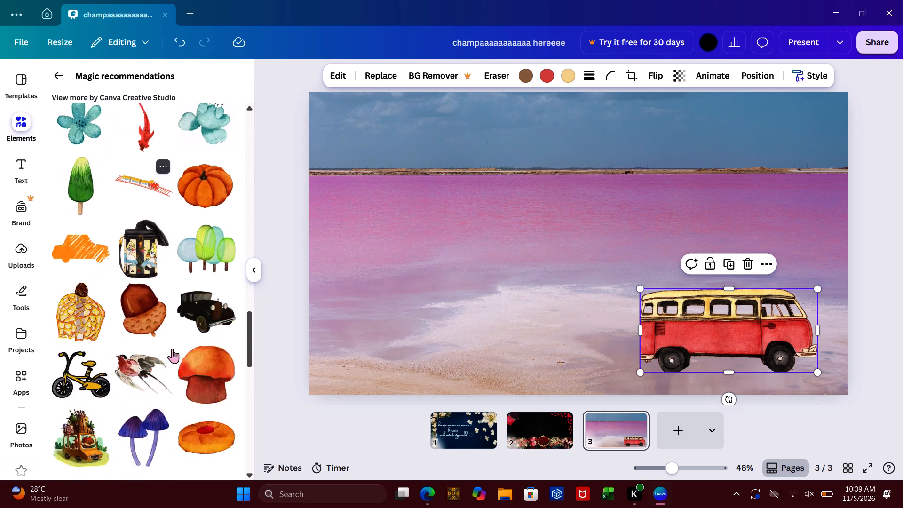
pyautogui.scroll(-4, 172, 349)
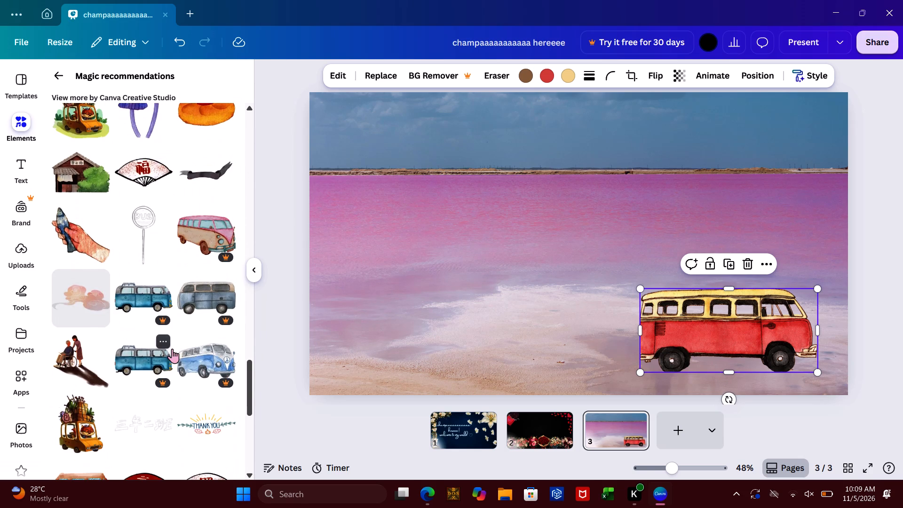
pyautogui.scroll(-6, 172, 349)
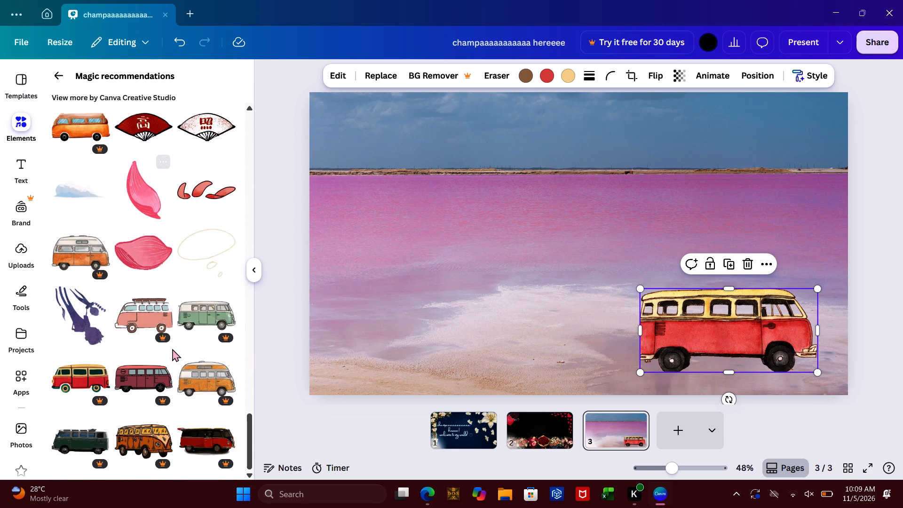
pyautogui.scroll(-2, 172, 349)
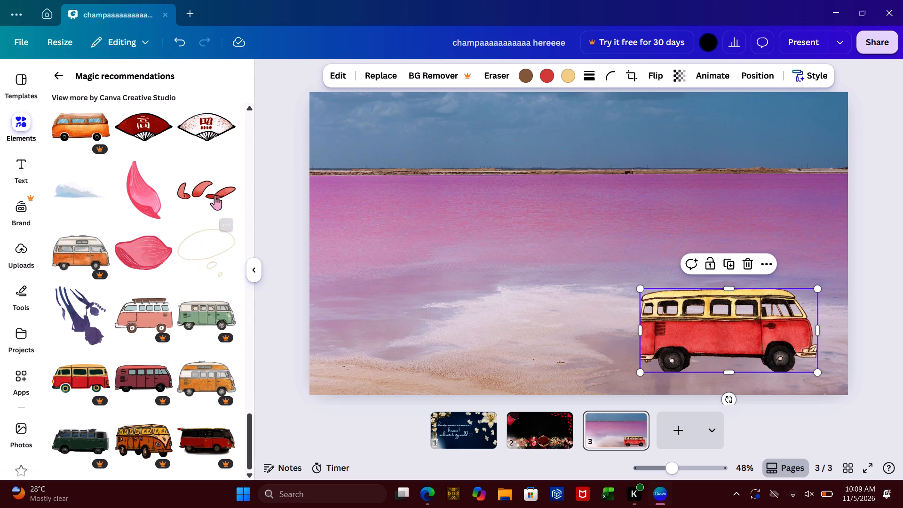
pyautogui.click(63, 75)
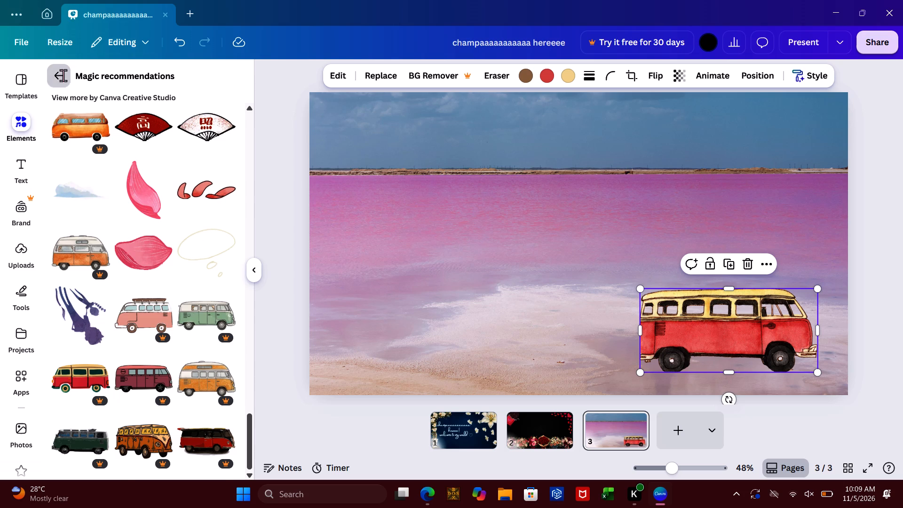
# Move the red van to page 3's lower-left corner, with its wheels on the sand just above the page's bottom edge.
pyautogui.moveTo(689, 311); pyautogui.dragTo(637, 278)
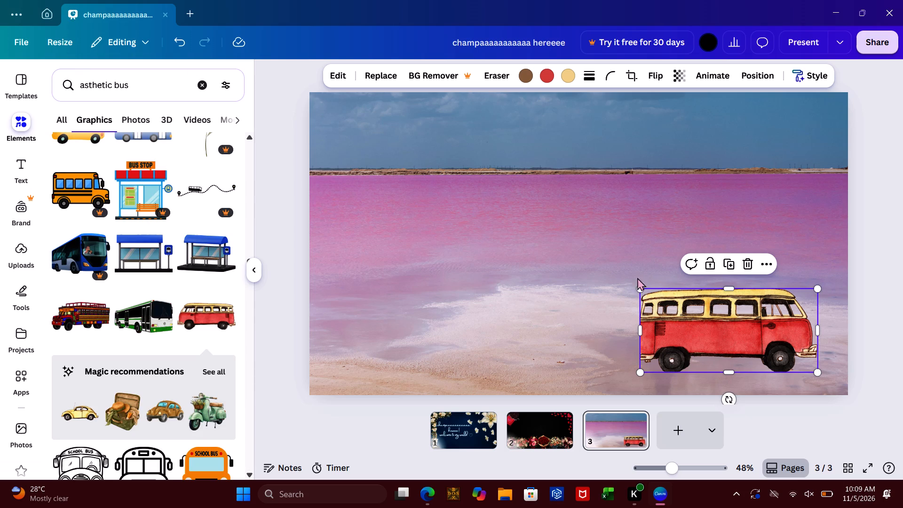
pyautogui.moveTo(637, 278); pyautogui.dragTo(380, 341)
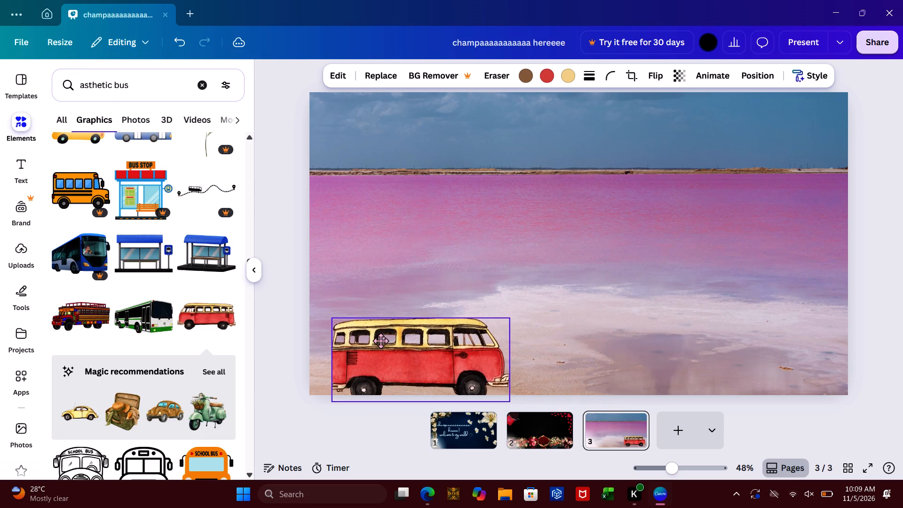
pyautogui.moveTo(380, 341); pyautogui.dragTo(372, 329)
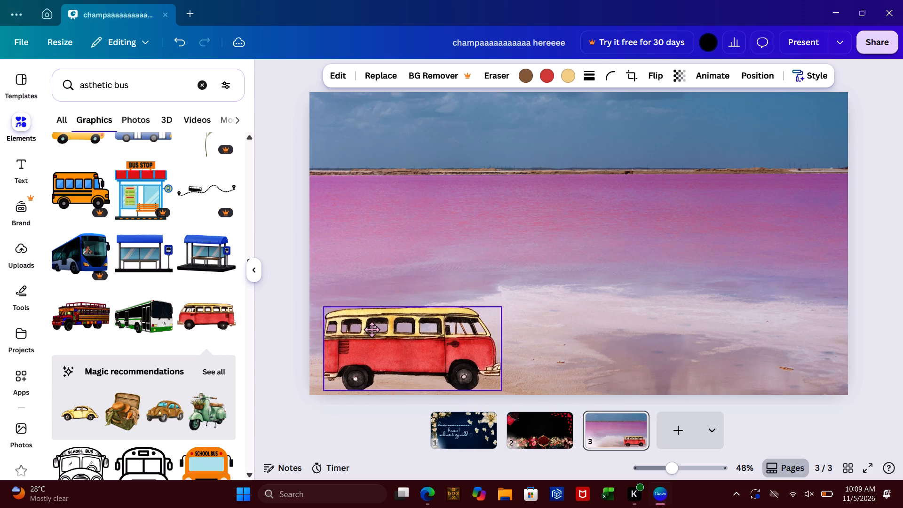
pyautogui.moveTo(372, 329); pyautogui.dragTo(371, 330)
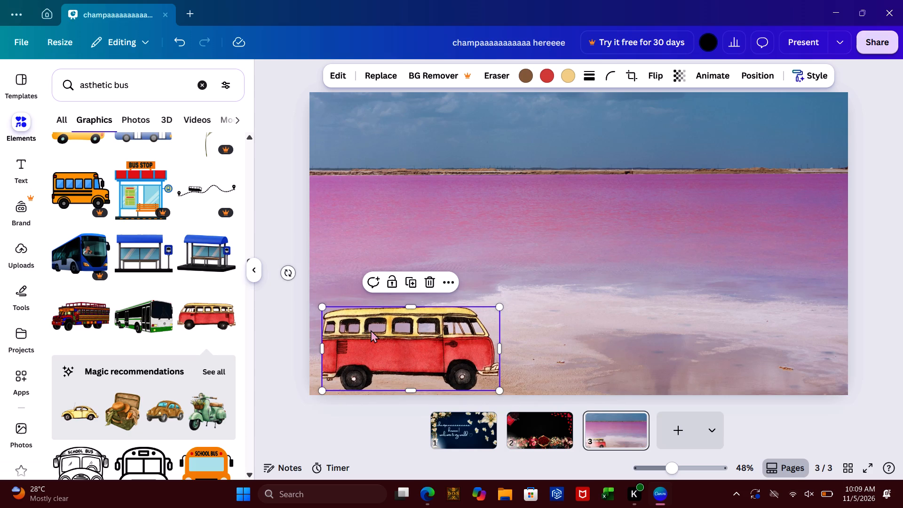
pyautogui.click(292, 328)
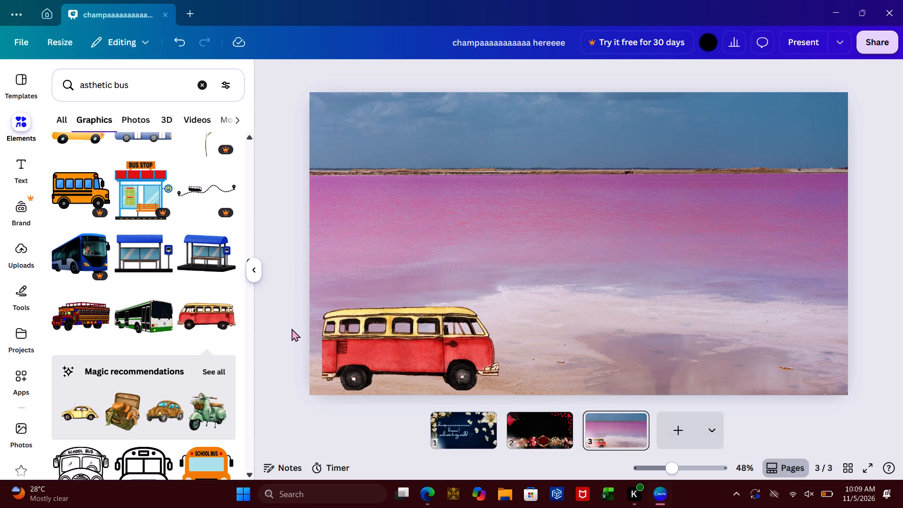